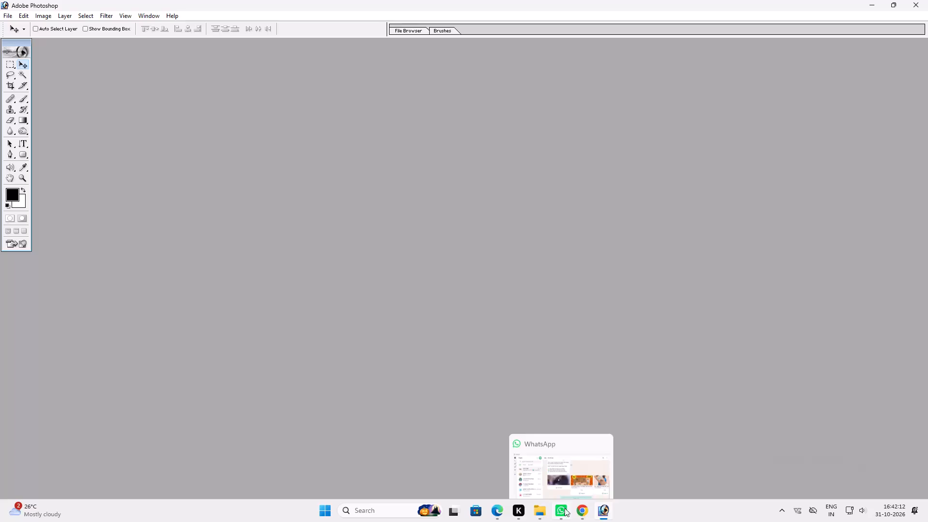
# Create a new CMYK Color document 120 inches wide and 30 inches high.
pyautogui.hotkey('ctrl', 'n')
pyautogui.press('Tab')
pyautogui.press('Tab')
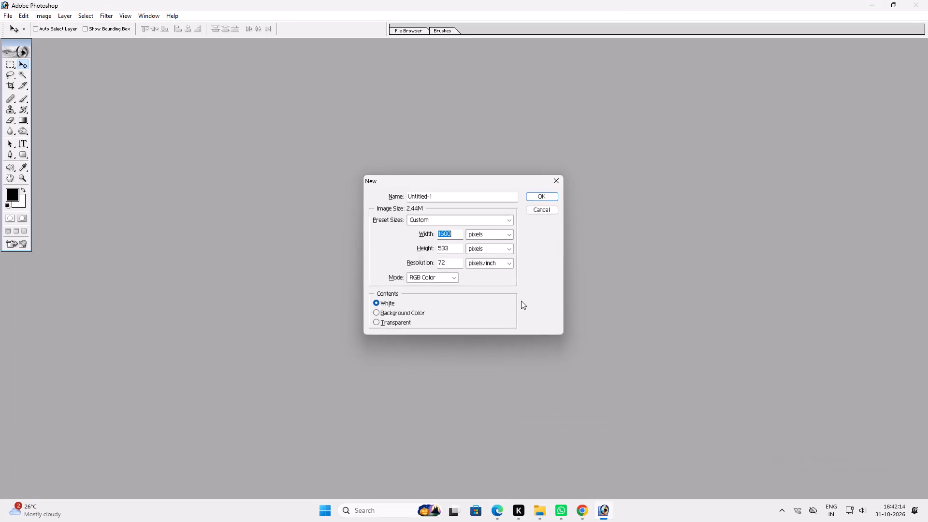
pyautogui.press('1')
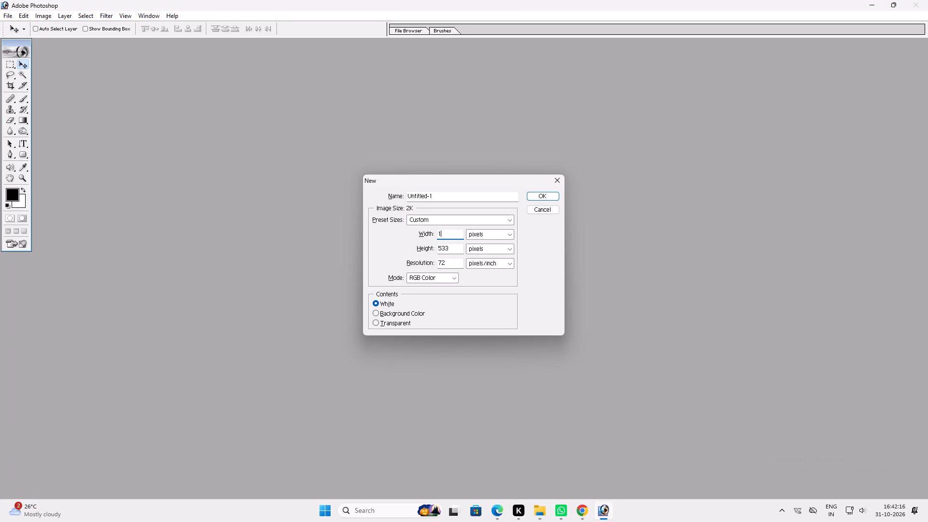
pyautogui.press('Tab')
pyautogui.press('1')
pyautogui.hotkey('shift', 'Tab')
pyautogui.write('120')
pyautogui.press('Tab')
pyautogui.press('Down')
pyautogui.press('Tab')
pyautogui.press('1')
pyautogui.hotkey('shift', 'Tab')
pyautogui.press('Tab')
pyautogui.write('30')
pyautogui.press('Tab')
pyautogui.press('Down')
pyautogui.press('Tab')
pyautogui.press('Tab')
pyautogui.press('Tab')
pyautogui.press('Right')
pyautogui.press('Return')
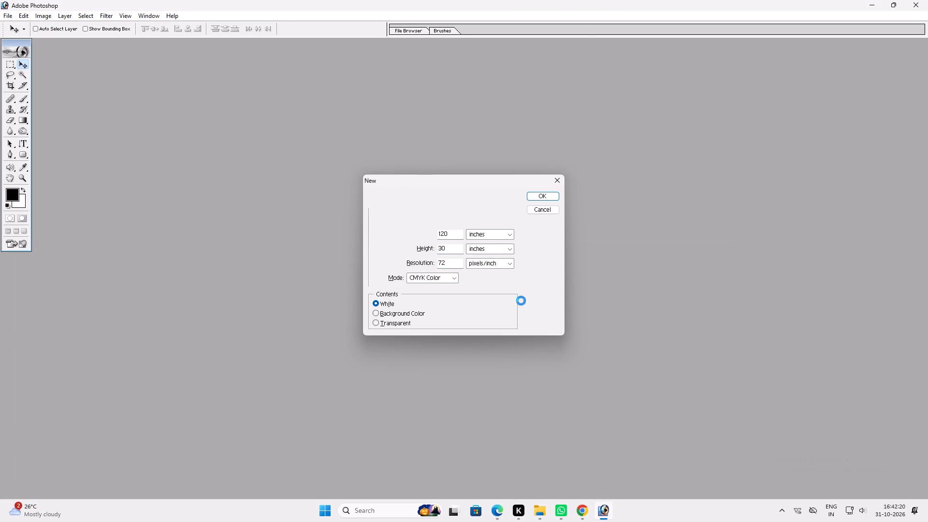
# Paste the copied red and gold background image into the new document and maximize the document window.
pyautogui.hotkey('ctrl', 'v')
pyautogui.keyDown('ctrl'); pyautogui.doubleClick(414, 50); pyautogui.keyUp('ctrl')
# Scale the pasted background from its centre to about 550% width and 407% height so it covers the whole canvas.
pyautogui.hotkey('ctrl', 't')
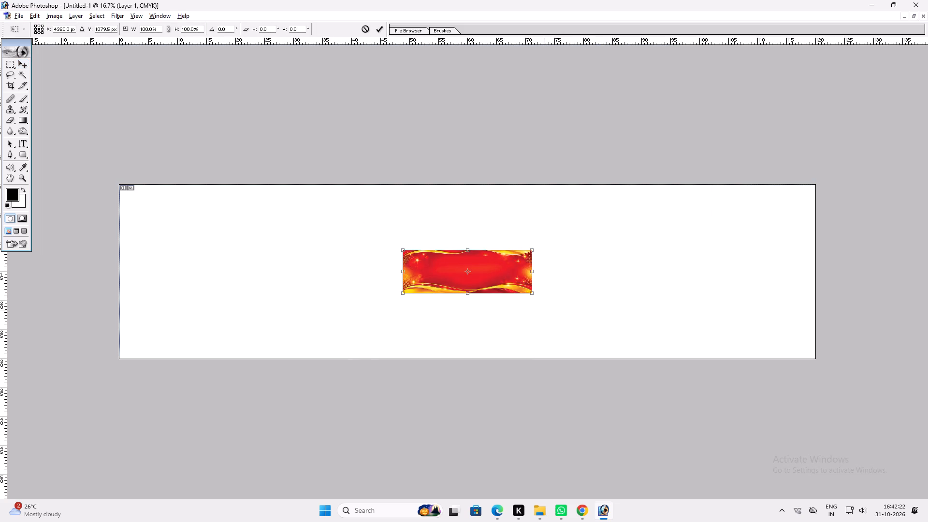
pyautogui.keyDown('alt'); pyautogui.keyDown('shift'); pyautogui.click(536, 299); pyautogui.keyUp('shift'); pyautogui.keyUp('alt')
pyautogui.keyDown('alt'); pyautogui.keyDown('shift'); pyautogui.moveTo(535, 296); pyautogui.dragTo(739, 304); pyautogui.keyUp('shift'); pyautogui.keyUp('alt')
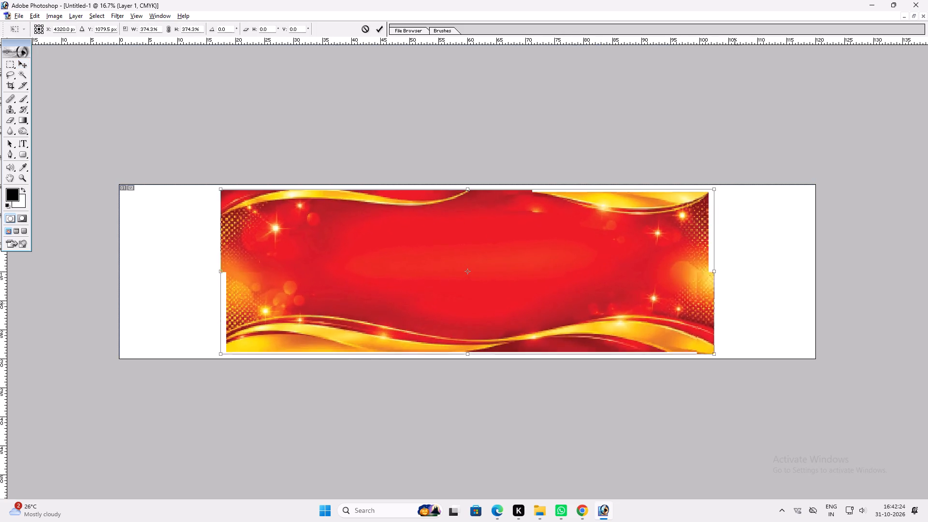
pyautogui.keyDown('alt'); pyautogui.keyDown('shift'); pyautogui.moveTo(739, 304); pyautogui.dragTo(753, 304); pyautogui.keyUp('shift'); pyautogui.keyUp('alt')
pyautogui.keyDown('alt'); pyautogui.keyDown('shift'); pyautogui.moveTo(726, 292); pyautogui.dragTo(817, 277); pyautogui.keyUp('shift'); pyautogui.keyUp('alt')
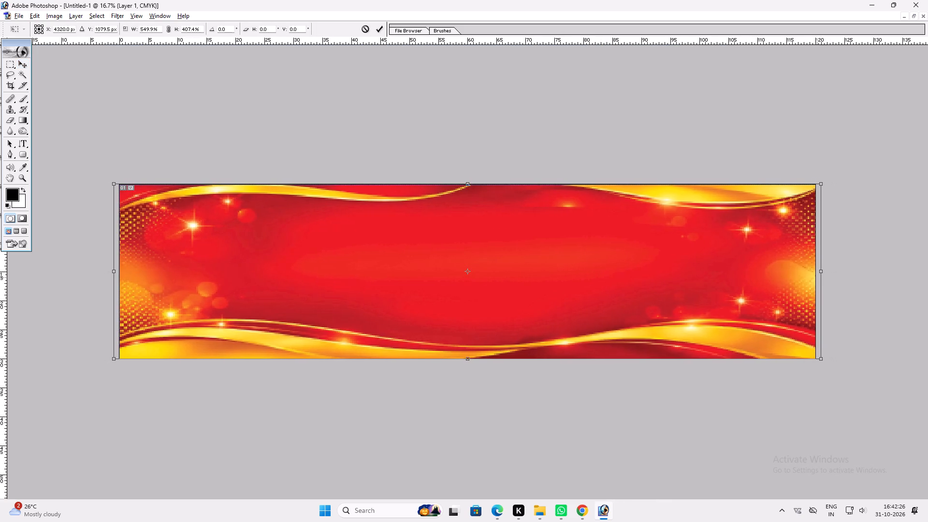
pyautogui.keyDown('alt'); pyautogui.keyDown('shift'); pyautogui.moveTo(817, 277); pyautogui.dragTo(814, 277); pyautogui.keyUp('shift'); pyautogui.keyUp('alt')
pyautogui.press('Return')
pyautogui.press('v')
pyautogui.hotkey('ctrl', 'Return')
pyautogui.hotkey('ctrl', '0')
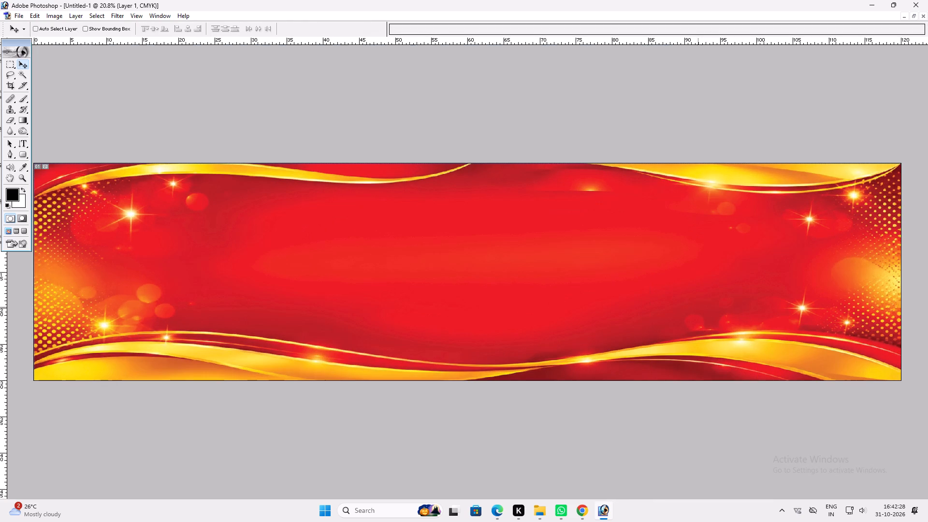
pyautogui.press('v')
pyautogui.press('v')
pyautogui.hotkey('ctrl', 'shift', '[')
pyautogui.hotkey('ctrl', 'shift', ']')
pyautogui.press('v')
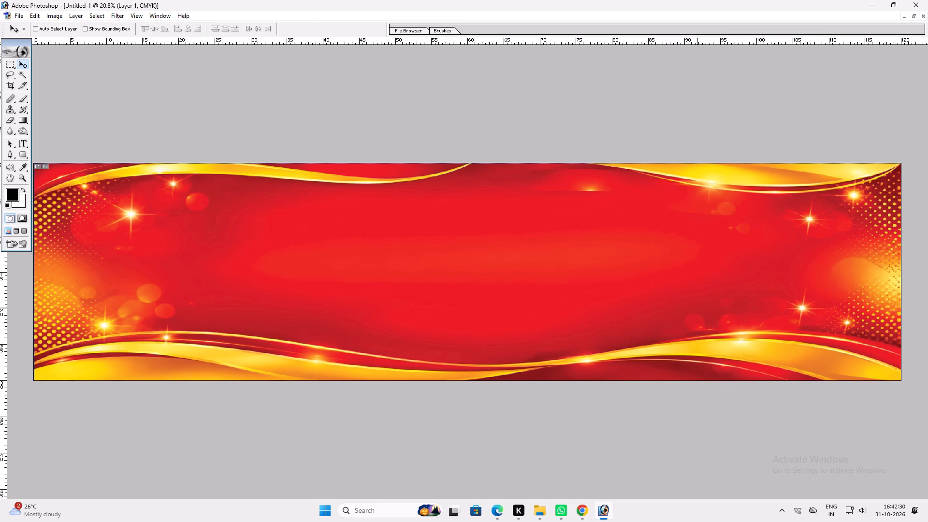
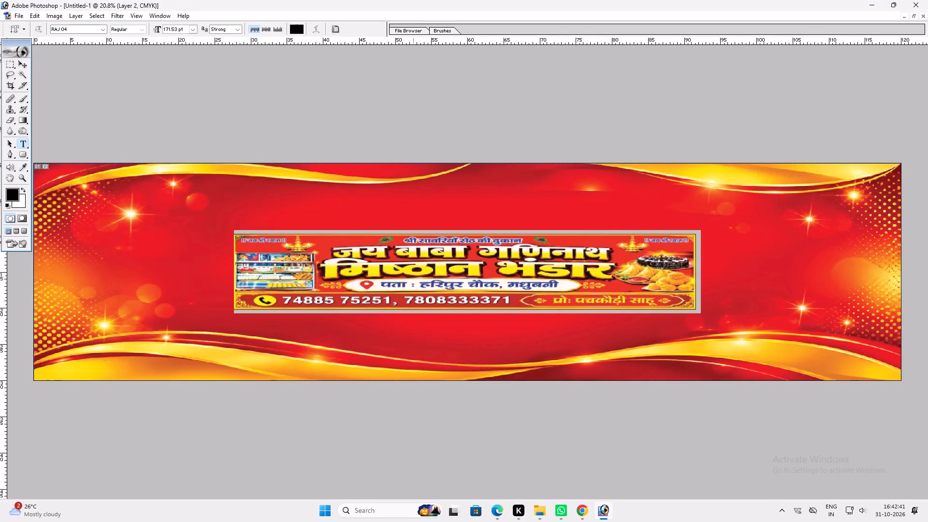
# Start a text line on the red background above the reference banner with the placeholder "fff" and select all its characters.
pyautogui.click(413, 205)
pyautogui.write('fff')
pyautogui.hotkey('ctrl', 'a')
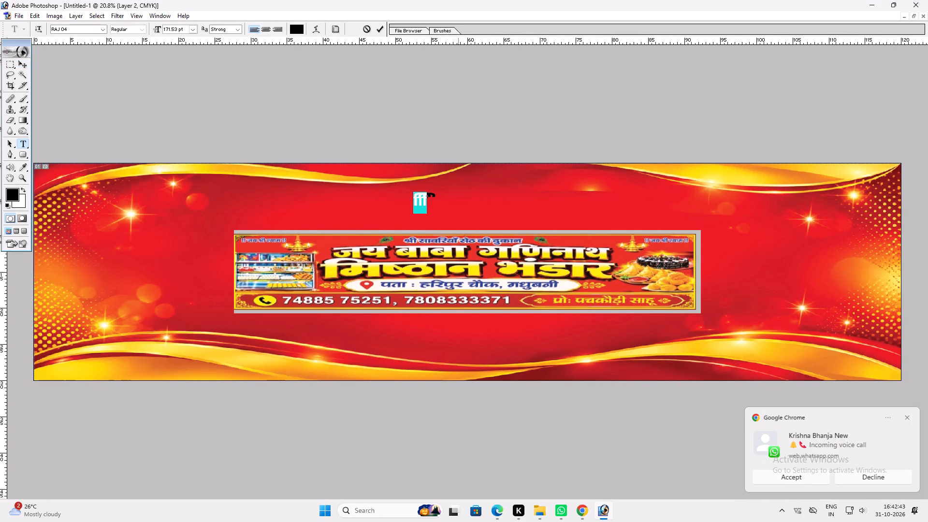
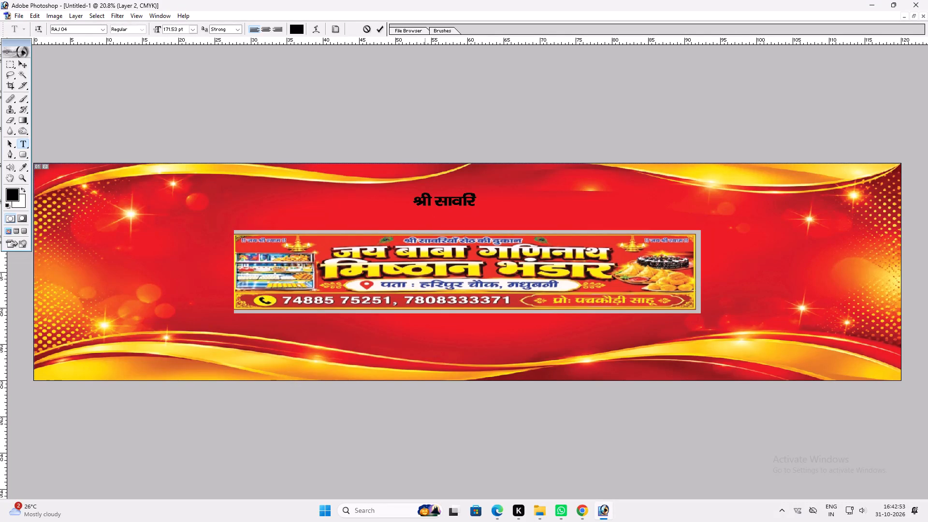
# Complete the tagline above the reference banner so it reads "श्री सावरियाँ सेठ की दुकान" in the RAJ 04 font.
pyautogui.press('BackSpace')
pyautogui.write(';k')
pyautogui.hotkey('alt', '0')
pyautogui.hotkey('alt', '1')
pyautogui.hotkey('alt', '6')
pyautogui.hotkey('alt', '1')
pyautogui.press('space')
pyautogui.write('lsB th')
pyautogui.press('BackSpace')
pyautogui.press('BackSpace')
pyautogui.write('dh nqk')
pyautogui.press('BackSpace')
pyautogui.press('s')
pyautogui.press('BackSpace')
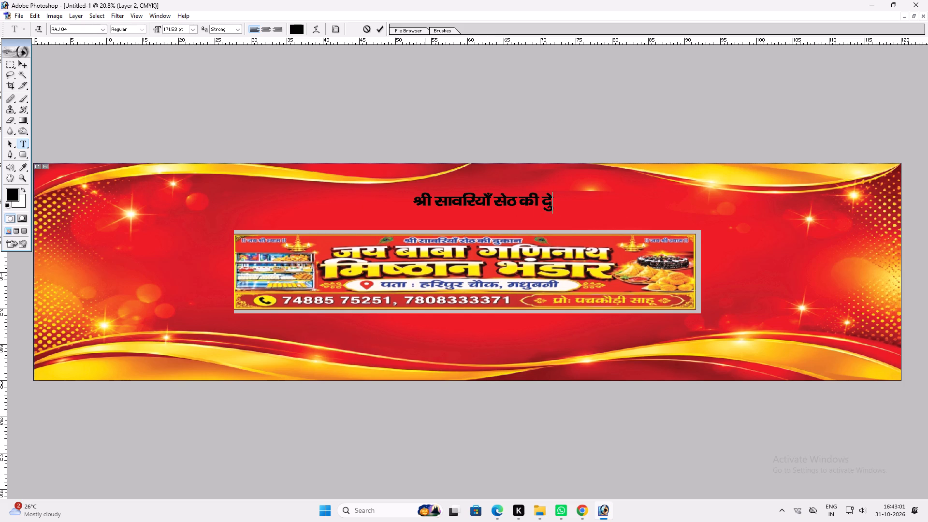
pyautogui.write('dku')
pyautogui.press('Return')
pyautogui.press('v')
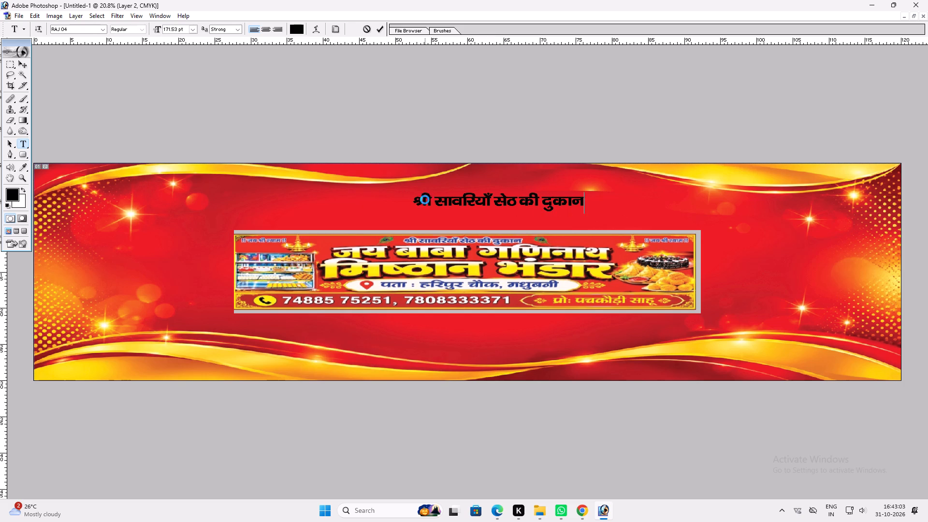
# Enlarge the tagline from its centre to about 34 inches wide and move it up closer to the canvas's top edge.
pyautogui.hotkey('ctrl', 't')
pyautogui.keyDown('alt'); pyautogui.keyDown('shift'); pyautogui.moveTo(581, 191); pyautogui.dragTo(595, 187); pyautogui.keyUp('shift'); pyautogui.keyUp('alt')
pyautogui.press('Return')
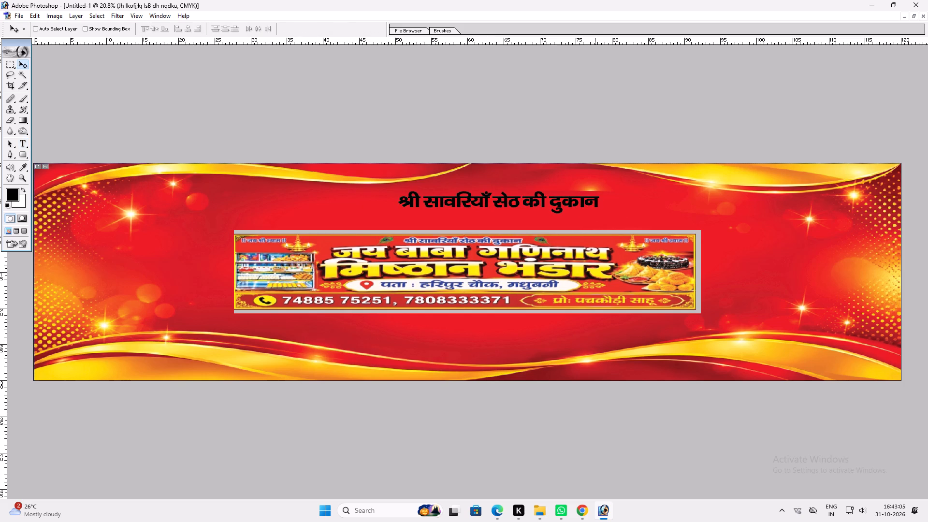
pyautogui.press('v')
pyautogui.moveTo(569, 203); pyautogui.dragTo(569, 194)
pyautogui.hotkey('ctrl', 't')
pyautogui.keyDown('alt'); pyautogui.keyDown('shift'); pyautogui.moveTo(596, 197); pyautogui.dragTo(621, 192); pyautogui.keyUp('shift'); pyautogui.keyUp('alt')
pyautogui.hotkey('shift', 'Return')
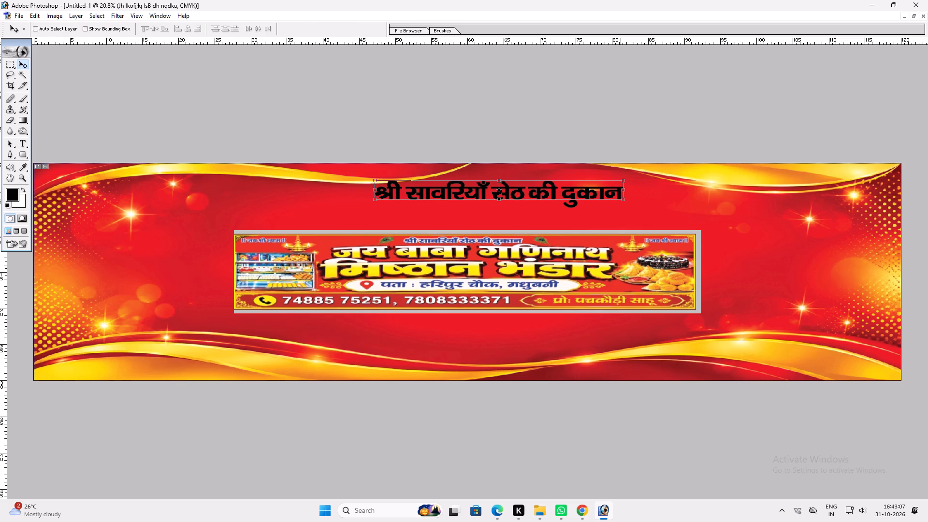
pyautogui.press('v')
# Add a Color Overlay layer effect to the tagline text.
pyautogui.hotkey('alt', 'l')
pyautogui.hotkey('alt', 'y')
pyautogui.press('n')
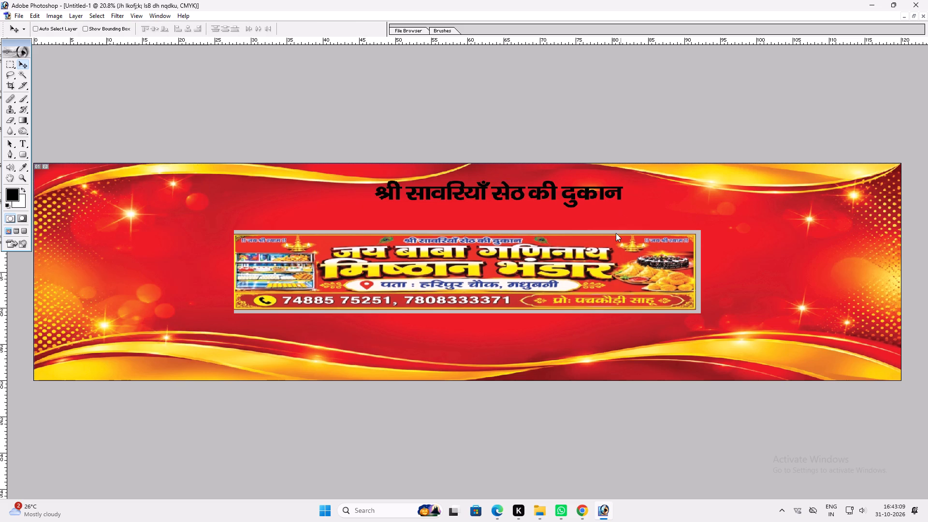
pyautogui.click(708, 347)
pyautogui.click(708, 342)
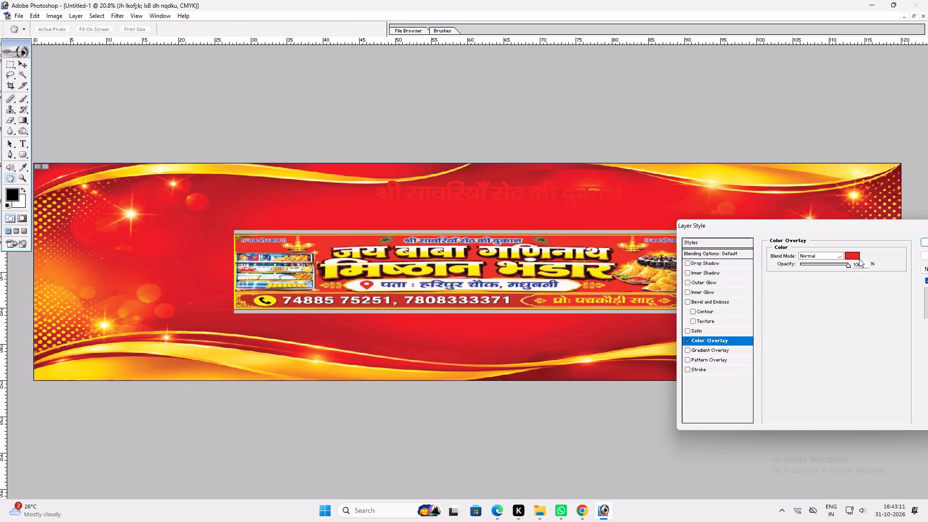
# Change the Color Overlay of the line "श्री सावरियाँ सेठ की दुकान" from red to yellow.
pyautogui.click(859, 258)
pyautogui.press('Tab')
pyautogui.press('0')
pyautogui.press('Return')
pyautogui.press('Return')
# Scale the yellow tagline down slightly and move it up to the top centre of the banner.
pyautogui.press('v')
pyautogui.hotkey('ctrl', 't')
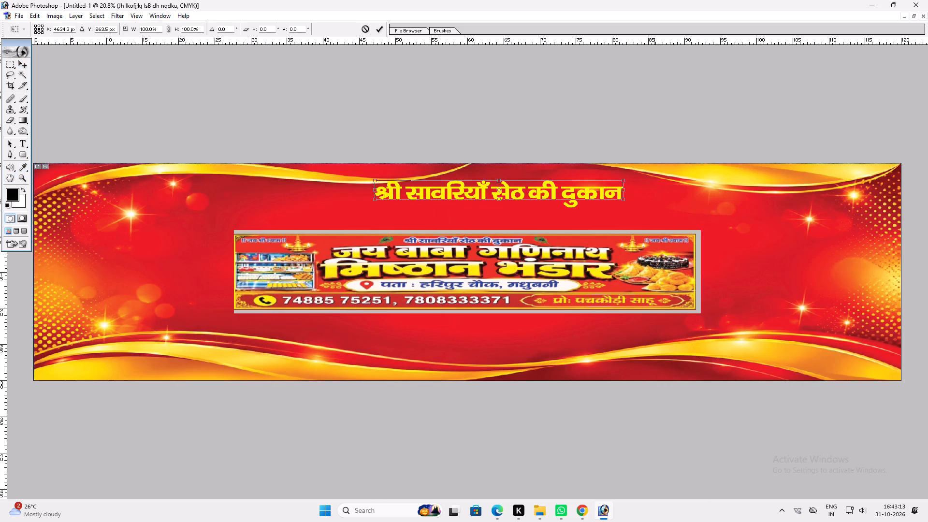
pyautogui.keyDown('alt'); pyautogui.keyDown('shift'); pyautogui.moveTo(621, 203); pyautogui.dragTo(603, 201); pyautogui.keyUp('shift'); pyautogui.keyUp('alt')
pyautogui.press('Return')
pyautogui.press('v')
pyautogui.moveTo(594, 202); pyautogui.dragTo(606, 195)
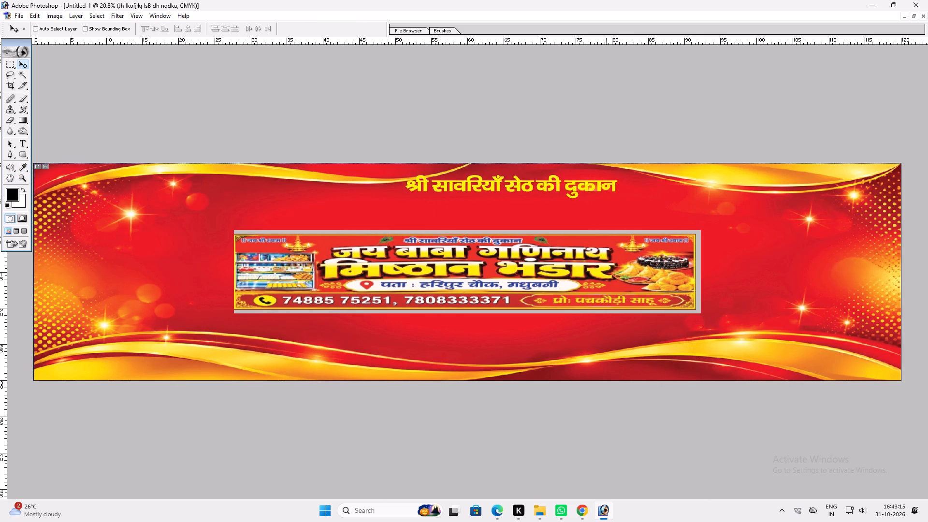
pyautogui.moveTo(606, 195); pyautogui.dragTo(604, 190)
# Duplicate the yellow tagline just below itself, above the pasted reference banner.
pyautogui.hotkey('ctrl', '+')
pyautogui.press('space')
pyautogui.moveTo(599, 196); pyautogui.dragTo(604, 294)
pyautogui.keyDown('alt'); pyautogui.moveTo(552, 153); pyautogui.dragTo(544, 198); pyautogui.keyUp('alt')
# Replace the duplicated line's text with "जय बाबा गणितनाथ मिष्ठान भंडार".
pyautogui.press('t')
pyautogui.click(535, 198)
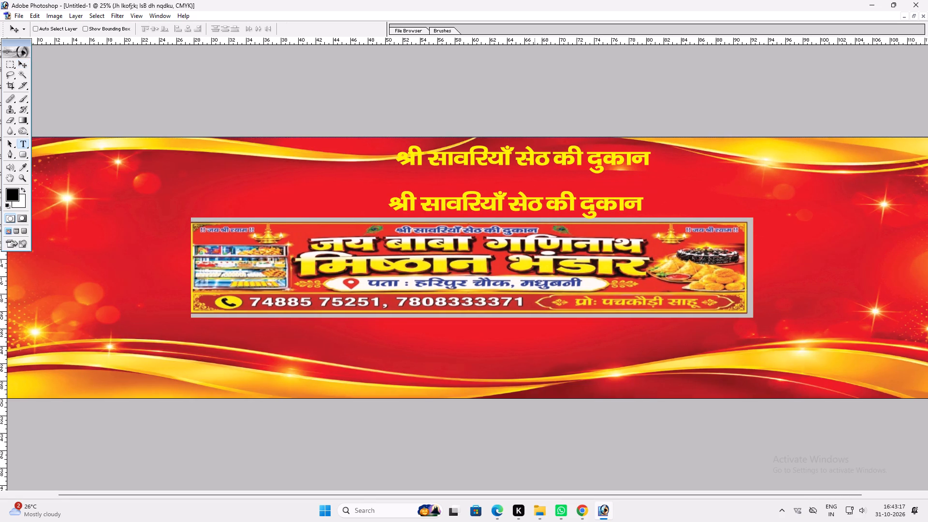
pyautogui.click(535, 201)
pyautogui.hotkey('ctrl', 'a')
pyautogui.write('t;')
pyautogui.press('space')
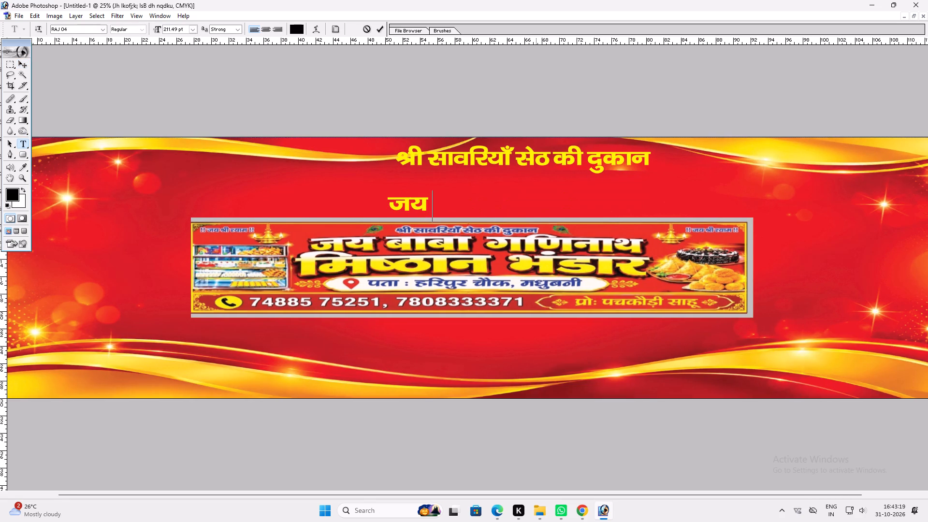
pyautogui.write('ckk')
pyautogui.press('BackSpace')
pyautogui.write('ck')
pyautogui.press('space')
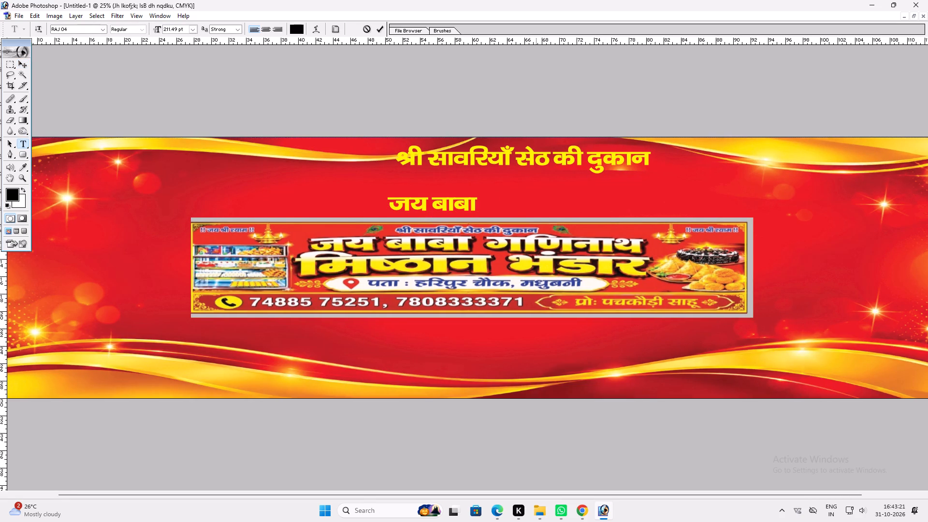
pyautogui.write('xf')
pyautogui.write('.kr')
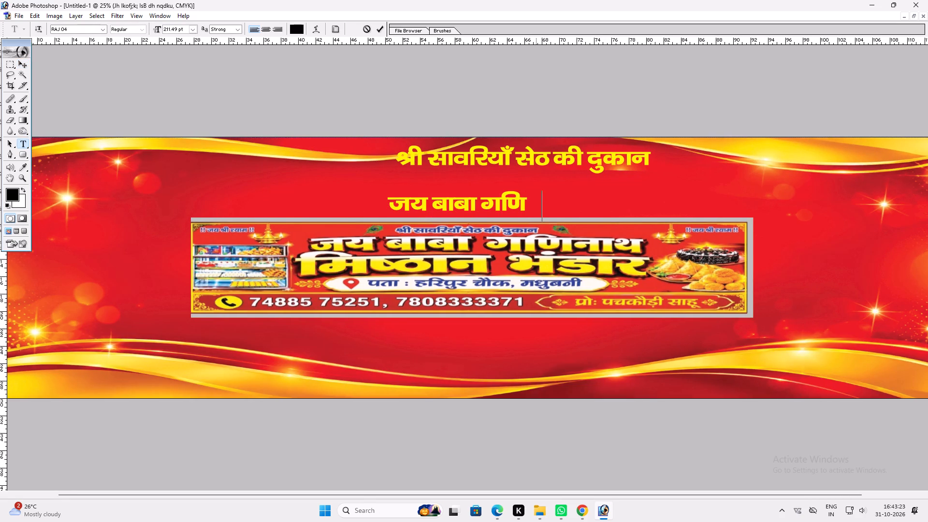
pyautogui.press('space')
pyautogui.press('BackSpace')
pyautogui.write('ukFk')
pyautogui.press('space')
pyautogui.write('fe"B')
pyautogui.write('ku HkaMkj')
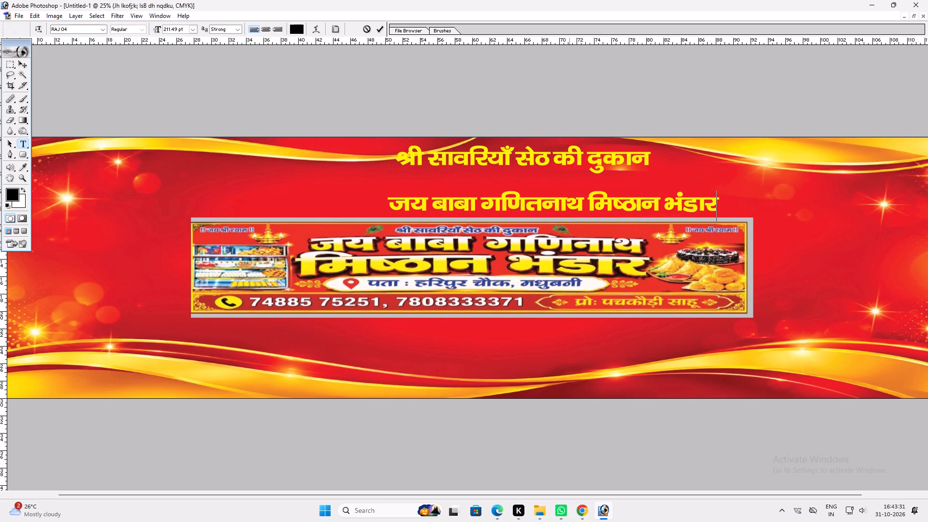
pyautogui.press('Return')
# Scale the shop name up from its centre to more than twice its size.
pyautogui.press('v')
pyautogui.hotkey('ctrl', 't')
pyautogui.keyDown('alt'); pyautogui.keyDown('shift'); pyautogui.moveTo(717, 208); pyautogui.dragTo(927, 209); pyautogui.keyUp('shift'); pyautogui.keyUp('alt')
pyautogui.hotkey('shift', 'Return')
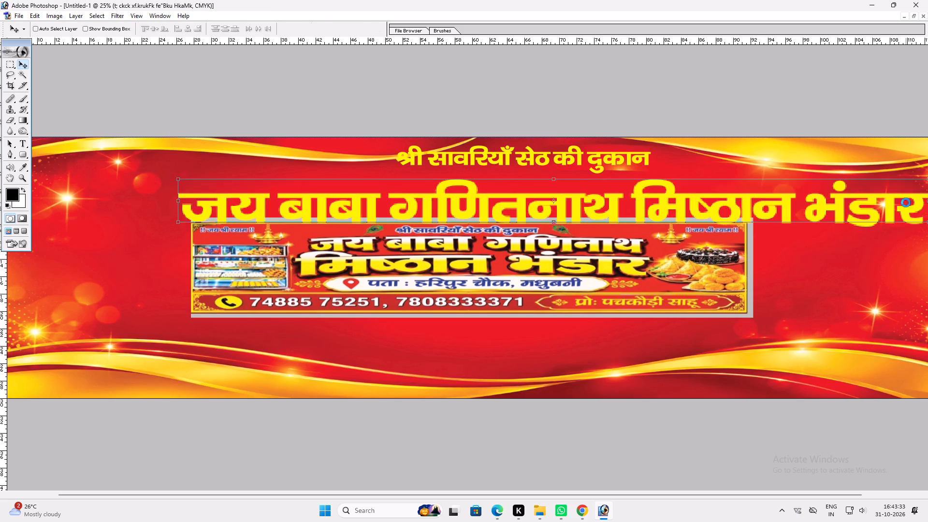
# Move the enlarged shop name to the horizontal centre of the banner, directly beneath the tagline.
pyautogui.press('v')
pyautogui.press('space')
pyautogui.press('space')
pyautogui.press('space')
pyautogui.press('space')
pyautogui.press('space')
pyautogui.press('space')
pyautogui.press('space')
pyautogui.press('space')
pyautogui.press('space')
pyautogui.press('space')
pyautogui.press('space')
pyautogui.press('space')
pyautogui.press('space')
pyautogui.press('space')
pyautogui.press('space')
pyautogui.press('space')
pyautogui.press('space')
pyautogui.press('space')
pyautogui.moveTo(820, 210); pyautogui.dragTo(831, 212, button='right')
pyautogui.moveTo(828, 211); pyautogui.dragTo(842, 214)
pyautogui.moveTo(817, 207); pyautogui.dragTo(829, 211, button='right')
pyautogui.moveTo(840, 214); pyautogui.dragTo(846, 216)
pyautogui.scroll(2, 856, 221)
pyautogui.press('v')
pyautogui.press('v')
pyautogui.moveTo(747, 218); pyautogui.dragTo(542, 221)
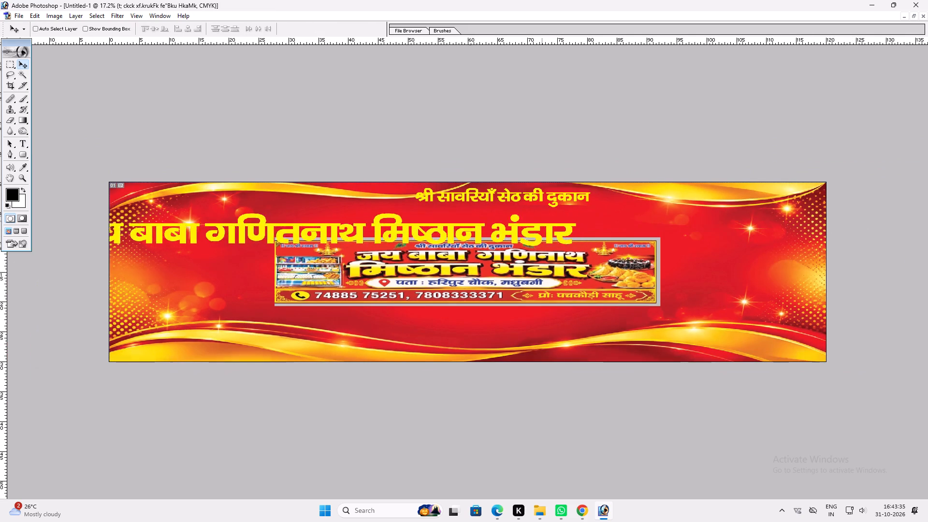
pyautogui.moveTo(542, 221); pyautogui.dragTo(608, 208)
# Scale the shop name from its centre to about 132% so it spans nearly the full banner width.
pyautogui.hotkey('ctrl', 't')
pyautogui.keyDown('shift'); pyautogui.moveTo(644, 227); pyautogui.dragTo(809, 236); pyautogui.keyUp('shift')
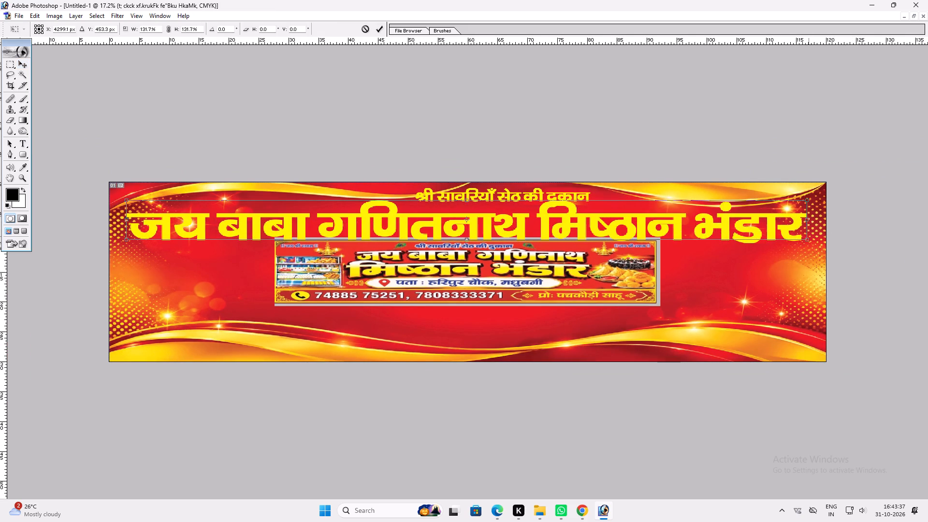
pyautogui.keyDown('shift'); pyautogui.moveTo(809, 236); pyautogui.dragTo(816, 236); pyautogui.keyUp('shift')
pyautogui.hotkey('shift', 'Return')
pyautogui.press('v')
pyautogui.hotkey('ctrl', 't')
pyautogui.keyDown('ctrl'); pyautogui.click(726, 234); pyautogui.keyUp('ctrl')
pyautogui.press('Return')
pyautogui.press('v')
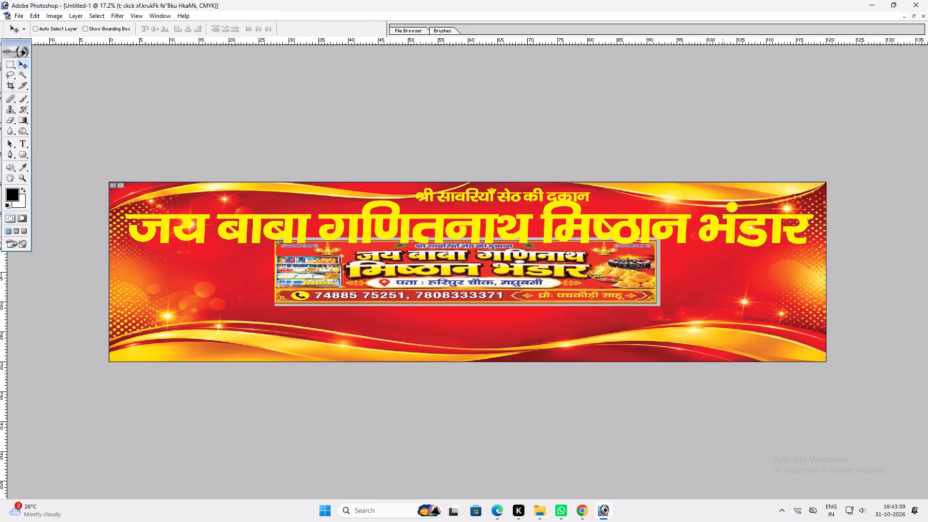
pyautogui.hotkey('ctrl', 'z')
# Shift the shop name slightly down and to the right so it clears the tagline above.
pyautogui.hotkey('ctrl', 't')
pyautogui.keyDown('shift'); pyautogui.moveTo(721, 239); pyautogui.dragTo(720, 243); pyautogui.keyUp('shift')
pyautogui.press('Return')
pyautogui.press('v')
pyautogui.moveTo(714, 242); pyautogui.dragTo(714, 246)
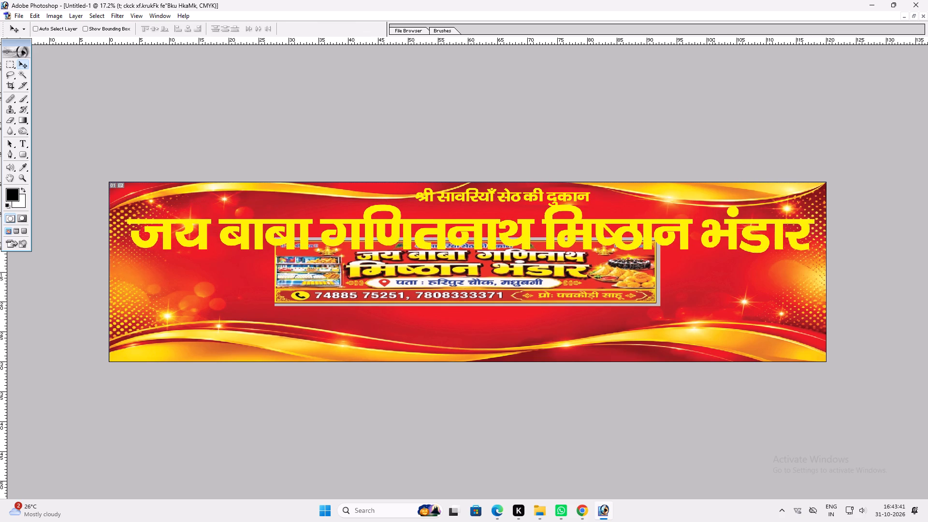
pyautogui.moveTo(714, 246); pyautogui.dragTo(718, 249)
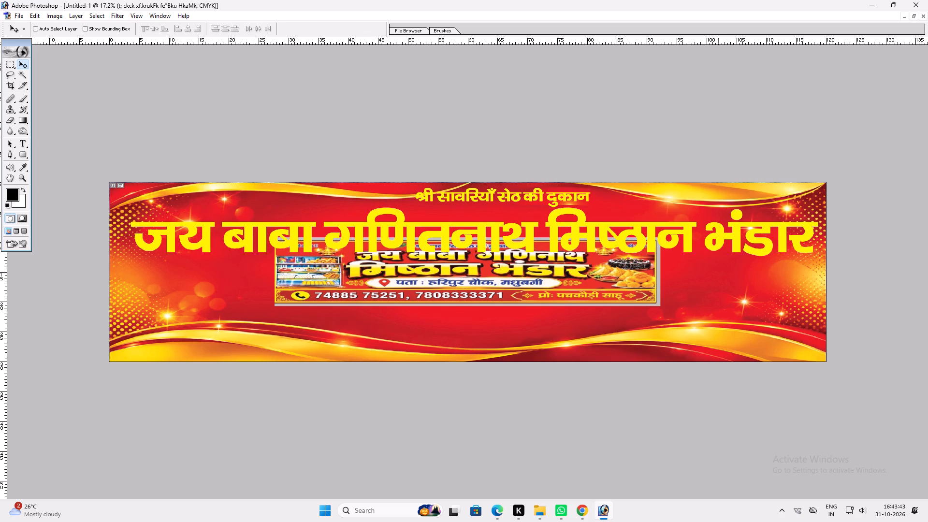
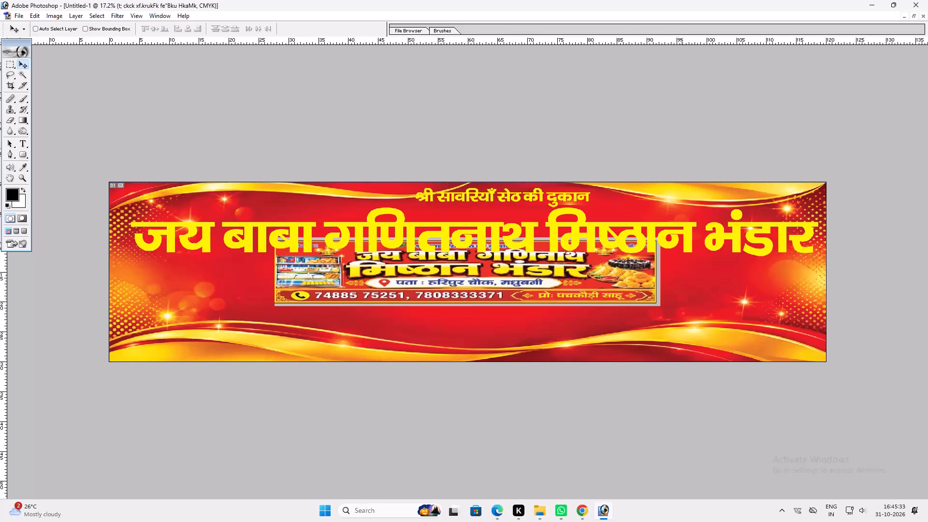
# Apply a Gradient Overlay layer style to the shop name and turn off its Color Overlay.
pyautogui.hotkey('ctrl', '+')
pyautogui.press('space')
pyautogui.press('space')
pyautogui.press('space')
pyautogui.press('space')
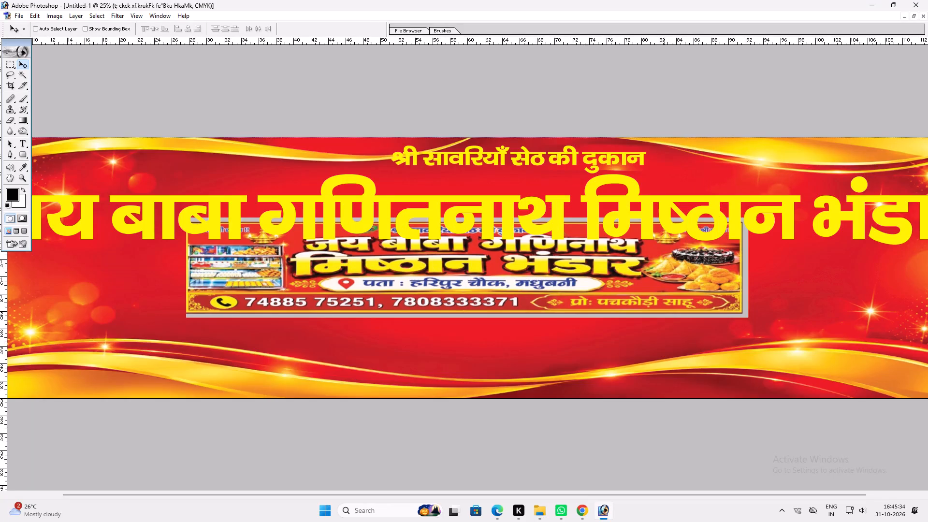
pyautogui.rightClick(647, 226)
pyautogui.moveTo(666, 232); pyautogui.dragTo(673, 234)
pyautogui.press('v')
pyautogui.keyDown('ctrl'); pyautogui.click(658, 226); pyautogui.keyUp('ctrl')
pyautogui.hotkey('alt', 'l')
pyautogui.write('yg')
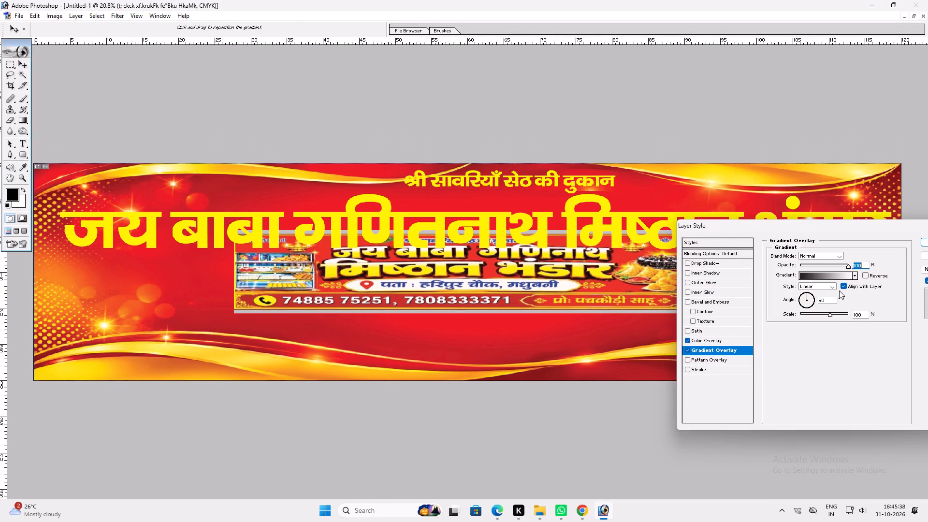
pyautogui.click(684, 342)
pyautogui.click(686, 340)
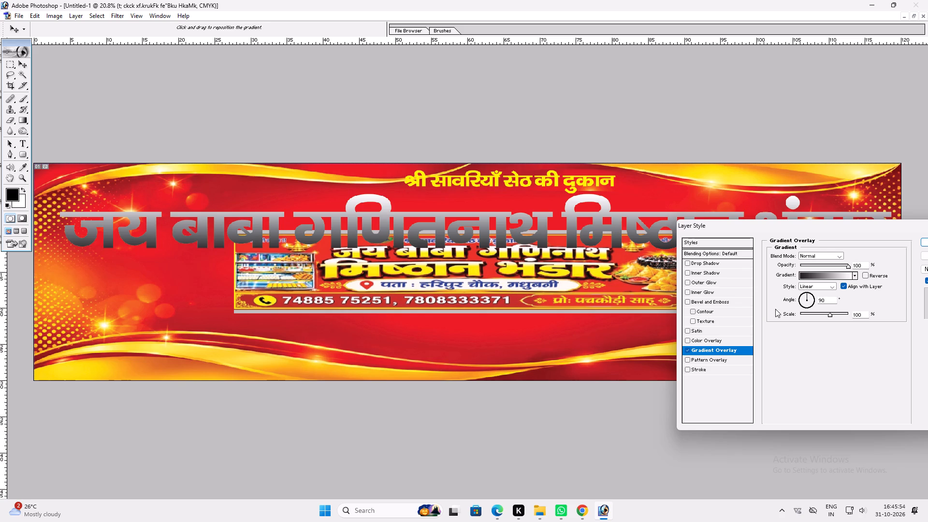
# Move the gradient's dark stop to 22% and recolour it yellow with Y 100 and K 0.
pyautogui.click(809, 274)
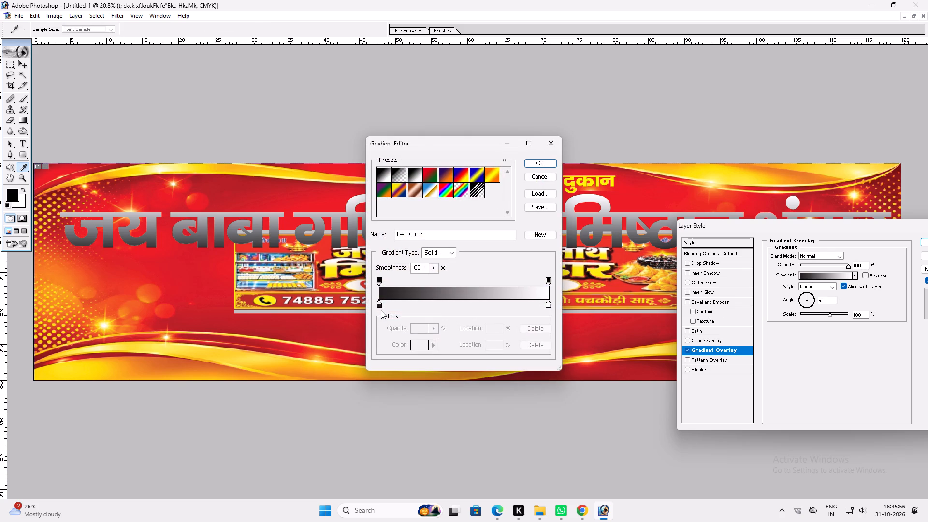
pyautogui.moveTo(379, 305); pyautogui.dragTo(417, 314)
pyautogui.click(414, 339)
pyautogui.click(418, 340)
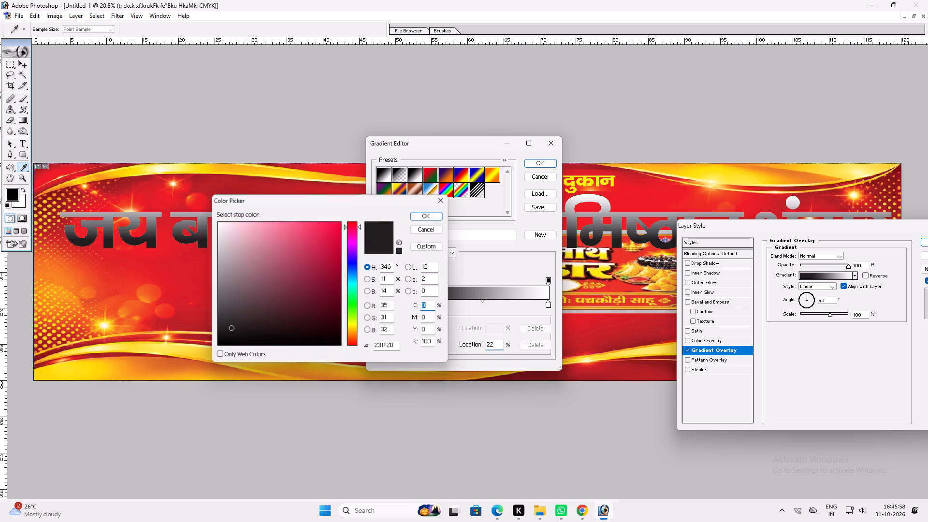
pyautogui.press('Tab')
pyautogui.press('Tab')
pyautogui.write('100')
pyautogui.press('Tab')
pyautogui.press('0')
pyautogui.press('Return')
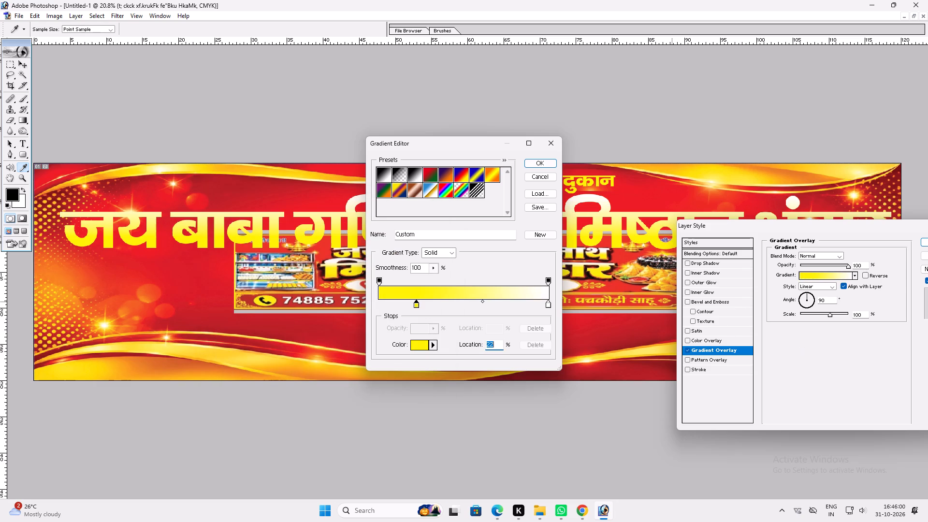
# Move the gradient's white stop to 64% and apply the yellow-to-white gradient to the shop name.
pyautogui.moveTo(547, 306); pyautogui.dragTo(507, 294)
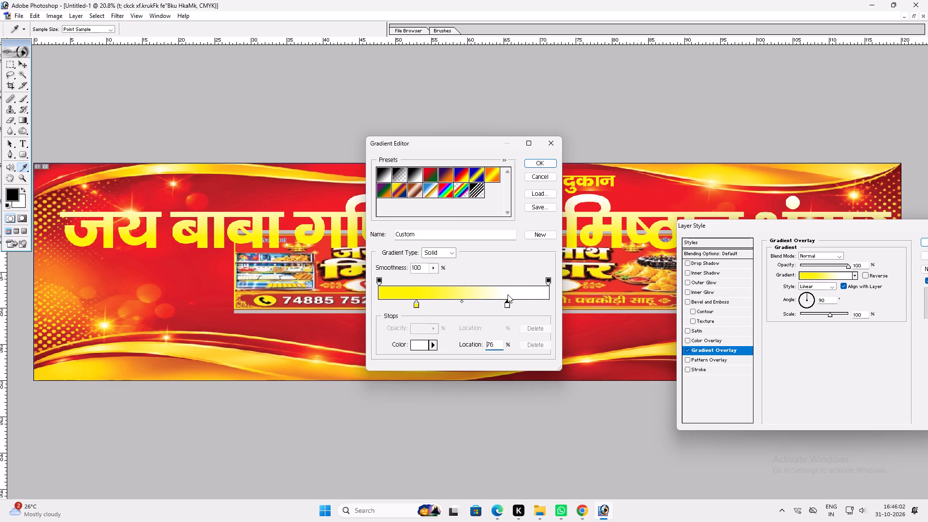
pyautogui.moveTo(507, 294); pyautogui.dragTo(497, 294)
pyautogui.moveTo(496, 304); pyautogui.dragTo(487, 308)
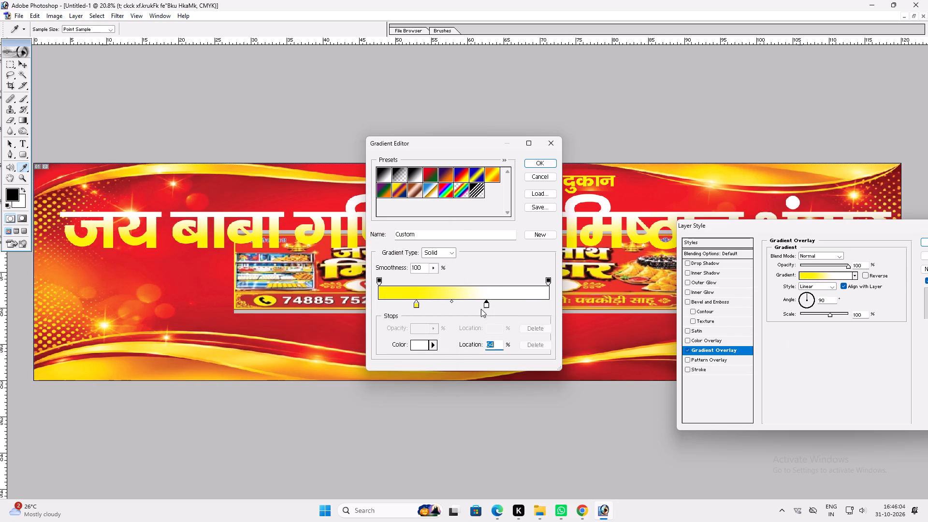
pyautogui.click(413, 346)
pyautogui.press('Return')
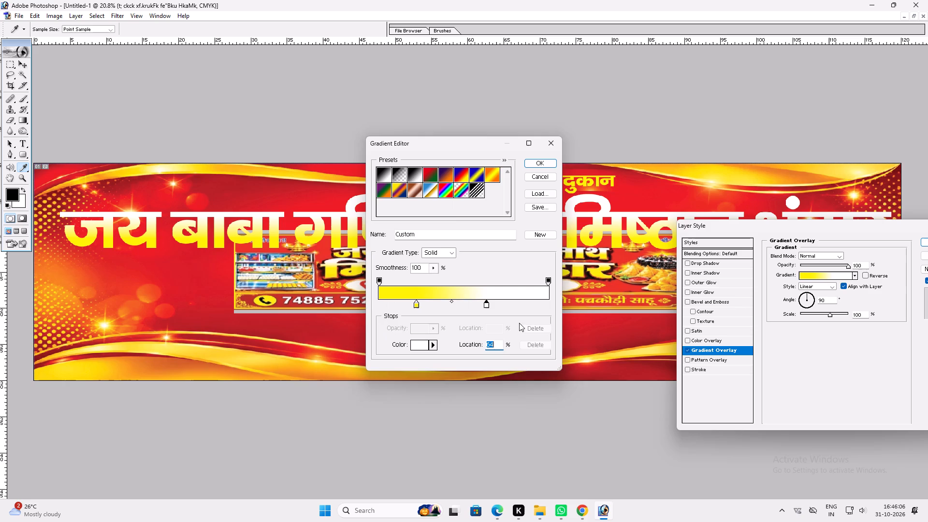
pyautogui.press('Return')
pyautogui.press('Return')
# Add a black outside stroke around the shop name's letters.
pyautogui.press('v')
pyautogui.hotkey('alt', 'l')
pyautogui.hotkey('alt', 'y')
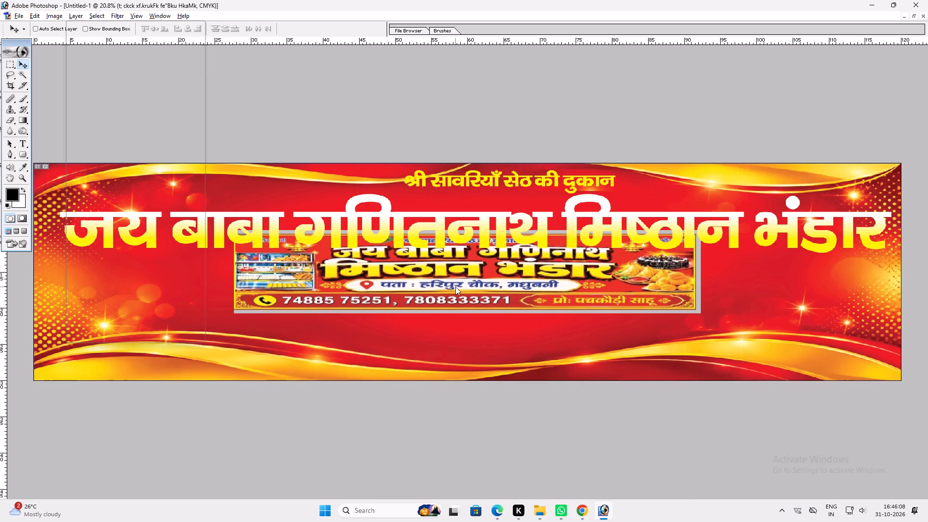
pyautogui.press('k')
pyautogui.scroll(2, 742, 329)
pyautogui.click(799, 313)
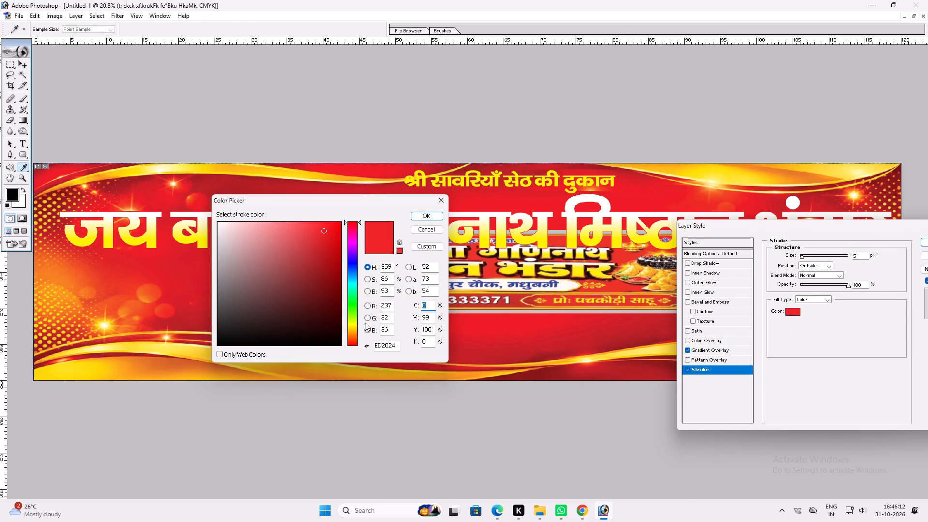
pyautogui.moveTo(305, 322); pyautogui.dragTo(469, 393)
pyautogui.press('Return')
pyautogui.scroll(4, 733, 333)
pyautogui.scroll(3, 811, 334)
pyautogui.press('Return')
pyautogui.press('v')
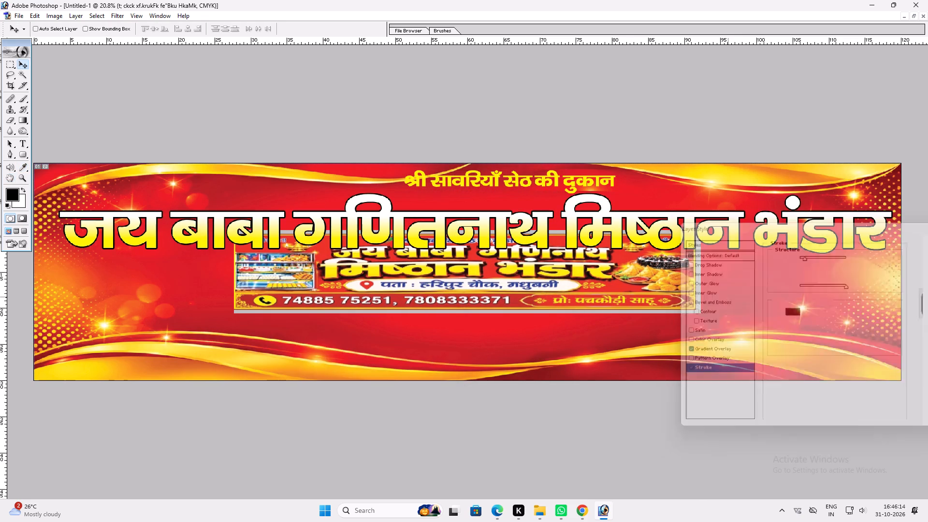
# Nudge the shop name slightly down and to the left, away from the tagline above it.
pyautogui.hotkey('ctrl', 't')
pyautogui.press('Return')
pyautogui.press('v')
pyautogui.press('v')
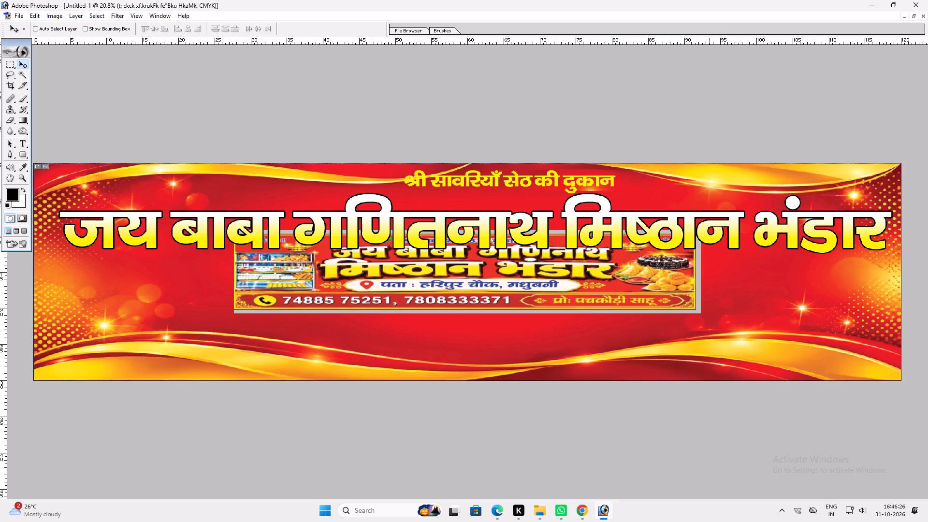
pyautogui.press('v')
pyautogui.hotkey('ctrl', 't')
pyautogui.keyDown('shift'); pyautogui.moveTo(617, 243); pyautogui.dragTo(613, 244); pyautogui.keyUp('shift')
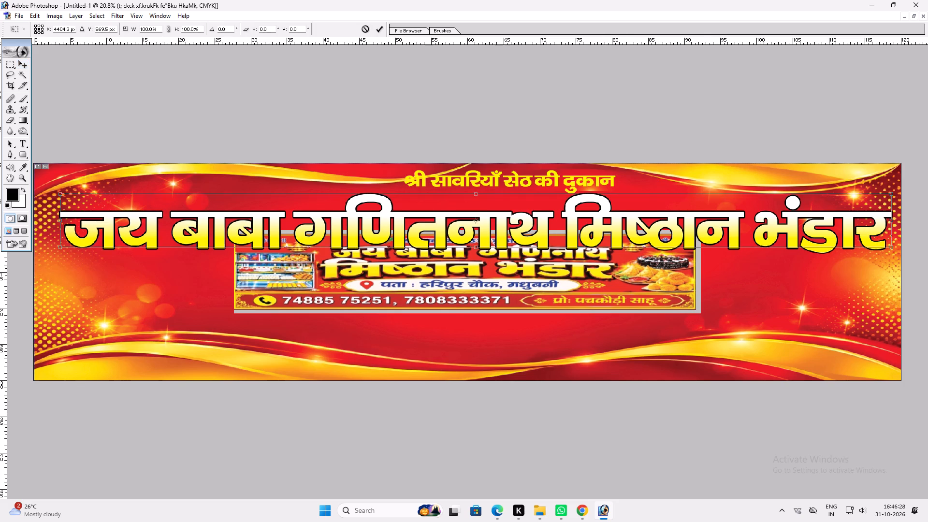
pyautogui.keyDown('shift'); pyautogui.moveTo(613, 244); pyautogui.dragTo(612, 244); pyautogui.keyUp('shift')
pyautogui.hotkey('shift', 'Return')
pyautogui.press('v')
pyautogui.click(603, 243)
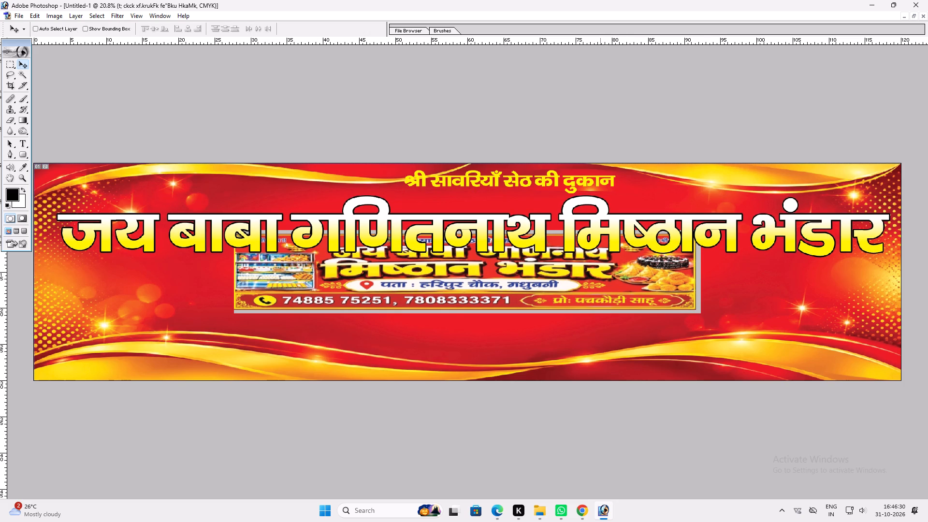
pyautogui.hotkey('ctrl', 't')
pyautogui.keyDown('shift'); pyautogui.click(743, 197); pyautogui.keyUp('shift')
pyautogui.hotkey('shift', 'Return')
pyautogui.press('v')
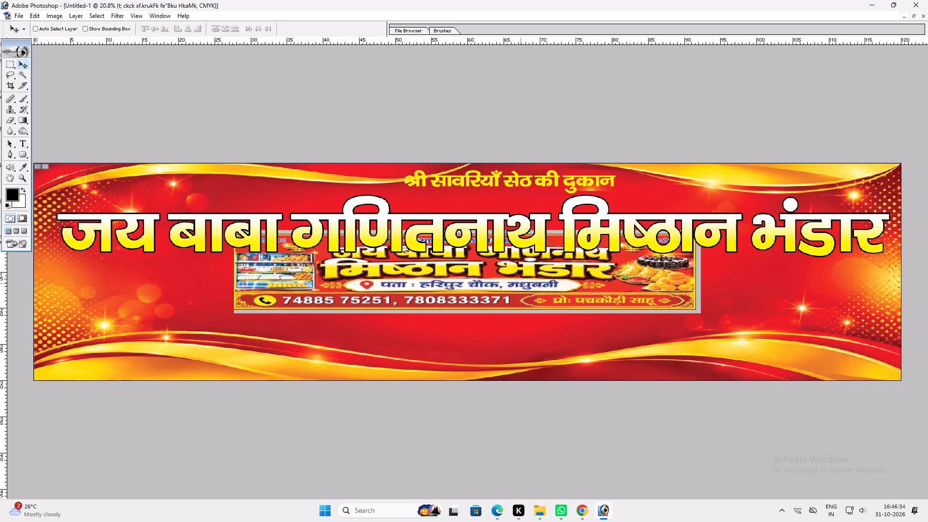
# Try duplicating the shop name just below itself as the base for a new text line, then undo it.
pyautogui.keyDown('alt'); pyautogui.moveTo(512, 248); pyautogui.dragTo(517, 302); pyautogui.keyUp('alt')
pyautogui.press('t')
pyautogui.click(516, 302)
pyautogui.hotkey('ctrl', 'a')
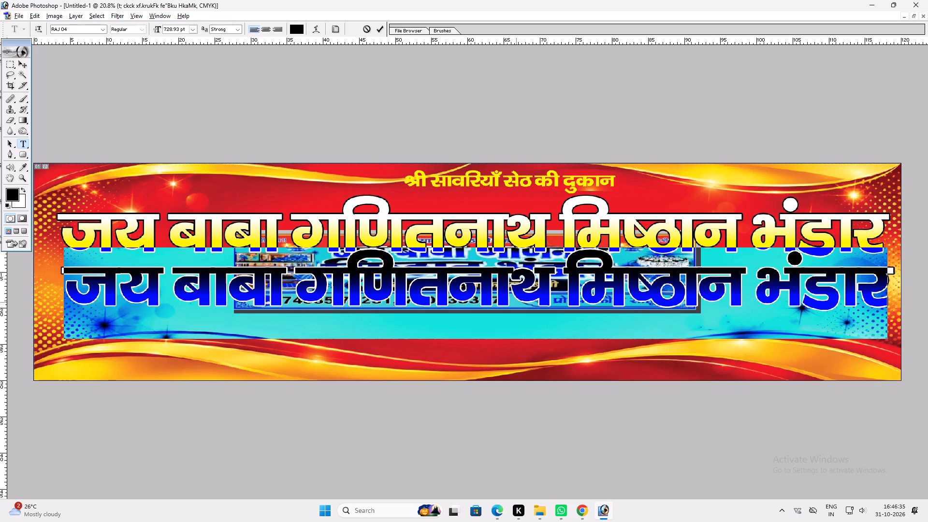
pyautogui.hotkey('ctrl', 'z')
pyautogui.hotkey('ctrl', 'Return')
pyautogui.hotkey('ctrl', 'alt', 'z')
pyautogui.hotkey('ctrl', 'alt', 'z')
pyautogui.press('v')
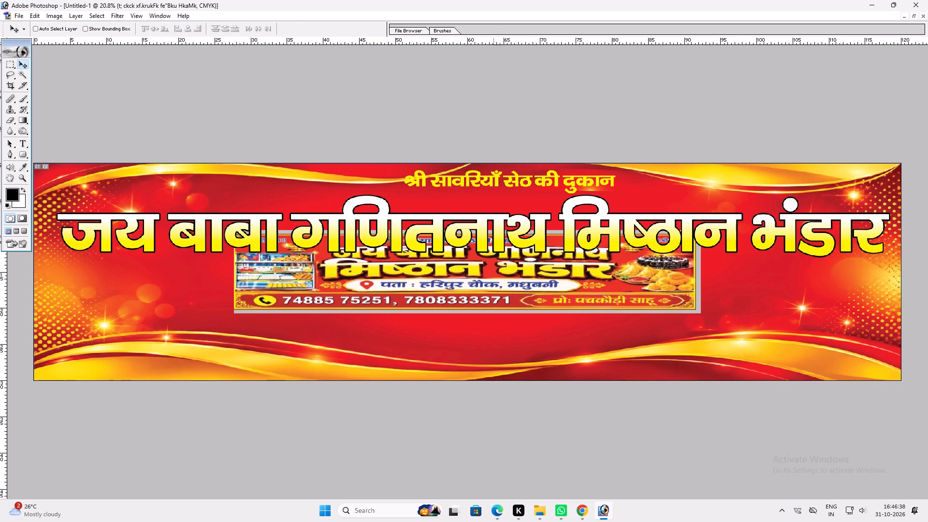
# Duplicate the yellow tagline and place the copy near the banner's lower edge, below the reference picture.
pyautogui.keyDown('ctrl'); pyautogui.doubleClick(497, 177); pyautogui.keyUp('ctrl')
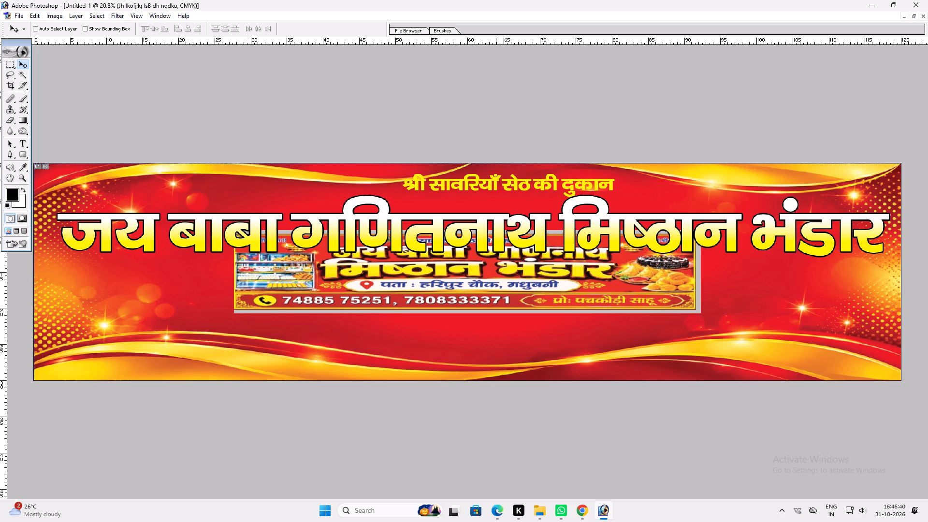
pyautogui.keyDown('alt'); pyautogui.moveTo(496, 178); pyautogui.dragTo(496, 304); pyautogui.keyUp('alt')
pyautogui.moveTo(489, 308); pyautogui.dragTo(496, 341)
# Replace the copied tagline's text with the shop's Hindi address line from the reference banner.
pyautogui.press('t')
pyautogui.click(492, 339)
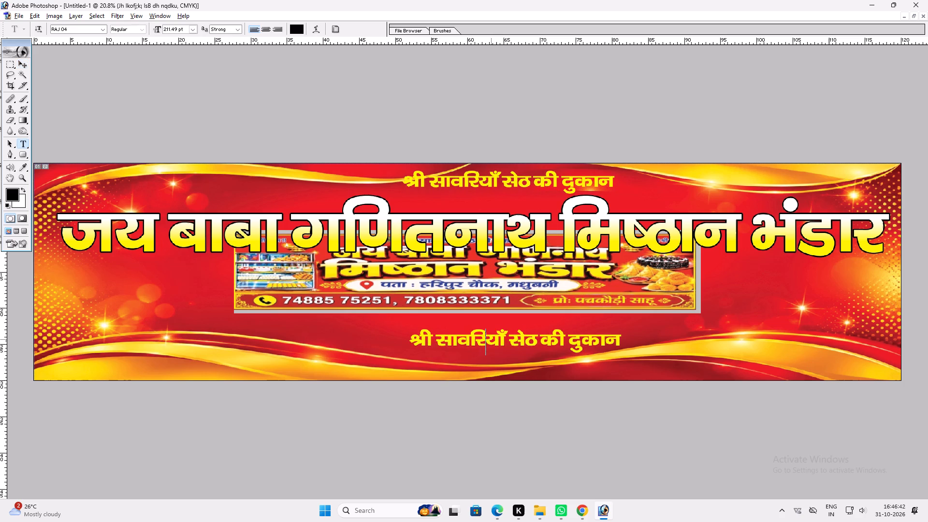
pyautogui.hotkey('ctrl', 'a')
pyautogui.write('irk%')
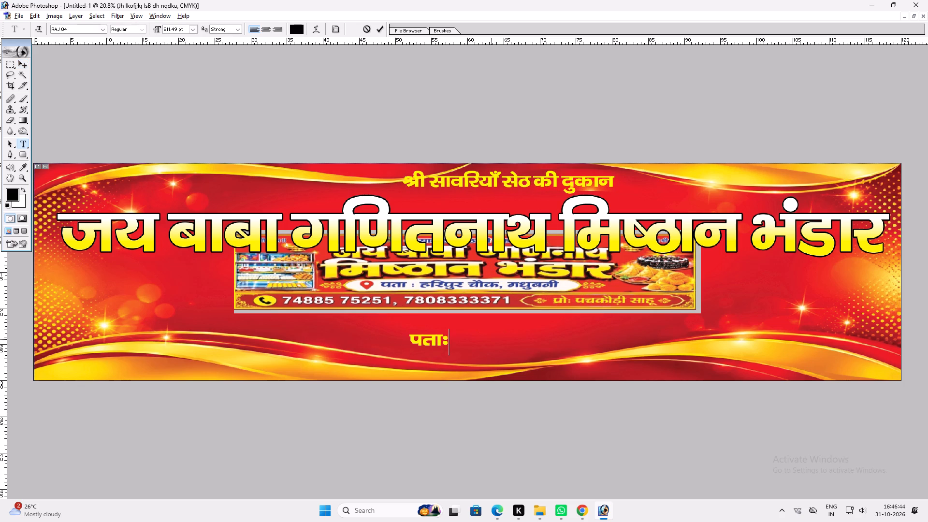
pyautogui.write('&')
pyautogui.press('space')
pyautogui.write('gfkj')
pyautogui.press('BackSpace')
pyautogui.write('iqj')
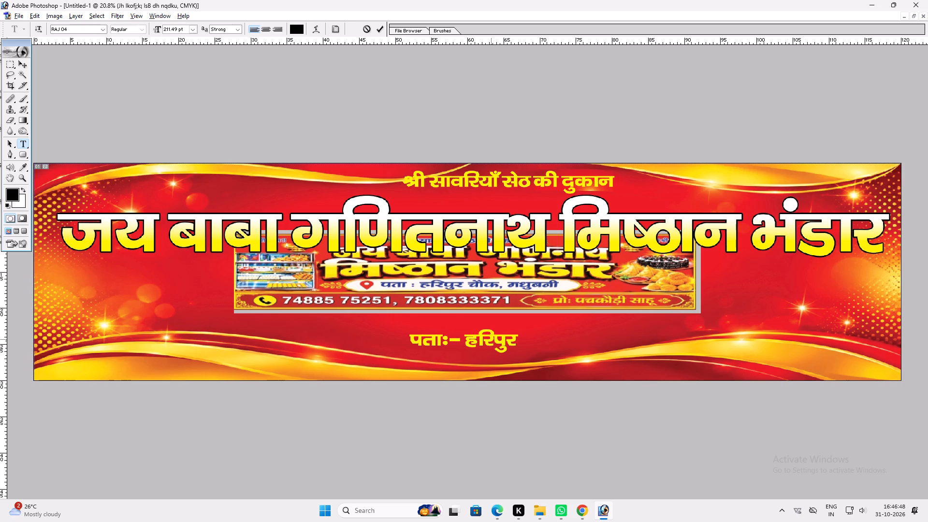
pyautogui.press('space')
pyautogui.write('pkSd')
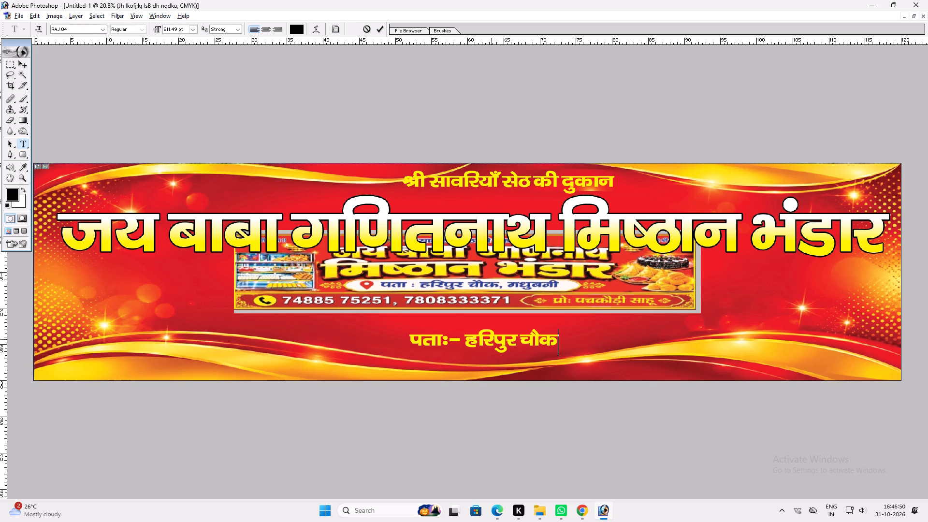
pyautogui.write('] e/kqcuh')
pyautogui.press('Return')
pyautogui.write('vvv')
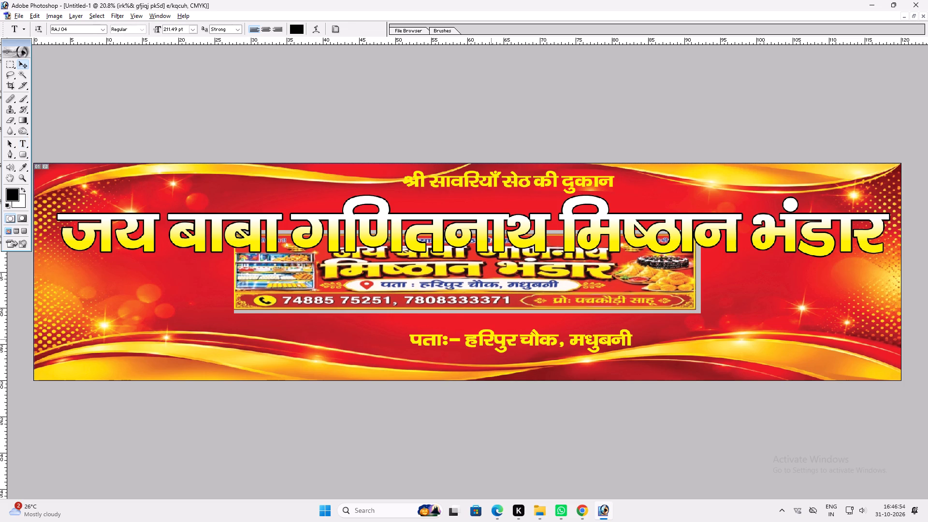
# Move the address line up over the reference picture's address strip and place a copy of it below the picture.
pyautogui.moveTo(490, 340); pyautogui.dragTo(440, 281)
pyautogui.keyDown('alt'); pyautogui.moveTo(442, 285); pyautogui.dragTo(441, 324); pyautogui.keyUp('alt')
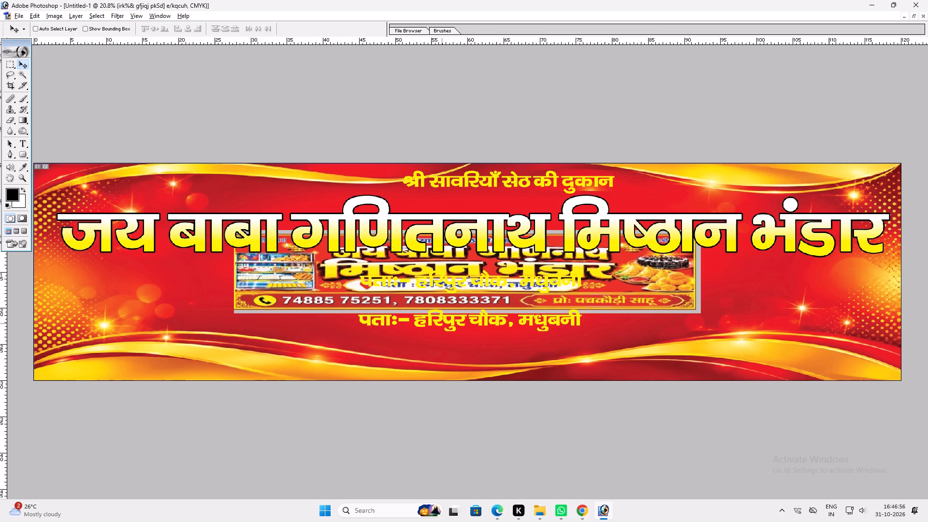
pyautogui.keyDown('alt'); pyautogui.moveTo(441, 324); pyautogui.dragTo(440, 335); pyautogui.keyUp('alt')
# Replace the lower copy's text with the first phone number shown on the reference banner, keeping its digits in two groups.
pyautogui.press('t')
pyautogui.click(440, 335)
pyautogui.hotkey('ctrl', 'a')
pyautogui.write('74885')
pyautogui.moveTo(622, 384); pyautogui.dragTo(593, 388)
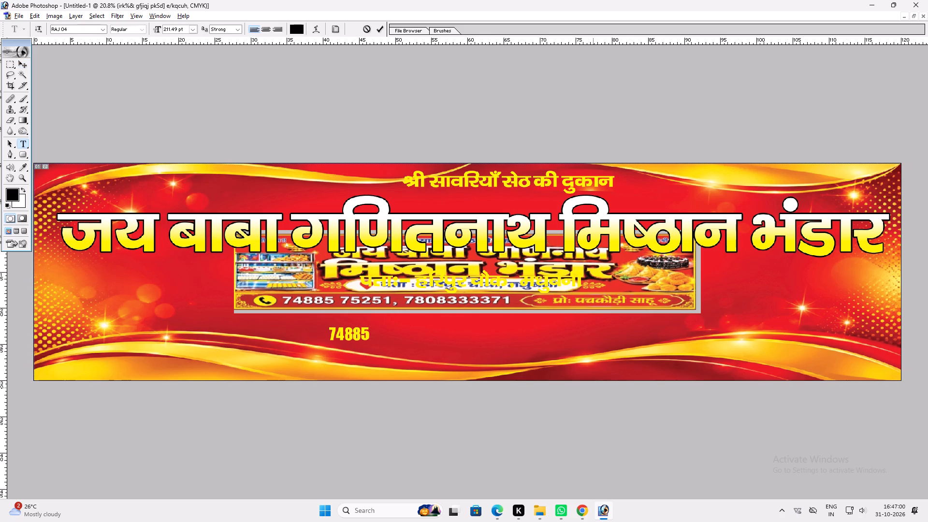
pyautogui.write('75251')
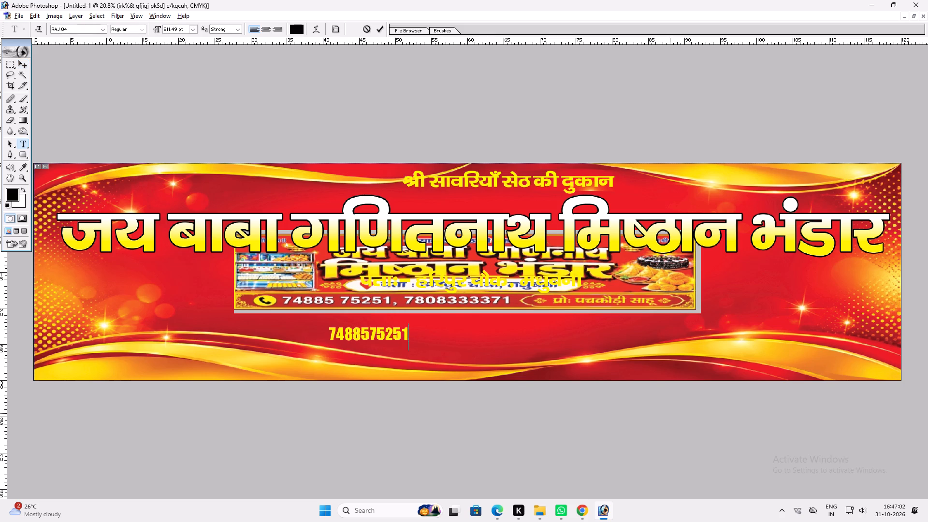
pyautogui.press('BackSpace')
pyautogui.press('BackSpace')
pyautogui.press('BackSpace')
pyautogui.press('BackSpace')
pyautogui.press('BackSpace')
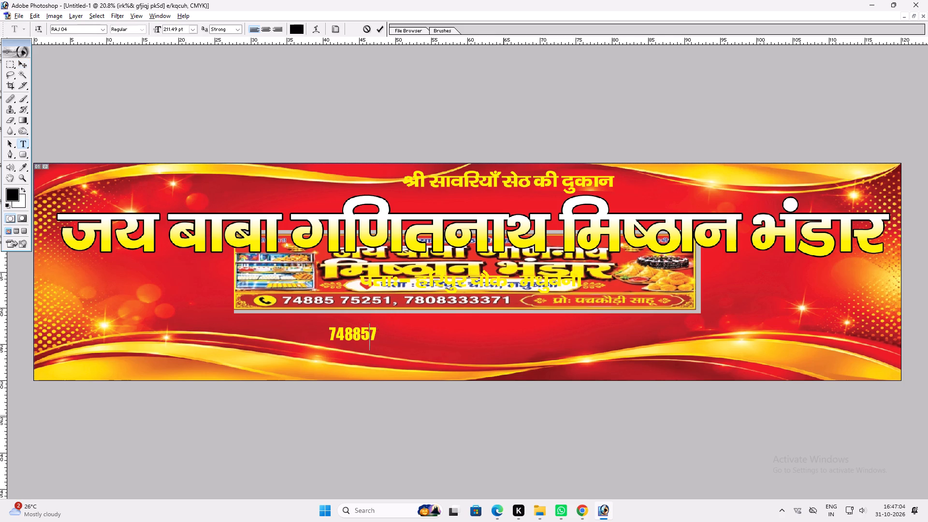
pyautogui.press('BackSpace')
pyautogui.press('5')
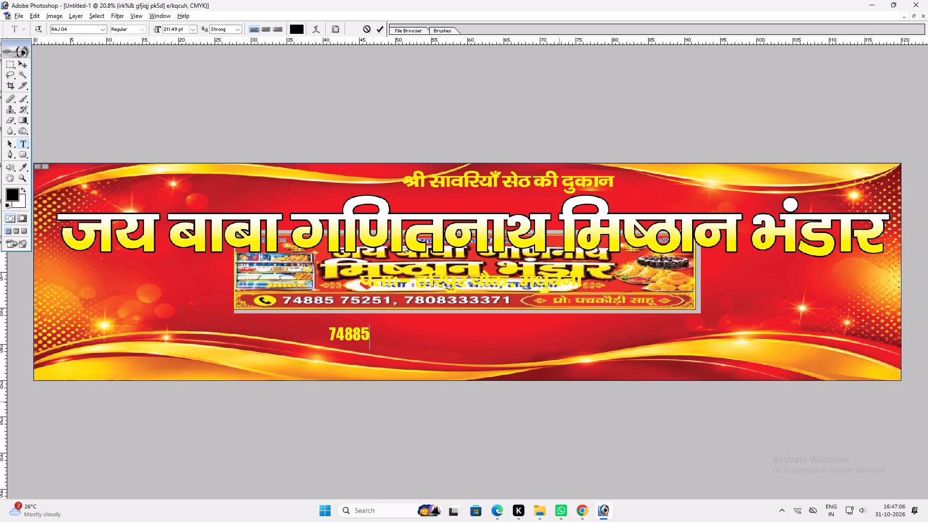
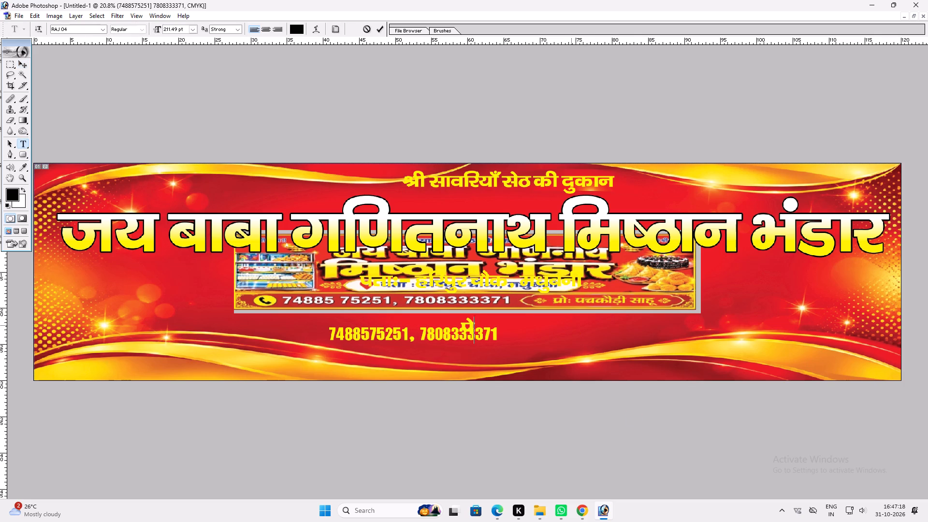
# Finish the copied line as the Hindi proprietor line from the reference banner, starting with "प्रो०ः–", beside the phone numbers.
pyautogui.press('BackSpace')
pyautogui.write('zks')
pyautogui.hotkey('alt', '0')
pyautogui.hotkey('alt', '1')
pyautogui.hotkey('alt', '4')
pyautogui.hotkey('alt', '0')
pyautogui.moveTo(584, 327); pyautogui.dragTo(662, 332)
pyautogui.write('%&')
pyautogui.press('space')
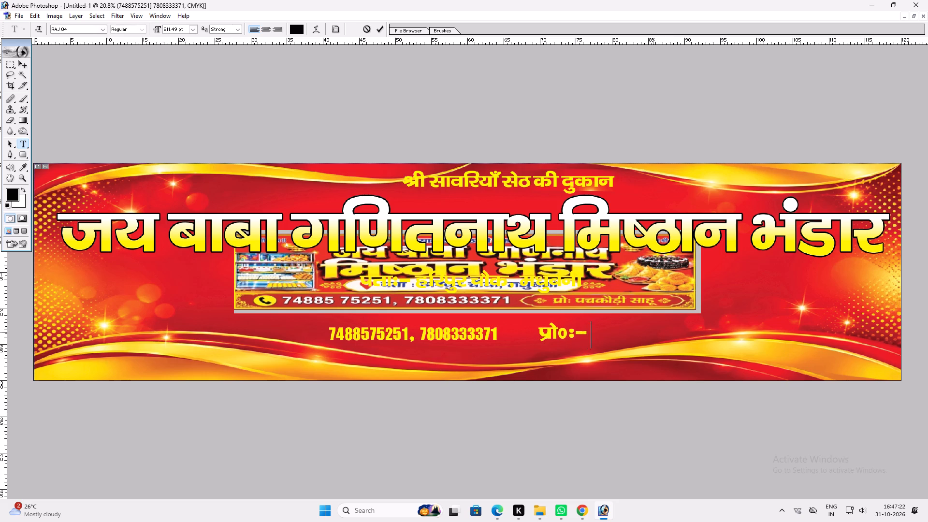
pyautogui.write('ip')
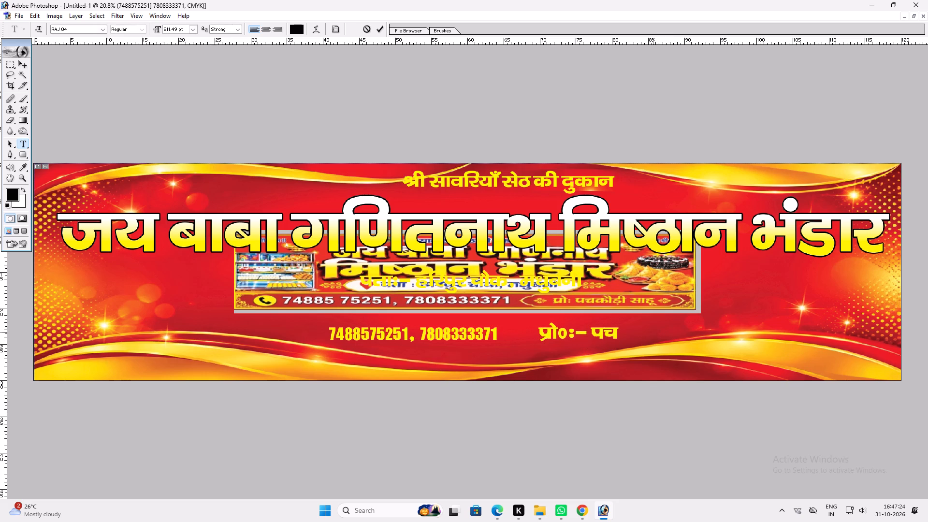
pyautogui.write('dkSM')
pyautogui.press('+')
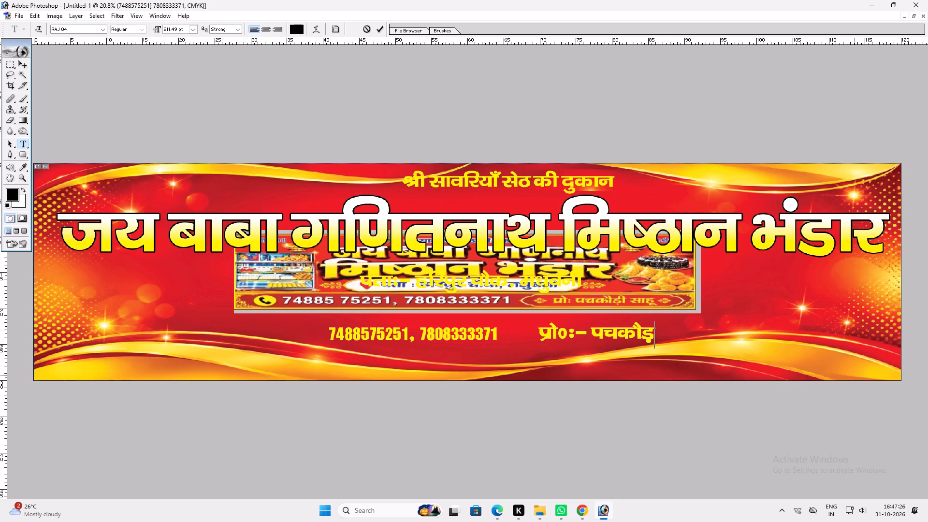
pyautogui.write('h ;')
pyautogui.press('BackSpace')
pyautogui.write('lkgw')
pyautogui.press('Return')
# Scale the proprietor line down slightly and move it a little closer to the phone numbers.
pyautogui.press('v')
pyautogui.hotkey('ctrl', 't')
pyautogui.keyDown('shift'); pyautogui.moveTo(706, 339); pyautogui.dragTo(672, 336); pyautogui.keyUp('shift')
pyautogui.hotkey('shift', 'Return')
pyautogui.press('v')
pyautogui.moveTo(642, 336); pyautogui.dragTo(617, 331)
# Move the reference picture down and across so the whole shop name is clear of it.
pyautogui.keyDown('ctrl'); pyautogui.click(641, 282); pyautogui.keyUp('ctrl')
pyautogui.moveTo(640, 280); pyautogui.dragTo(710, 307)
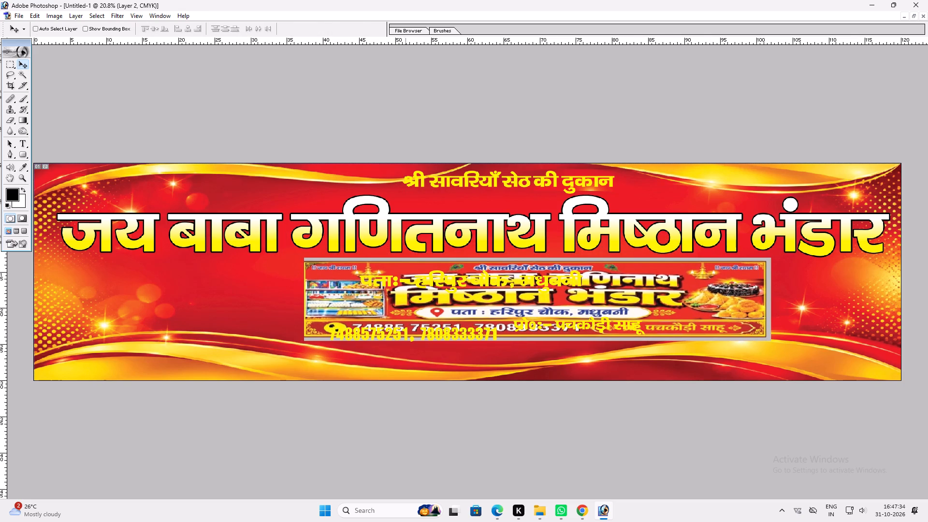
# Duplicate the proprietor line and place the copy above the left part of the shop name.
pyautogui.keyDown('ctrl'); pyautogui.click(610, 321); pyautogui.keyUp('ctrl')
pyautogui.keyDown('ctrl'); pyautogui.doubleClick(609, 321); pyautogui.keyUp('ctrl')
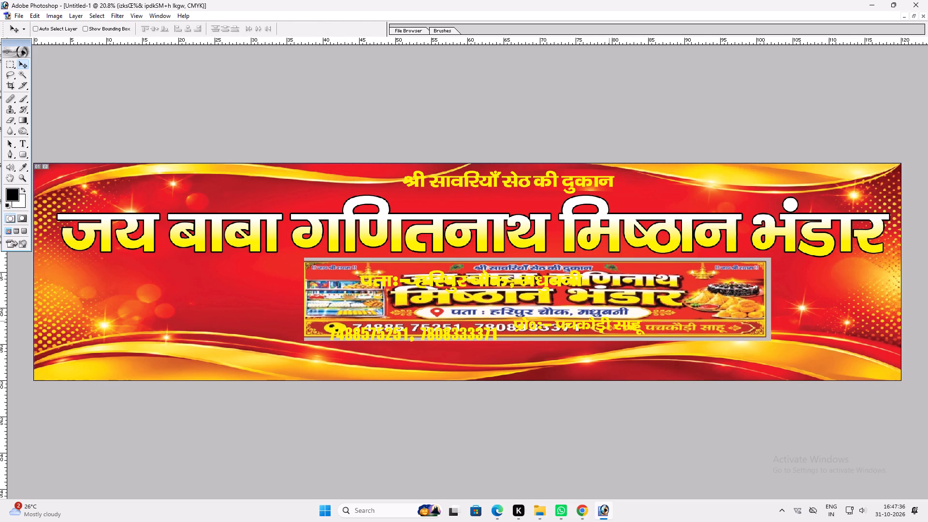
pyautogui.keyDown('alt'); pyautogui.moveTo(609, 321); pyautogui.dragTo(216, 196); pyautogui.keyUp('alt')
# Replace the copied line's text with the greeting "!! जय श्री श्याम !!".
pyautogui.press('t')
pyautogui.click(209, 195)
pyautogui.hotkey('ctrl', 'a')
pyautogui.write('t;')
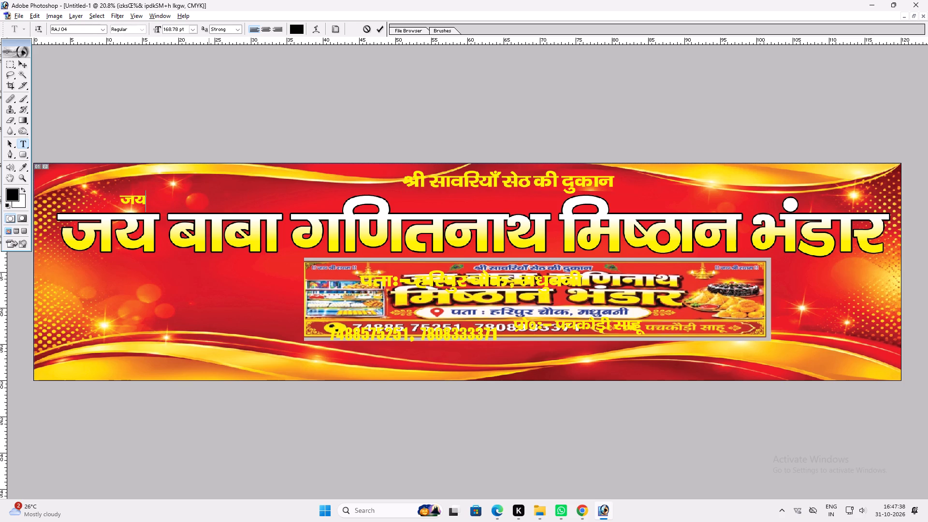
pyautogui.click(261, 238)
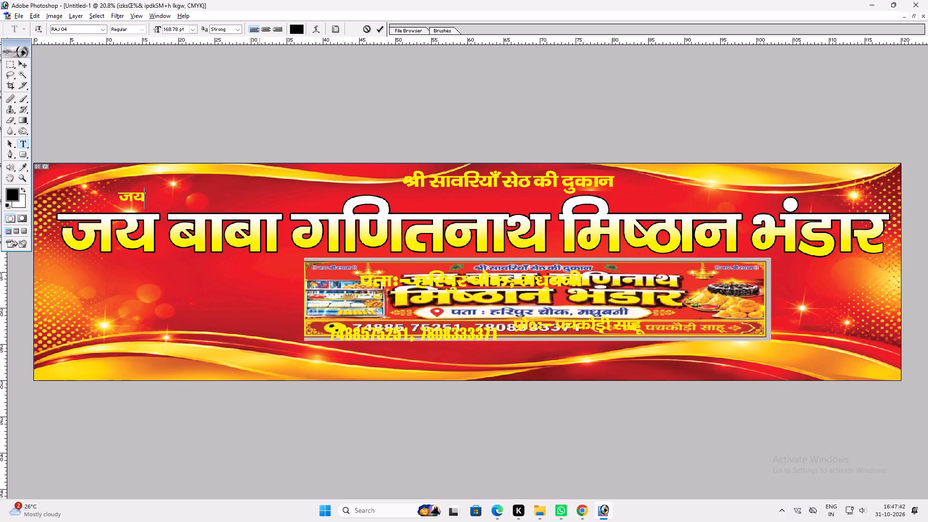
pyautogui.press('Home')
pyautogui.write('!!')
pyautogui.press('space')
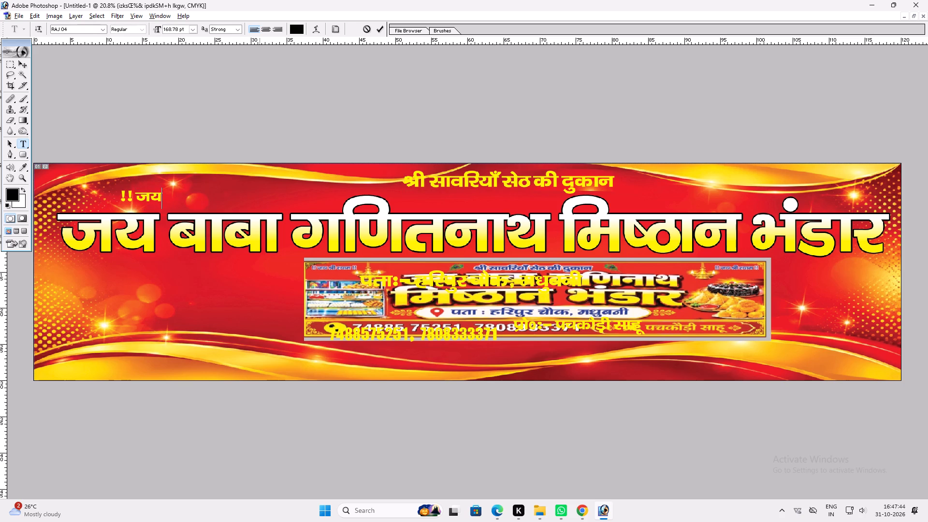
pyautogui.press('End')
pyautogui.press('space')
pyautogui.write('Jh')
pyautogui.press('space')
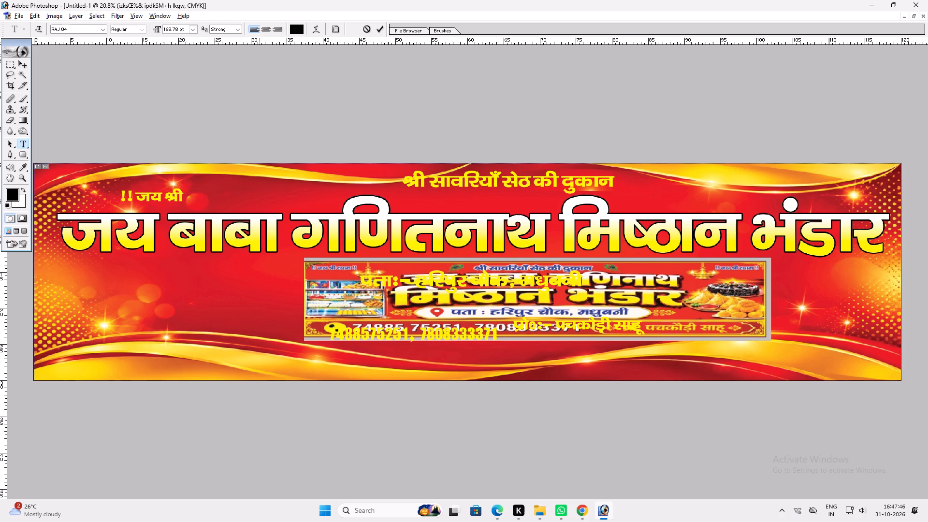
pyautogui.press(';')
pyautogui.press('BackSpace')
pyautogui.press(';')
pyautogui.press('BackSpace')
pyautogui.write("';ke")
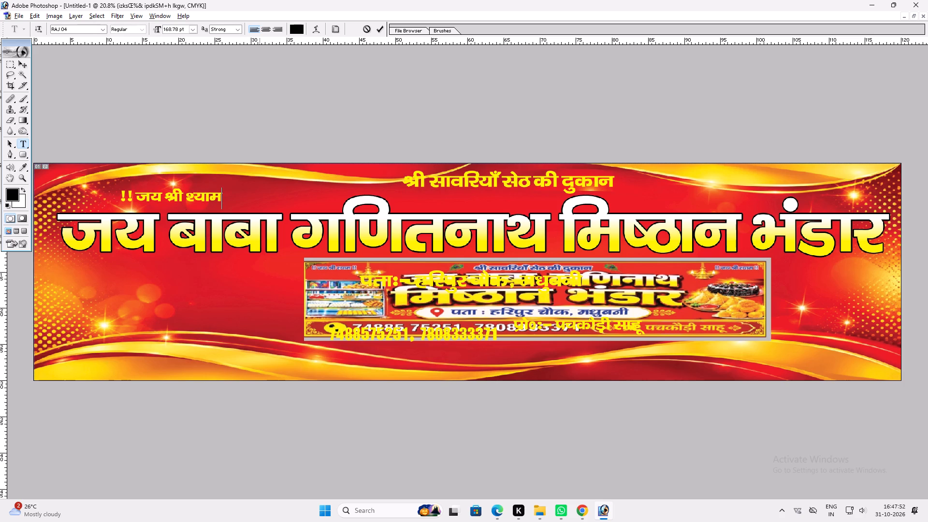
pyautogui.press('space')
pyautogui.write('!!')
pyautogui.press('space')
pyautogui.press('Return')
# Duplicate the "!! जय श्री श्याम !!" greeting to the opposite end of the banner, level with the original.
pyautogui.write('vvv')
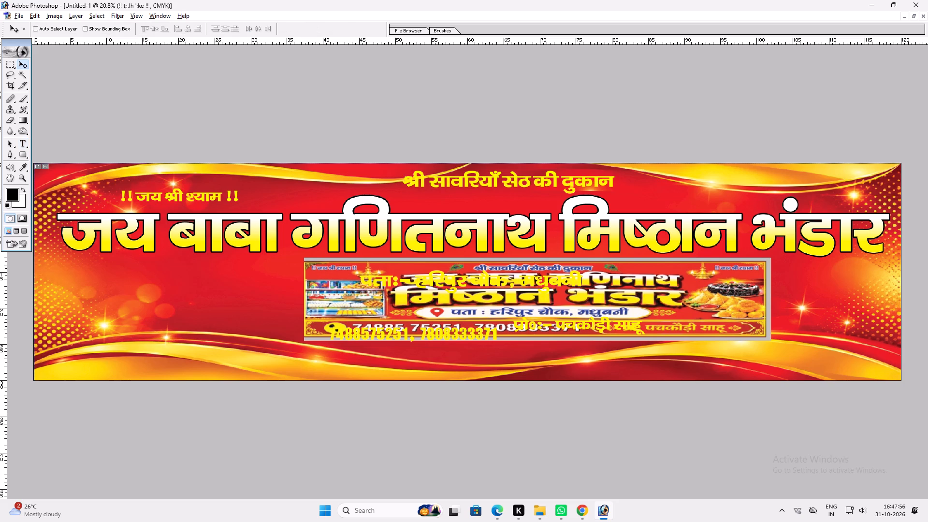
pyautogui.keyDown('alt'); pyautogui.moveTo(218, 194); pyautogui.dragTo(870, 167); pyautogui.keyUp('alt')
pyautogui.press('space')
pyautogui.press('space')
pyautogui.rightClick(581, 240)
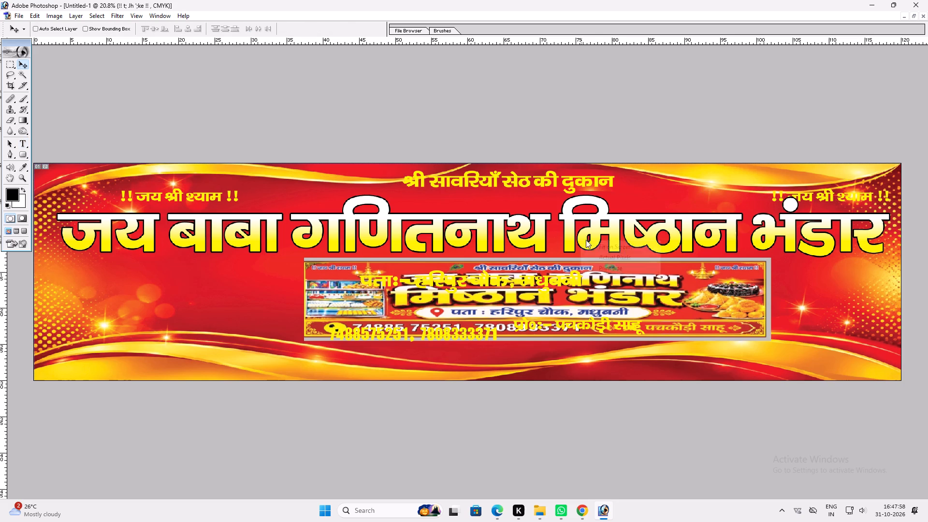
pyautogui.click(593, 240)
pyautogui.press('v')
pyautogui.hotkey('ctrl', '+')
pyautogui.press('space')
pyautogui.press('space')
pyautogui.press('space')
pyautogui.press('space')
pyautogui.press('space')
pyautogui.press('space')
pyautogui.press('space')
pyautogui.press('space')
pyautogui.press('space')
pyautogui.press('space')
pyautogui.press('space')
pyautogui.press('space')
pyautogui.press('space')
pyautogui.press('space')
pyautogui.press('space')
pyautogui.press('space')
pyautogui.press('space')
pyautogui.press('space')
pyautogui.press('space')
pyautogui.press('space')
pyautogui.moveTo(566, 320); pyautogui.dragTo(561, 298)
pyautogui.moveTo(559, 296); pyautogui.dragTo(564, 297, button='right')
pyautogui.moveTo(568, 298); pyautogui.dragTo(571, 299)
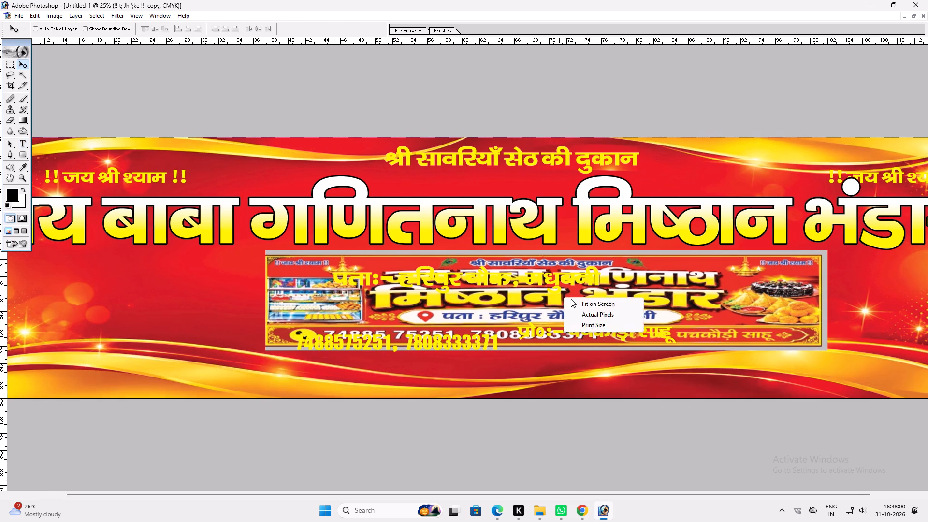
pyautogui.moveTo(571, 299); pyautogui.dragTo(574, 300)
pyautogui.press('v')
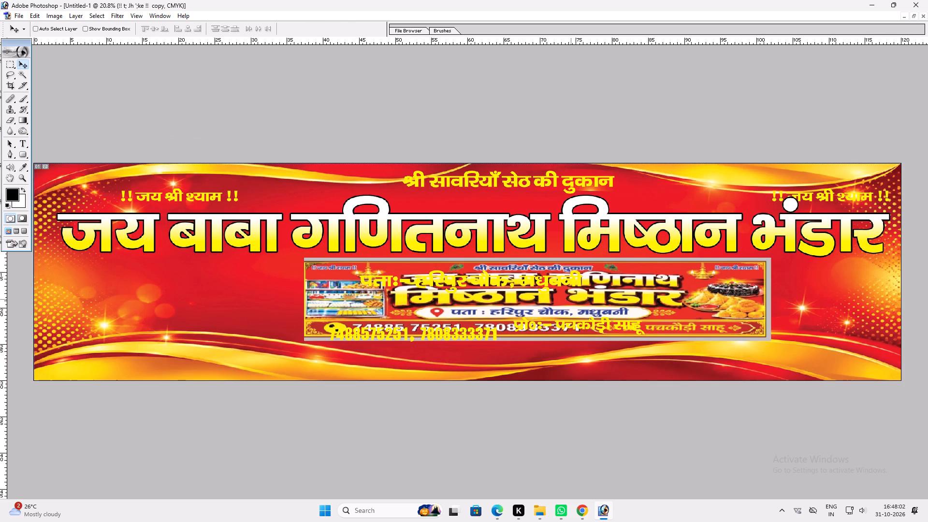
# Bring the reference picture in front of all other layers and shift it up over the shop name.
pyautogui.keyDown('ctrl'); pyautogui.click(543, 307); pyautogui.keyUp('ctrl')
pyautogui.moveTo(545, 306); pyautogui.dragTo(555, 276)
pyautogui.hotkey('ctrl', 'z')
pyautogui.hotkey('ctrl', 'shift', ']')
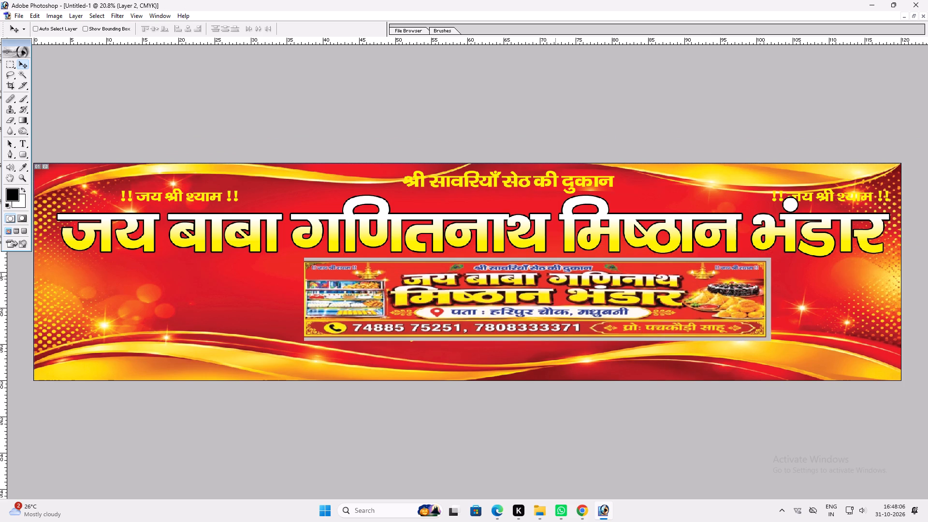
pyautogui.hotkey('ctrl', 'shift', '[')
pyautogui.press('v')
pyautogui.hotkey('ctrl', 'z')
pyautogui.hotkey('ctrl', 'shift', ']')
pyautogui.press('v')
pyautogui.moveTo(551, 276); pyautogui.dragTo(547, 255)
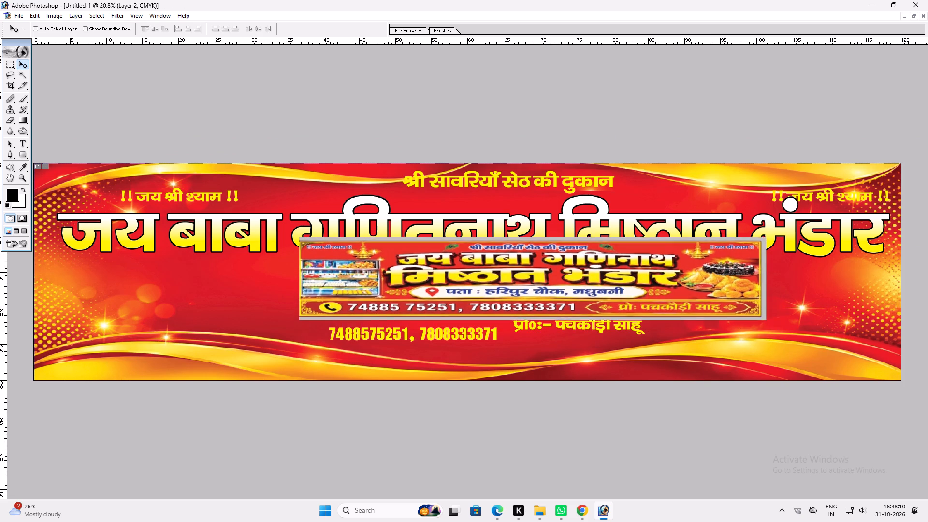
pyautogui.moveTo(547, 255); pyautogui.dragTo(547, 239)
# Send the reference picture to the back, behind the red and gold background.
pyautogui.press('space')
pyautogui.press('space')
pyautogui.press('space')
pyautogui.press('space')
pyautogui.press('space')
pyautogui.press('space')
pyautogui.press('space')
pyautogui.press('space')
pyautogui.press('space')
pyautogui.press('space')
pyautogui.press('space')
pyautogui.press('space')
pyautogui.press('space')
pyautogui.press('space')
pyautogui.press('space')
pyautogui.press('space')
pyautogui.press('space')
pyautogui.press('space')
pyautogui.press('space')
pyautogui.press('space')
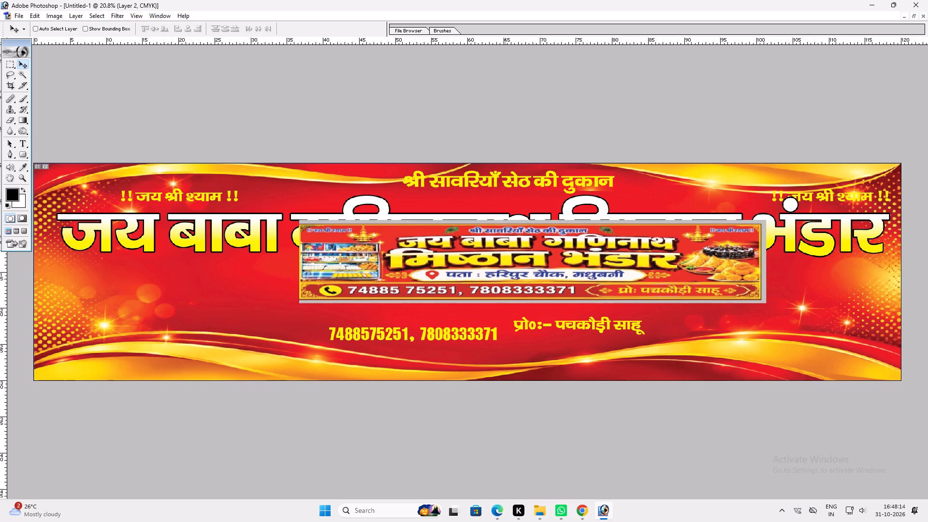
pyautogui.rightClick(505, 250)
pyautogui.click(517, 261)
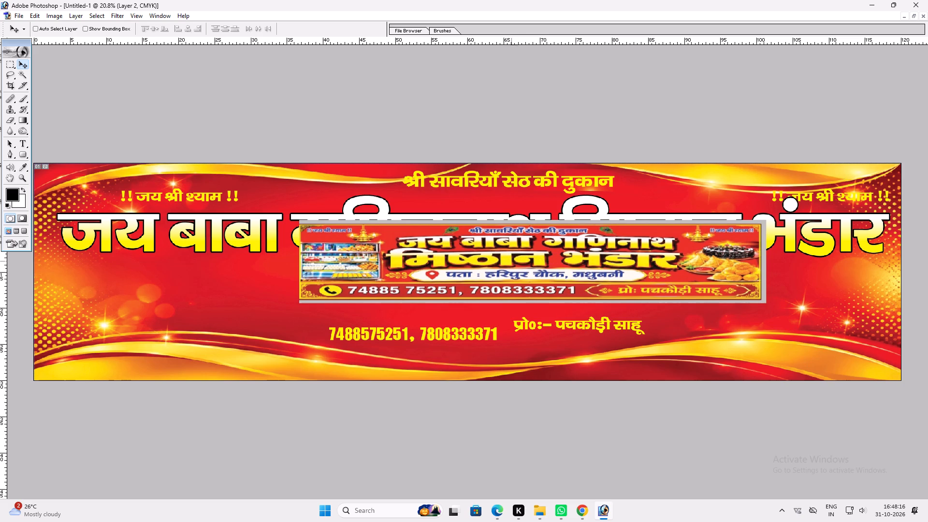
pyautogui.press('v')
pyautogui.keyDown('ctrl'); pyautogui.click(508, 258); pyautogui.keyUp('ctrl')
pyautogui.hotkey('ctrl', 'shift', '[')
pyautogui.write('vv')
# Stretch the shop name slightly taller downwards, keeping its width.
pyautogui.scroll(2, 474, 277)
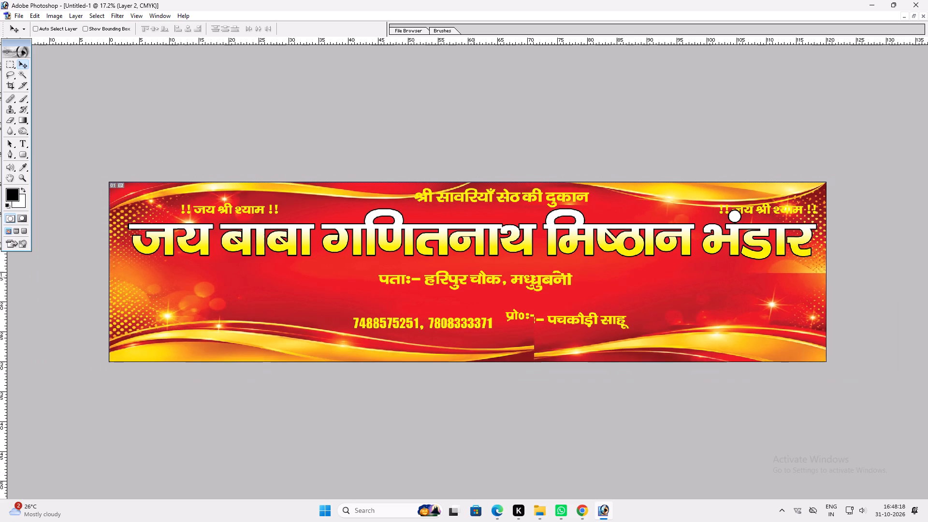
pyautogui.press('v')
pyautogui.keyDown('ctrl'); pyautogui.click(529, 246); pyautogui.keyUp('ctrl')
pyautogui.hotkey('ctrl', 't')
pyautogui.keyDown('shift'); pyautogui.moveTo(560, 252); pyautogui.dragTo(551, 255); pyautogui.keyUp('shift')
pyautogui.hotkey('shift', 'Return')
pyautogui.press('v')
# Switch to File Explorer, search the 2026 folder on drive H: for "sweet" and show the results as large icons.
pyautogui.click(538, 507)
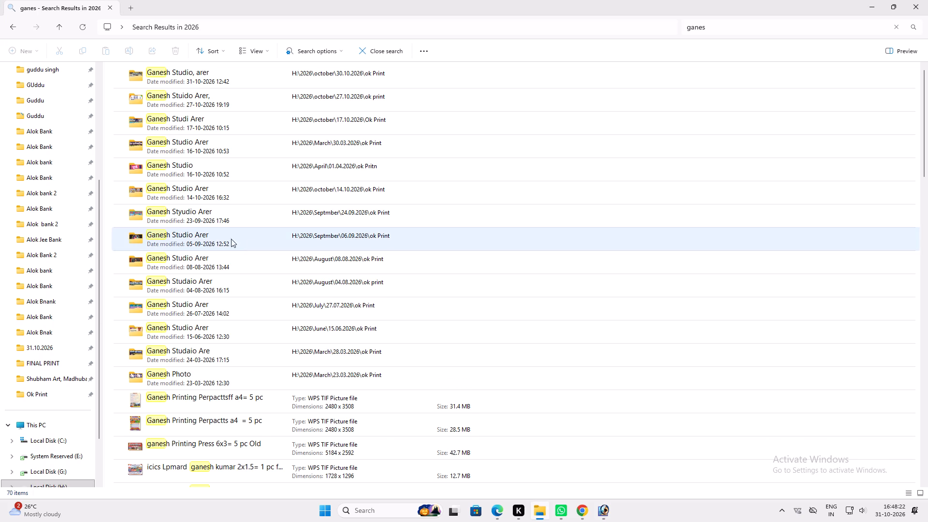
pyautogui.scroll(-3, 59, 466)
pyautogui.click(57, 424)
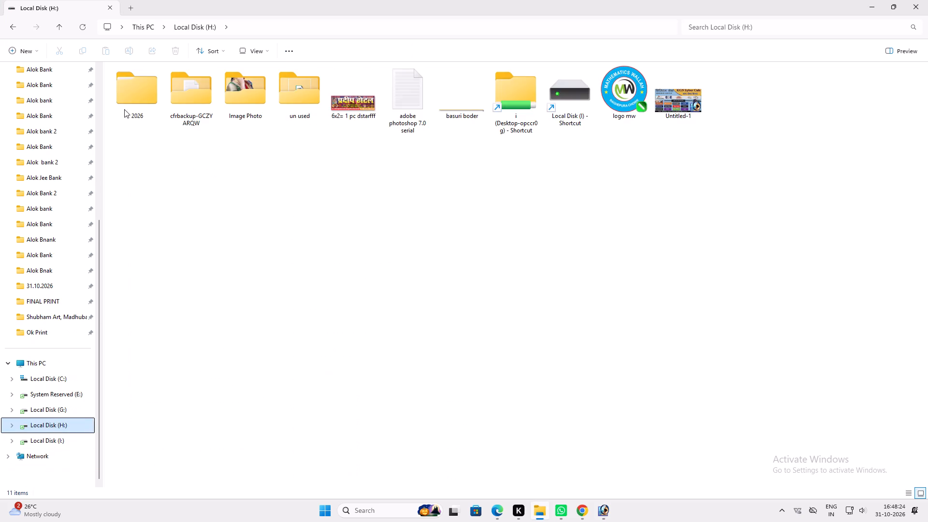
pyautogui.doubleClick(129, 91)
pyautogui.click(720, 29)
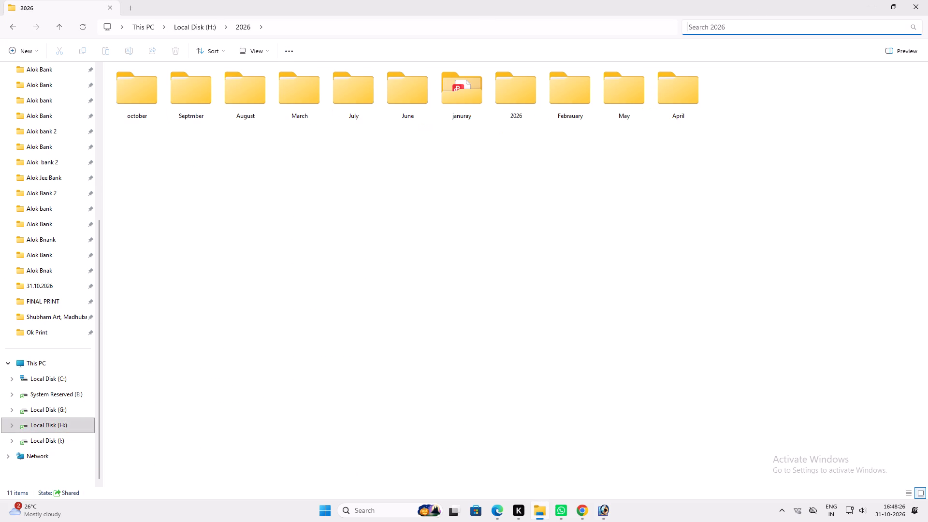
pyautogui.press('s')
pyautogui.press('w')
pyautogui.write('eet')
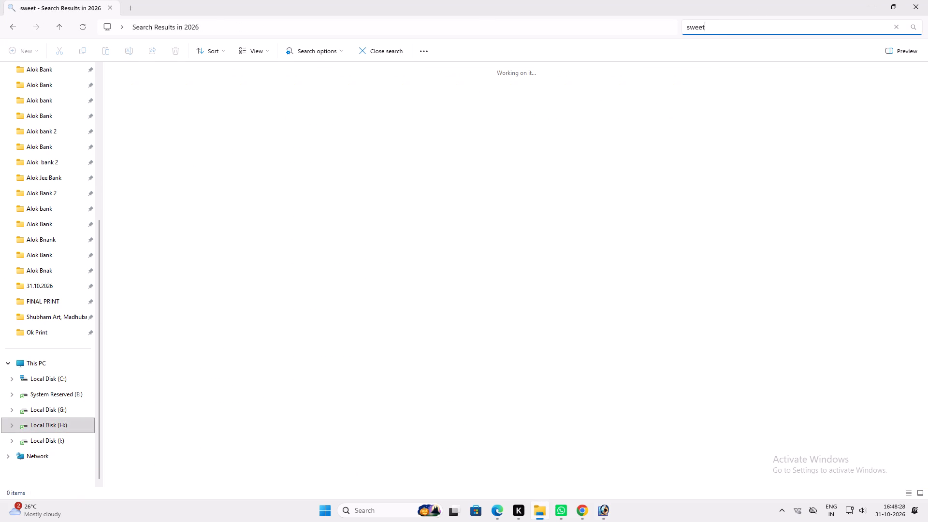
pyautogui.click(265, 52)
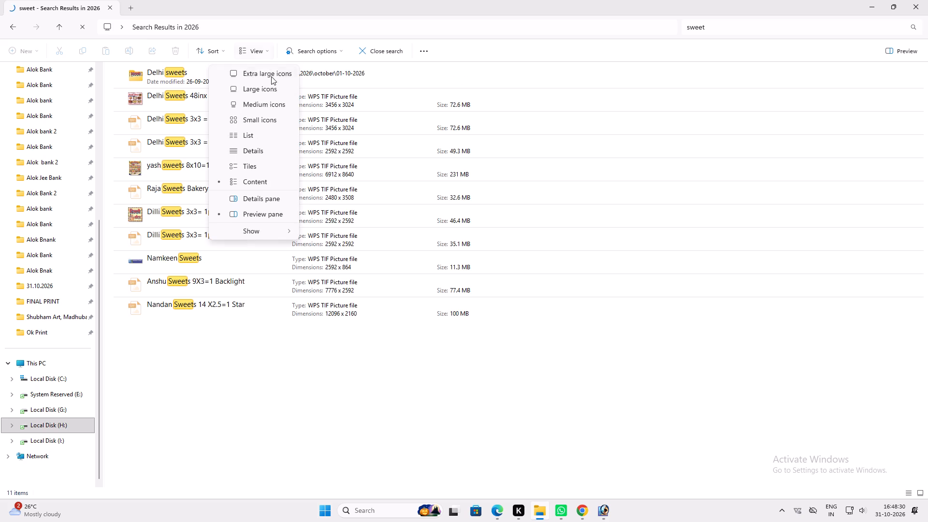
pyautogui.click(272, 85)
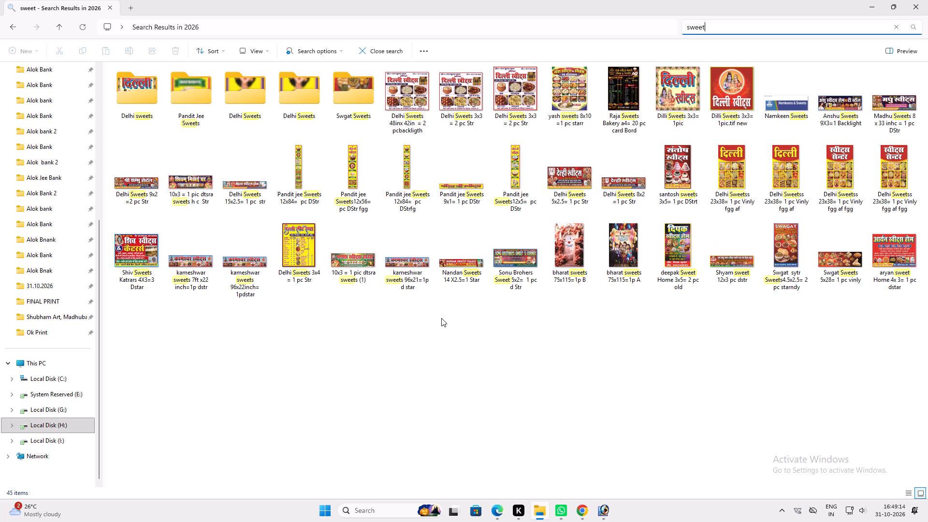
# Open "Shyam sweet 12x3 pc dstr" in Photoshop and arrange its window below the new banner's window.
pyautogui.moveTo(742, 261); pyautogui.dragTo(742, 263)
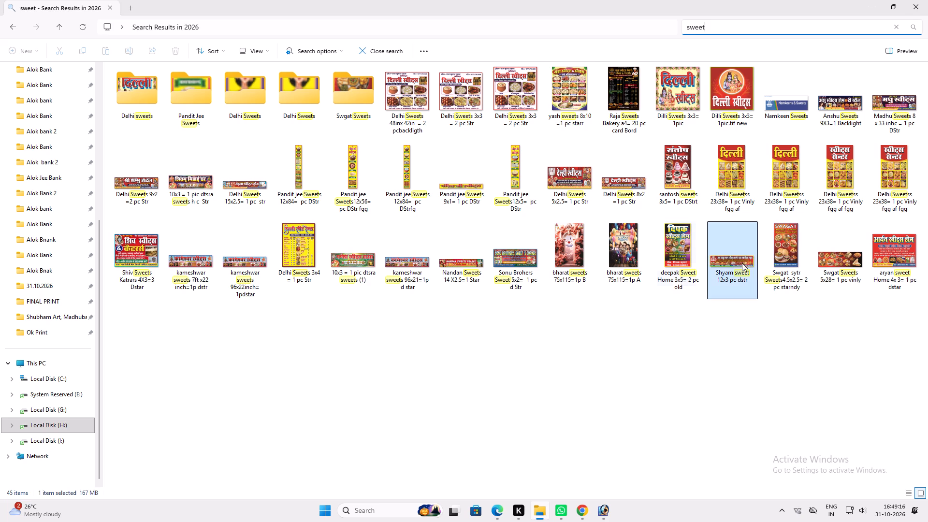
pyautogui.moveTo(742, 263); pyautogui.dragTo(580, 315)
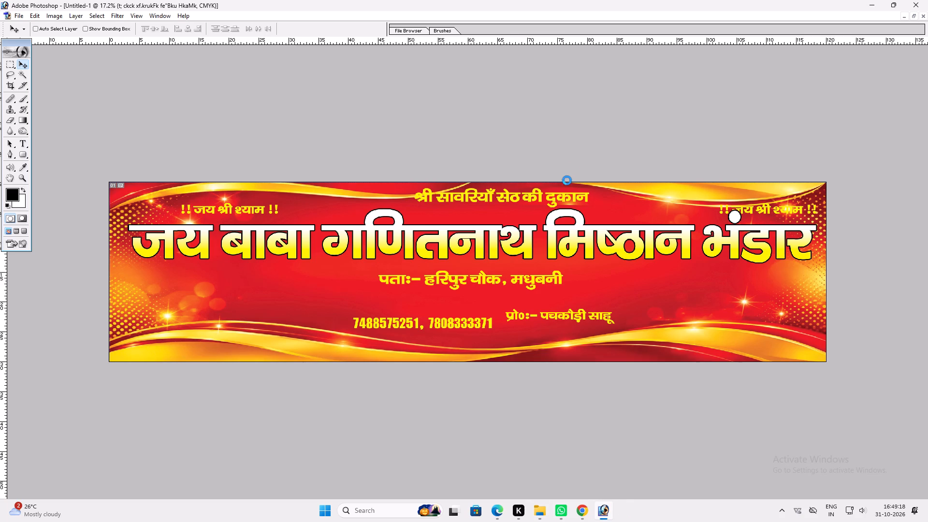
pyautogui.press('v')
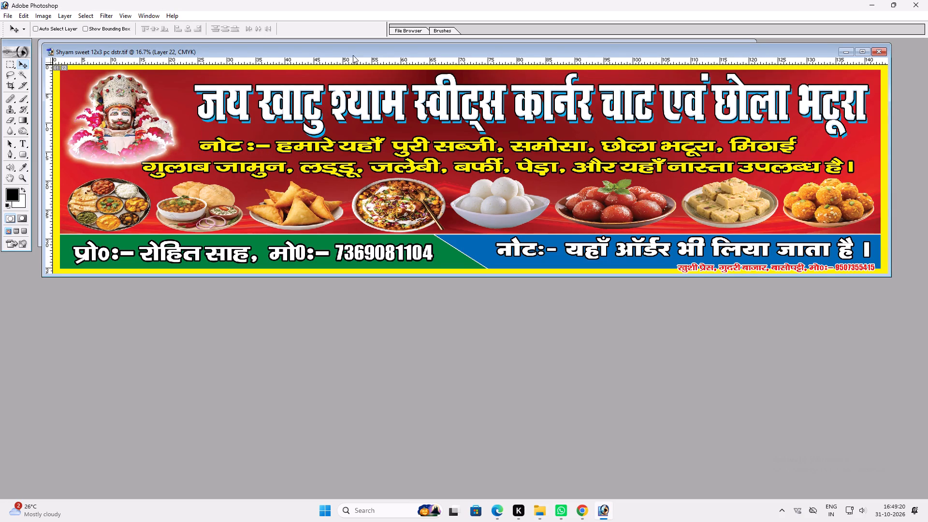
pyautogui.moveTo(353, 55); pyautogui.dragTo(400, 226)
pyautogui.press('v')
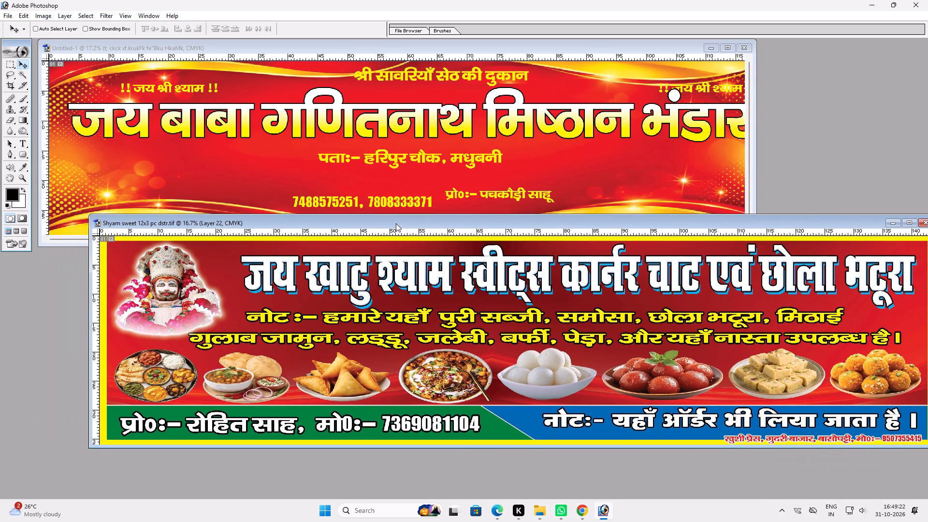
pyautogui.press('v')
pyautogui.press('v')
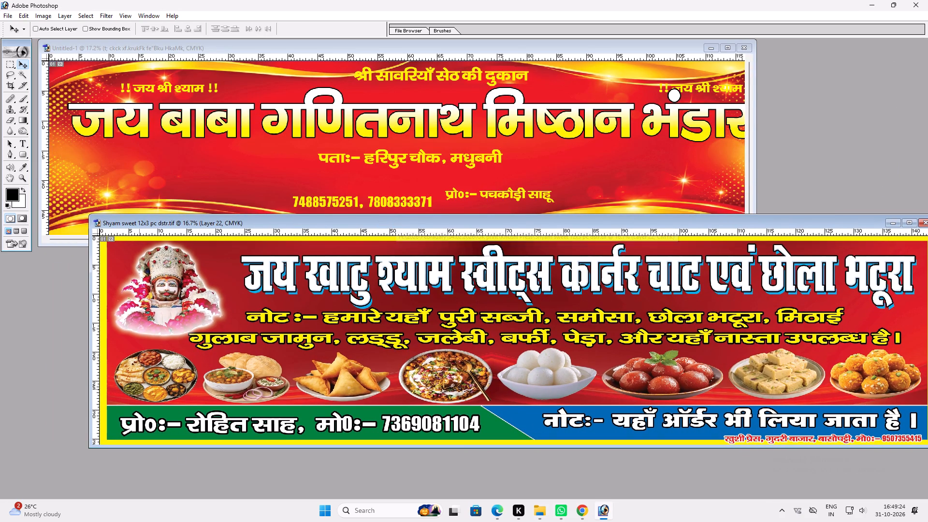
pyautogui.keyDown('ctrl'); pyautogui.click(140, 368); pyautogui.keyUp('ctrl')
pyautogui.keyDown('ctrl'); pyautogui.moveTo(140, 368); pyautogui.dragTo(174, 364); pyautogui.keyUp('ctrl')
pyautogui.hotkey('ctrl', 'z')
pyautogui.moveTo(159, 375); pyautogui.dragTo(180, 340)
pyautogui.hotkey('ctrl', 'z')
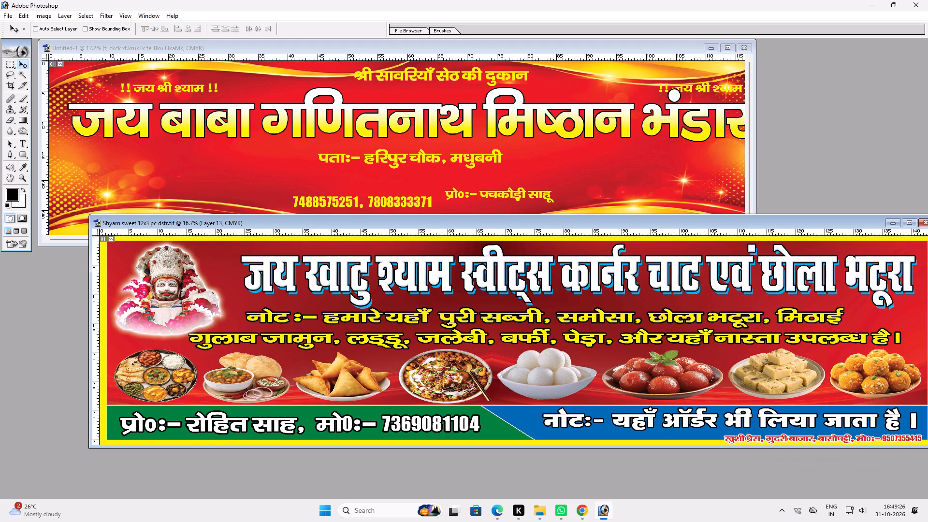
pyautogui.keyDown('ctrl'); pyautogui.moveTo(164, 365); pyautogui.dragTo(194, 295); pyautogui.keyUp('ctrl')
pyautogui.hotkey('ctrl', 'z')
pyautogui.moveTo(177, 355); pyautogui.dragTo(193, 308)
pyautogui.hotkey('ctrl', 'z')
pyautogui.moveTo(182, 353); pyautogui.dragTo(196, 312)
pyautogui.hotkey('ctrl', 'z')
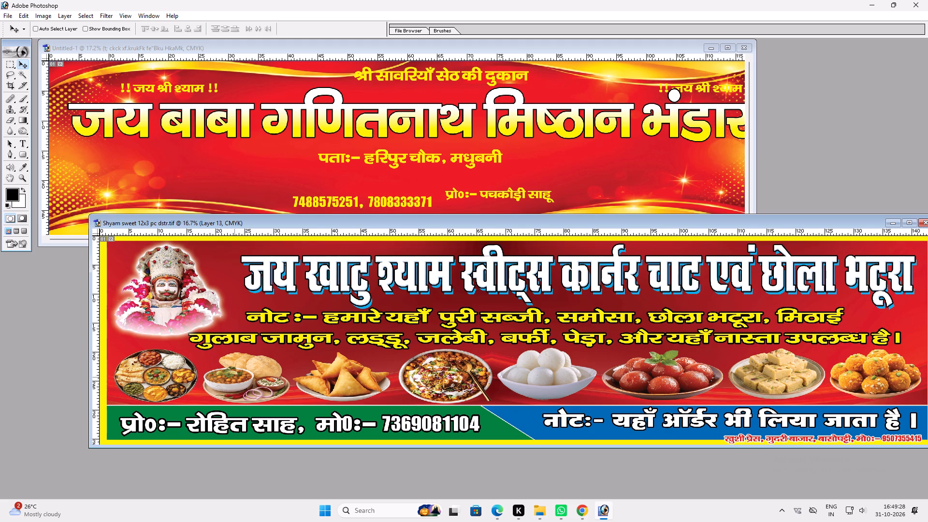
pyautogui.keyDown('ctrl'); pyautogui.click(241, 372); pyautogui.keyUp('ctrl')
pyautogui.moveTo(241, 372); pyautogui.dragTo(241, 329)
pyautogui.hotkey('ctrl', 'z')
# Copy the bowl of white rasgullas from the Shyam sweet banner into the new banner's lower-left area.
pyautogui.keyDown('ctrl'); pyautogui.click(539, 374); pyautogui.keyUp('ctrl')
pyautogui.moveTo(541, 363); pyautogui.dragTo(541, 319)
pyautogui.hotkey('ctrl', 'z')
pyautogui.keyDown('ctrl'); pyautogui.moveTo(541, 358); pyautogui.dragTo(333, 156); pyautogui.keyUp('ctrl')
pyautogui.moveTo(346, 166); pyautogui.dragTo(165, 185)
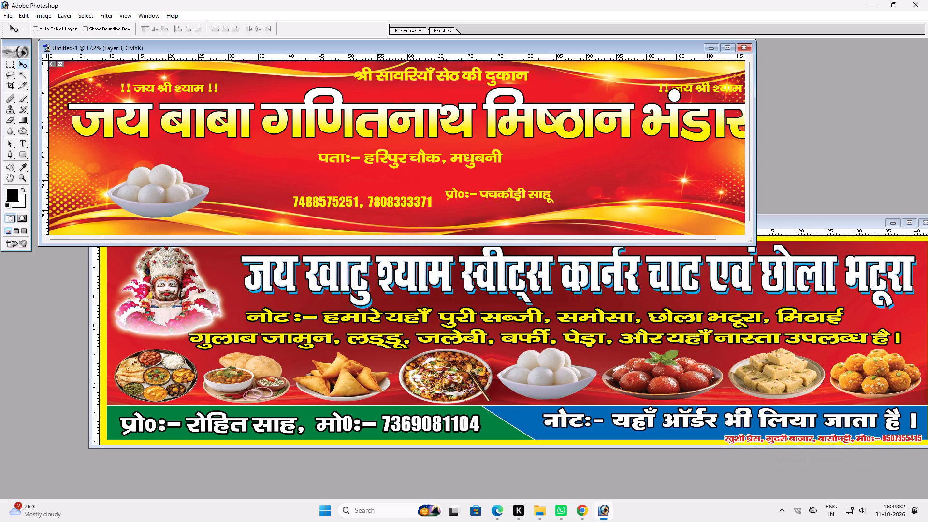
# Scale the rasgulla bowl down slightly and shift it closer to the new banner's left edge.
pyautogui.hotkey('ctrl', 't')
pyautogui.keyDown('shift'); pyautogui.moveTo(203, 183); pyautogui.dragTo(191, 183); pyautogui.keyUp('shift')
pyautogui.hotkey('shift', 'Return')
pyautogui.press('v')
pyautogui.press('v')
pyautogui.moveTo(166, 185); pyautogui.dragTo(150, 181)
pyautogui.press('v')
# Copy the bowl of gulab jamuns from the Shyam sweet banner into the new banner, just right of the rasgulla bowl.
pyautogui.click(666, 332)
pyautogui.keyDown('ctrl'); pyautogui.click(667, 362); pyautogui.keyUp('ctrl')
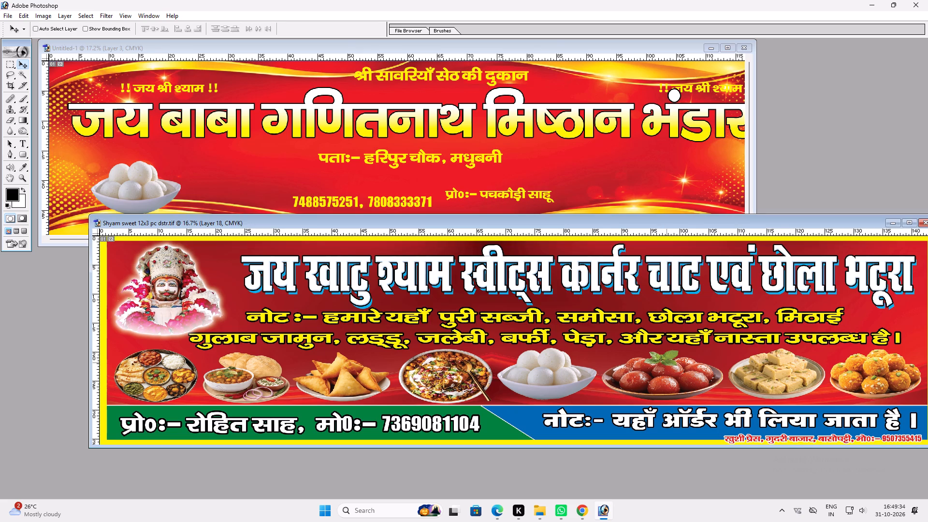
pyautogui.keyDown('ctrl'); pyautogui.moveTo(666, 366); pyautogui.dragTo(330, 203); pyautogui.keyUp('ctrl')
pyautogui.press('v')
pyautogui.moveTo(335, 204); pyautogui.dragTo(252, 180)
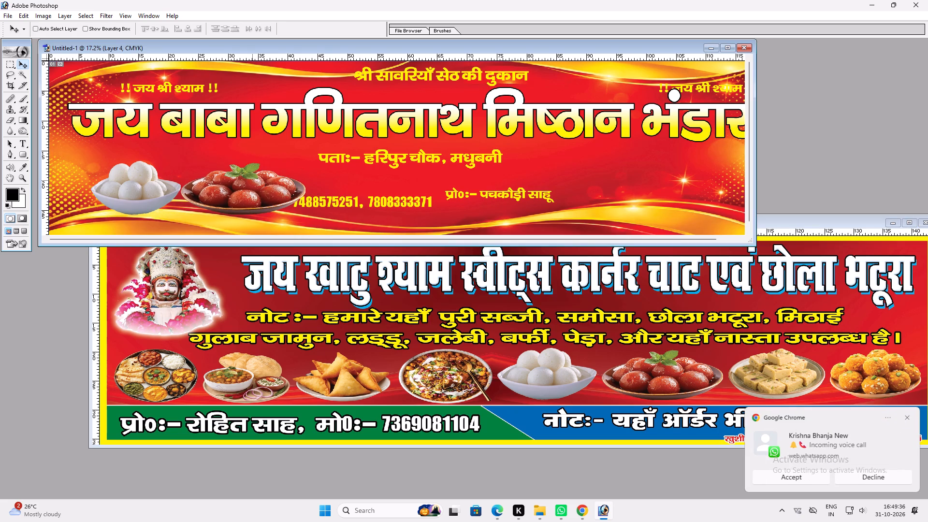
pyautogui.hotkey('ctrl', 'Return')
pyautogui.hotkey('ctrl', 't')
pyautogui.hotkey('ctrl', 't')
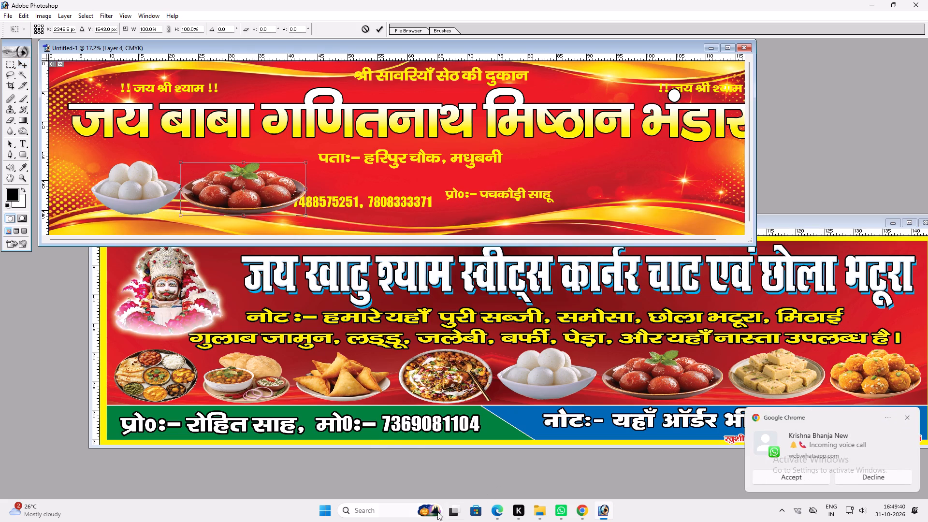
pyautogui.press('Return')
# Switch to the Calculator app.
pyautogui.click(396, 516)
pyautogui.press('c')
pyautogui.press('Return')
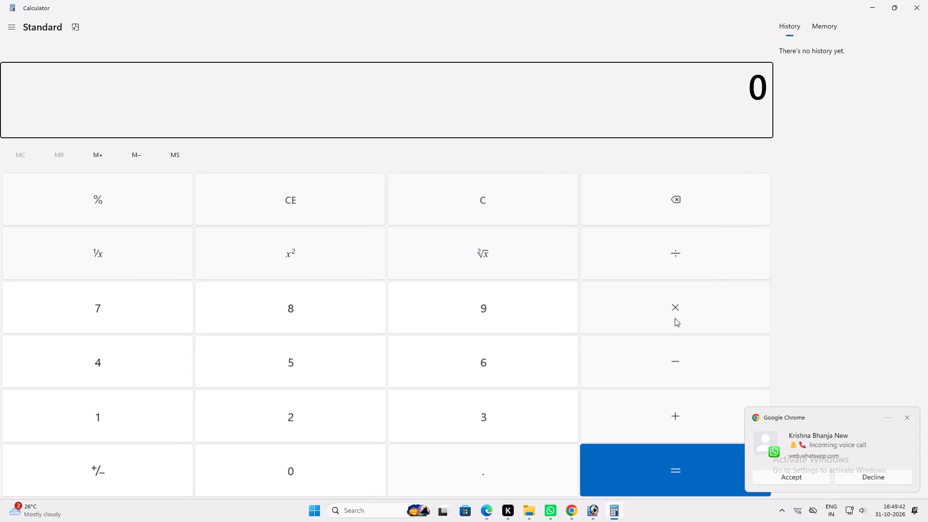
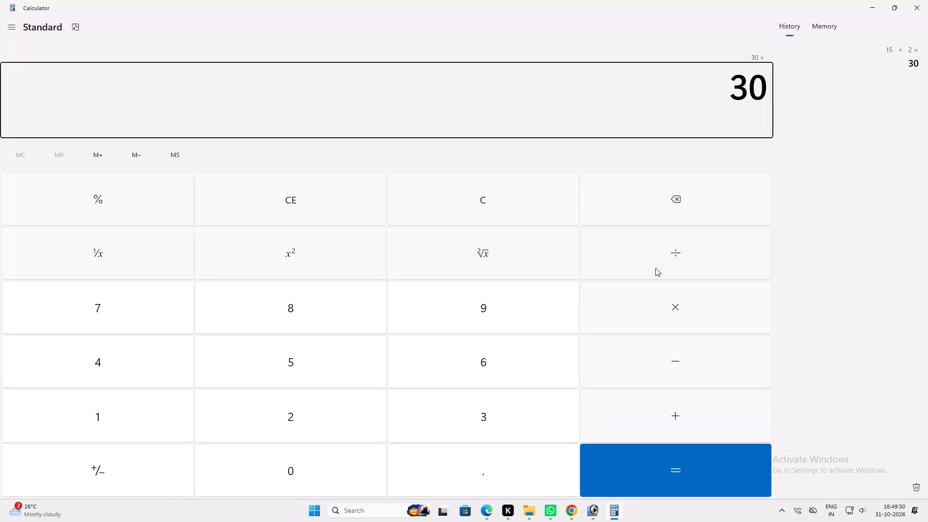
# Multiply 30 by 14.
pyautogui.write('14')
pyautogui.press('Return')
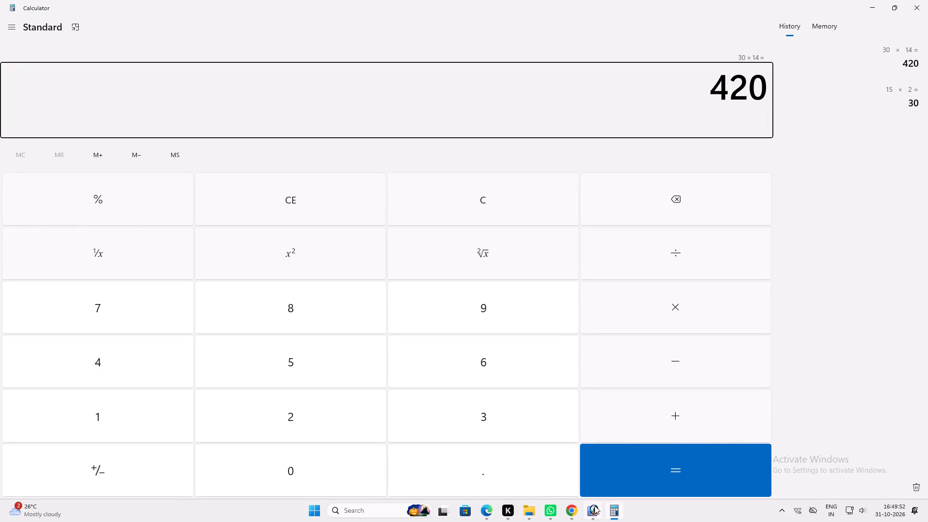
# Switch back to Photoshop, enlarge the rasgulla bowl slightly and shift it toward the banner's left edge.
pyautogui.click(594, 506)
pyautogui.click(725, 51)
pyautogui.press('v')
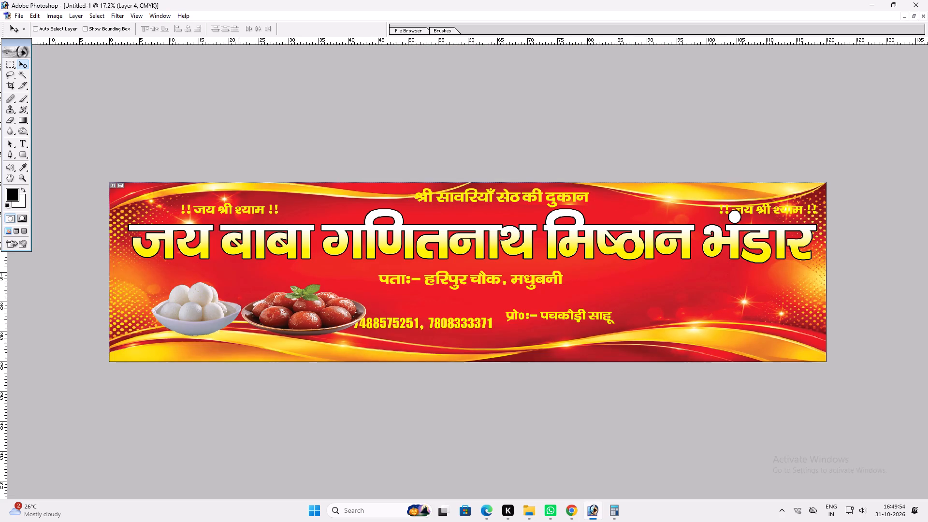
pyautogui.keyDown('ctrl'); pyautogui.click(216, 290); pyautogui.keyUp('ctrl')
pyautogui.hotkey('ctrl', 't')
pyautogui.press('Return')
pyautogui.press('v')
pyautogui.keyDown('ctrl'); pyautogui.click(205, 316); pyautogui.keyUp('ctrl')
pyautogui.hotkey('ctrl', 't')
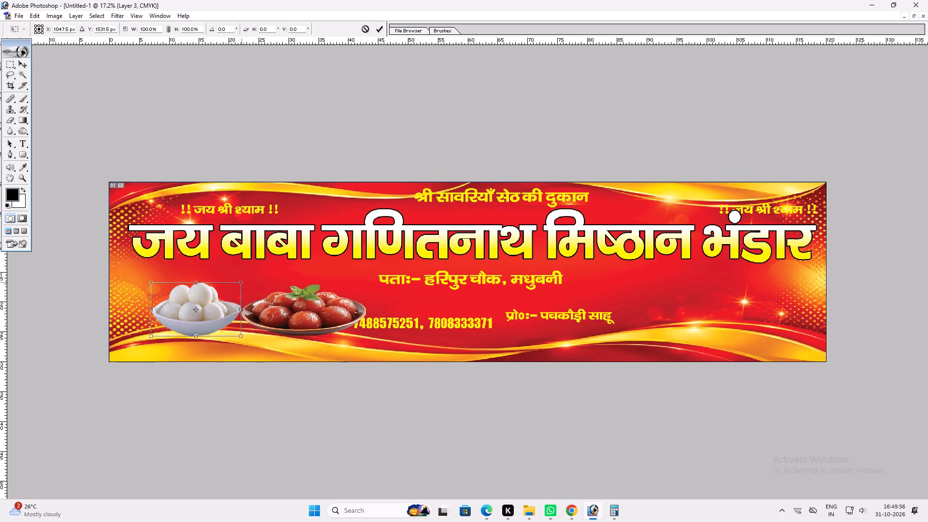
pyautogui.keyDown('shift'); pyautogui.moveTo(242, 281); pyautogui.dragTo(248, 276); pyautogui.keyUp('shift')
pyautogui.hotkey('shift', 'Return')
pyautogui.press('v')
pyautogui.press('v')
pyautogui.moveTo(214, 309); pyautogui.dragTo(185, 315)
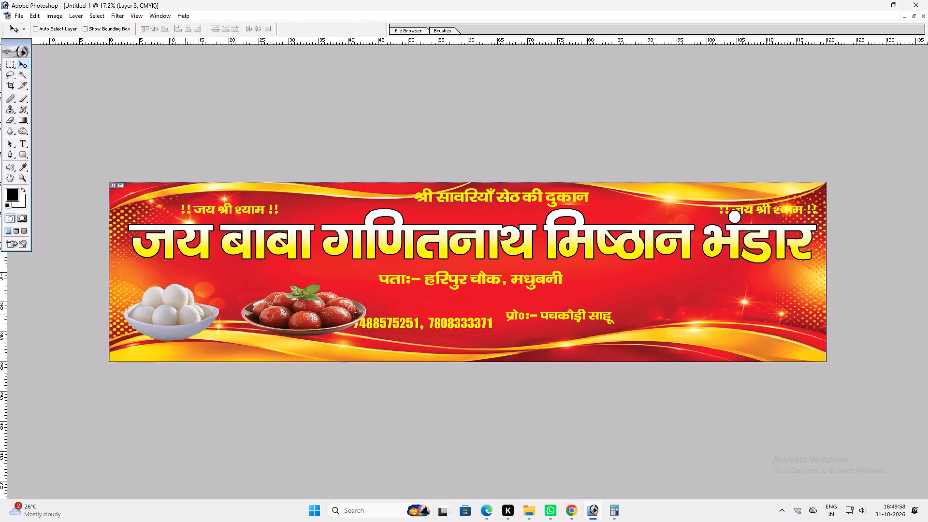
pyautogui.moveTo(185, 315); pyautogui.dragTo(184, 318)
# Stretch the rasgulla bowl taller and slightly wider, and enlarge it to about 19 inches wide.
pyautogui.hotkey('ctrl', 't')
pyautogui.hotkey('shift', 'Return')
pyautogui.press('v')
pyautogui.hotkey('ctrl', 't')
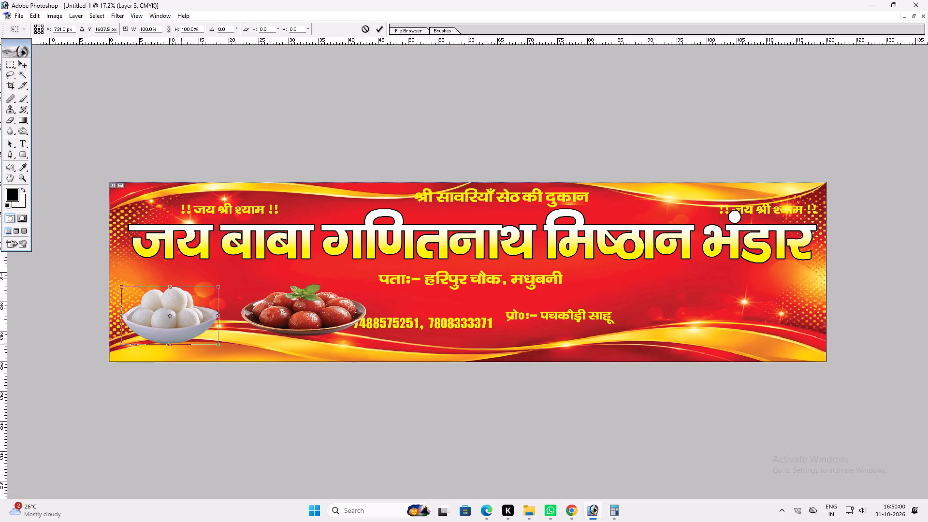
pyautogui.keyDown('ctrl'); pyautogui.moveTo(181, 345); pyautogui.dragTo(180, 353); pyautogui.keyUp('ctrl')
pyautogui.keyDown('shift'); pyautogui.moveTo(216, 352); pyautogui.dragTo(223, 352); pyautogui.keyUp('shift')
pyautogui.press('Return')
pyautogui.press('v')
pyautogui.hotkey('ctrl', 'Return')
pyautogui.hotkey('ctrl', 't')
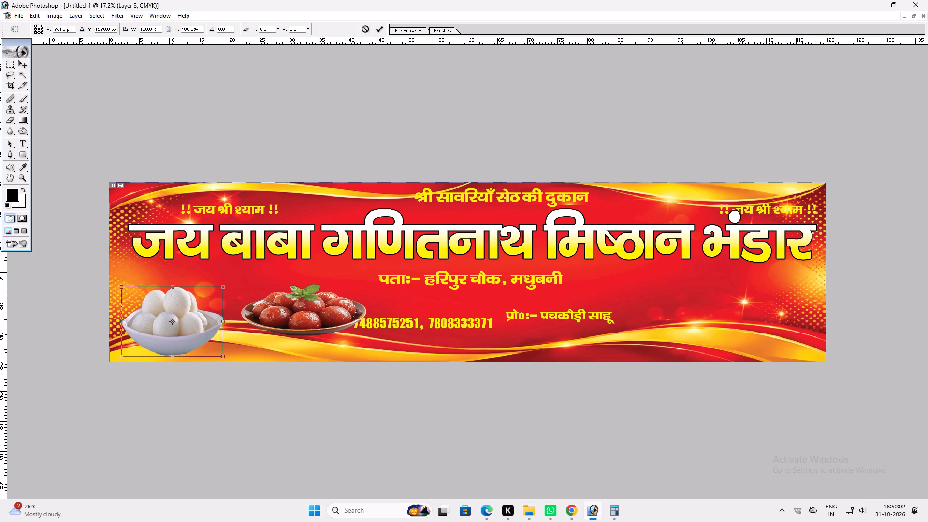
pyautogui.keyDown('shift'); pyautogui.moveTo(224, 285); pyautogui.dragTo(234, 275); pyautogui.keyUp('shift')
pyautogui.hotkey('shift', 'Return')
pyautogui.press('v')
# Shift the gulab jamun bowl slightly down and stretch it taller by raising its top edge.
pyautogui.keyDown('ctrl'); pyautogui.click(325, 319); pyautogui.keyUp('ctrl')
pyautogui.moveTo(323, 319); pyautogui.dragTo(321, 327)
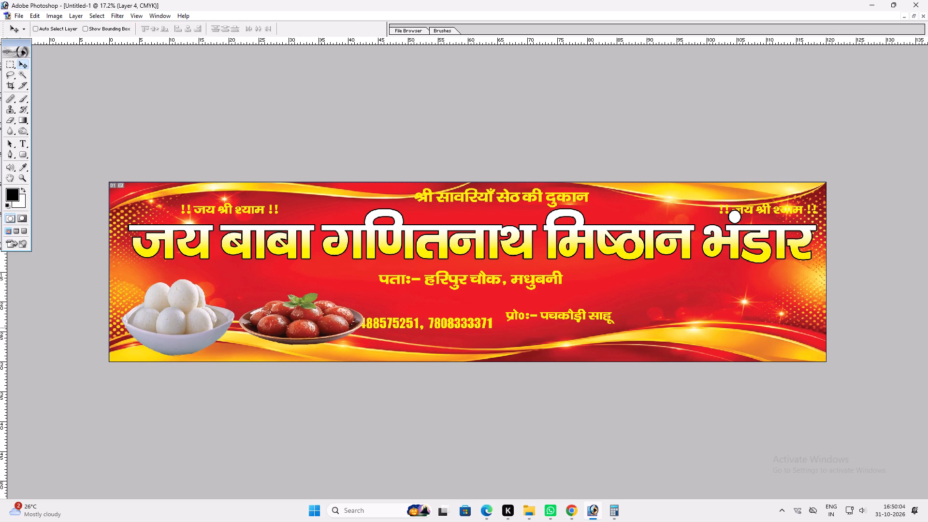
pyautogui.hotkey('ctrl', 't')
pyautogui.keyDown('shift'); pyautogui.moveTo(318, 294); pyautogui.dragTo(315, 275); pyautogui.keyUp('shift')
pyautogui.hotkey('shift', 'Return')
pyautogui.press('v')
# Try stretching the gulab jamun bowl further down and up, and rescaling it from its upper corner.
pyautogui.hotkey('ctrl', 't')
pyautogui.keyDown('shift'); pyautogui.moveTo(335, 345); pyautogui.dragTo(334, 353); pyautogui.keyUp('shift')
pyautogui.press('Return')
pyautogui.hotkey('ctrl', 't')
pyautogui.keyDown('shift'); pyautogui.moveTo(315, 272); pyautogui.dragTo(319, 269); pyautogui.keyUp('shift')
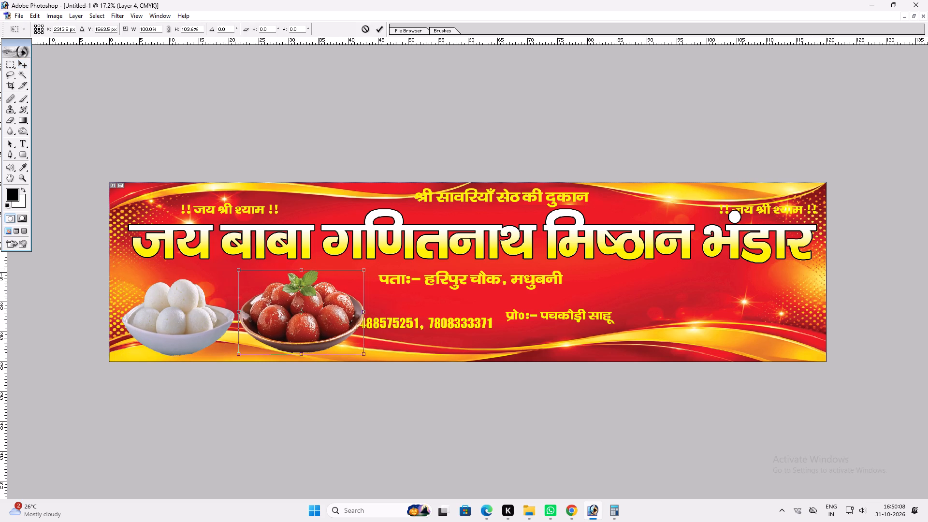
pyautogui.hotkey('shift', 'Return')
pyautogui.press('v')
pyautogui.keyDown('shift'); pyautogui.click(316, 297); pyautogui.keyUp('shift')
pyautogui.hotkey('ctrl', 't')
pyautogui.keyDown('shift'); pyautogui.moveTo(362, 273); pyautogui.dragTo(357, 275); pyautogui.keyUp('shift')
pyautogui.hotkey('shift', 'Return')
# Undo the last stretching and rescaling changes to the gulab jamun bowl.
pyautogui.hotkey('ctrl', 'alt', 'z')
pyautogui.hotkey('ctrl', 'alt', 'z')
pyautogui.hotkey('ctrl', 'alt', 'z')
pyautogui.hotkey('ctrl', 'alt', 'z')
# Scale the rasgulla bowl down to about 10.5 inches wide and move it up beneath the shop name's first letters.
pyautogui.keyDown('ctrl'); pyautogui.click(175, 310); pyautogui.keyUp('ctrl')
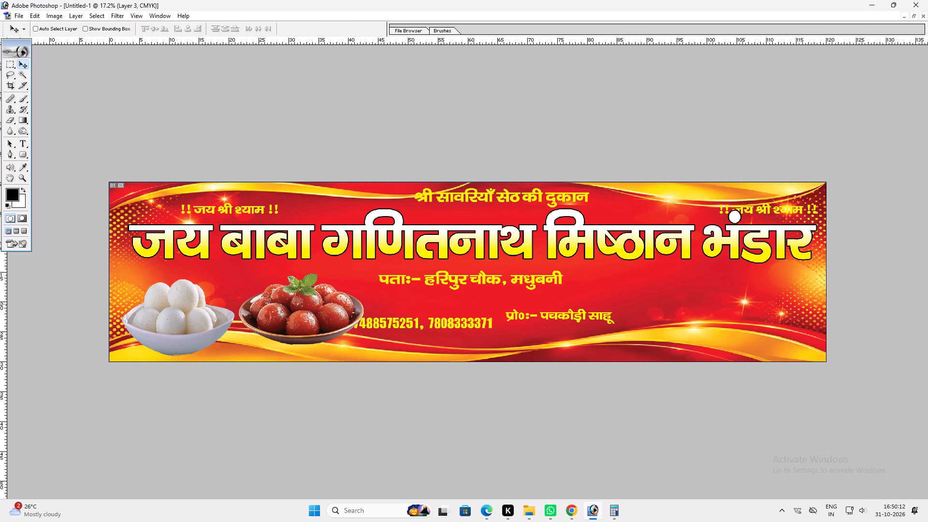
pyautogui.hotkey('ctrl', 't')
pyautogui.keyDown('shift'); pyautogui.moveTo(233, 281); pyautogui.dragTo(206, 295); pyautogui.keyUp('shift')
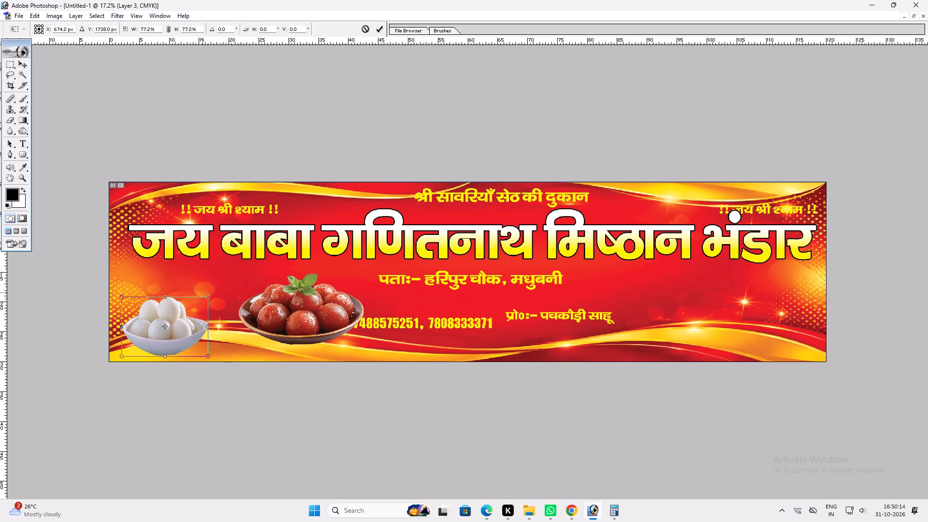
pyautogui.hotkey('shift', 'Return')
pyautogui.press('v')
pyautogui.hotkey('ctrl', 't')
pyautogui.hotkey('ctrl', 't')
pyautogui.keyDown('alt'); pyautogui.keyDown('shift'); pyautogui.moveTo(212, 359); pyautogui.dragTo(203, 348); pyautogui.keyUp('shift'); pyautogui.keyUp('alt')
pyautogui.hotkey('shift', 'Return')
pyautogui.press('v')
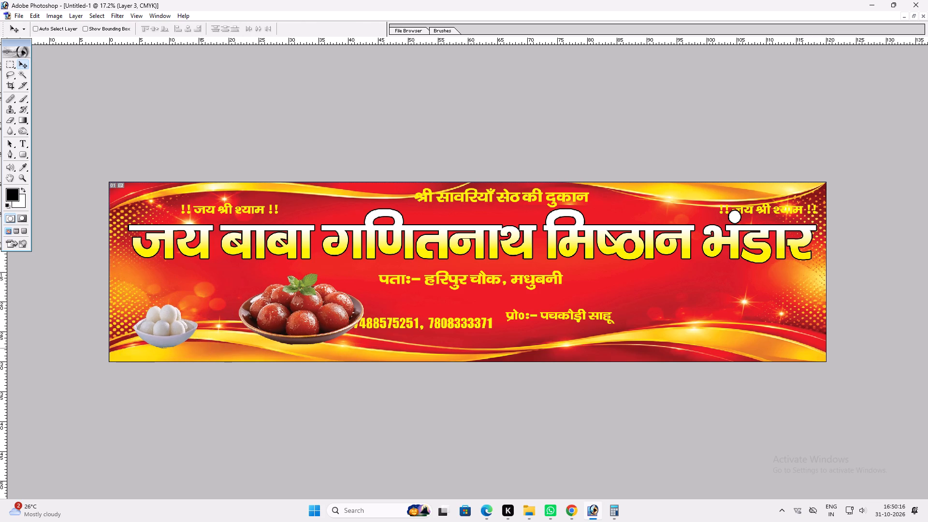
pyautogui.moveTo(185, 344); pyautogui.dragTo(172, 305)
# Scale the gulab jamun bowl down to about 11.5 inches wide and place it directly below the rasgulla bowl.
pyautogui.keyDown('ctrl'); pyautogui.click(292, 311); pyautogui.keyUp('ctrl')
pyautogui.moveTo(300, 305); pyautogui.dragTo(220, 327)
pyautogui.hotkey('ctrl', 't')
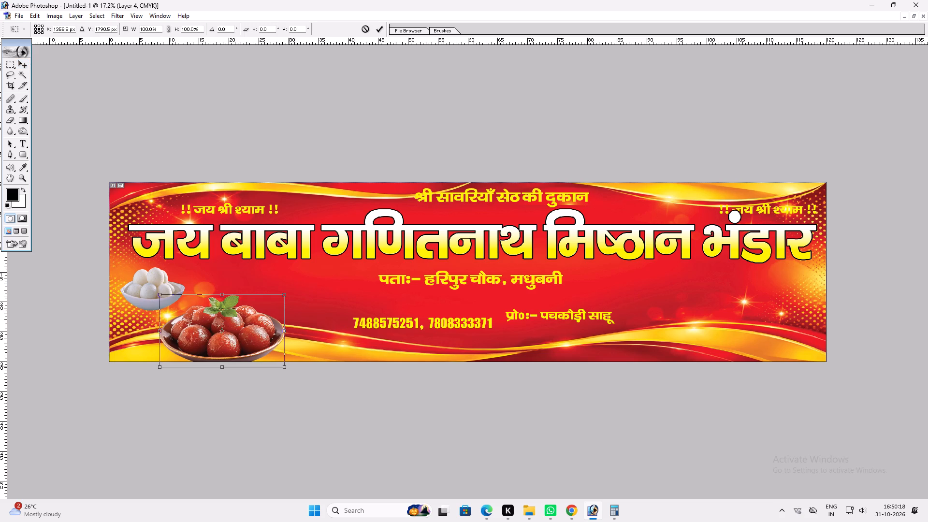
pyautogui.keyDown('alt'); pyautogui.keyDown('shift'); pyautogui.moveTo(286, 367); pyautogui.dragTo(259, 351); pyautogui.keyUp('shift'); pyautogui.keyUp('alt')
pyautogui.press('Return')
pyautogui.press('v')
pyautogui.moveTo(240, 345); pyautogui.dragTo(178, 344)
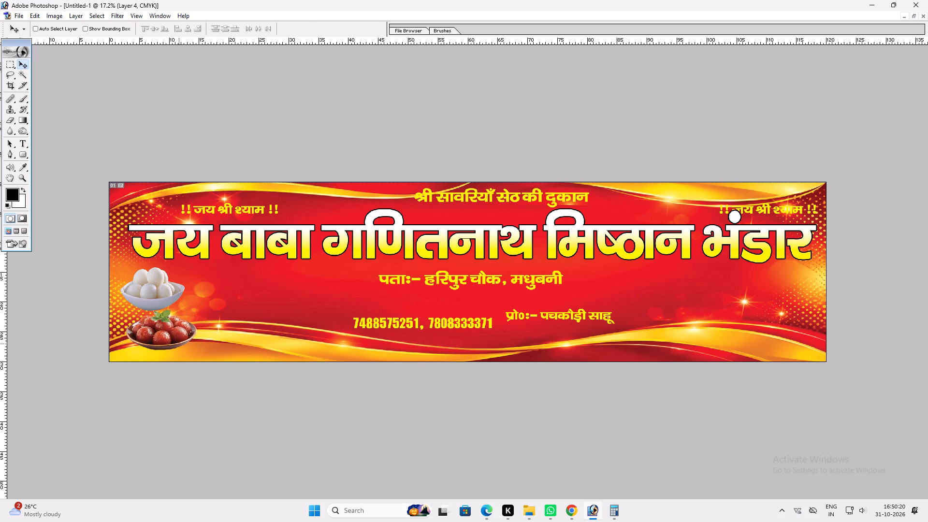
# Stretch the gulab jamun bowl slightly taller and align it under the rasgulla bowl near the banner's left edge.
pyautogui.hotkey('ctrl', 't')
pyautogui.keyDown('ctrl'); pyautogui.keyDown('shift'); pyautogui.moveTo(170, 351); pyautogui.dragTo(169, 359); pyautogui.keyUp('shift'); pyautogui.keyUp('ctrl')
pyautogui.hotkey('shift', 'Return')
pyautogui.press('v')
pyautogui.moveTo(159, 361); pyautogui.dragTo(152, 361)
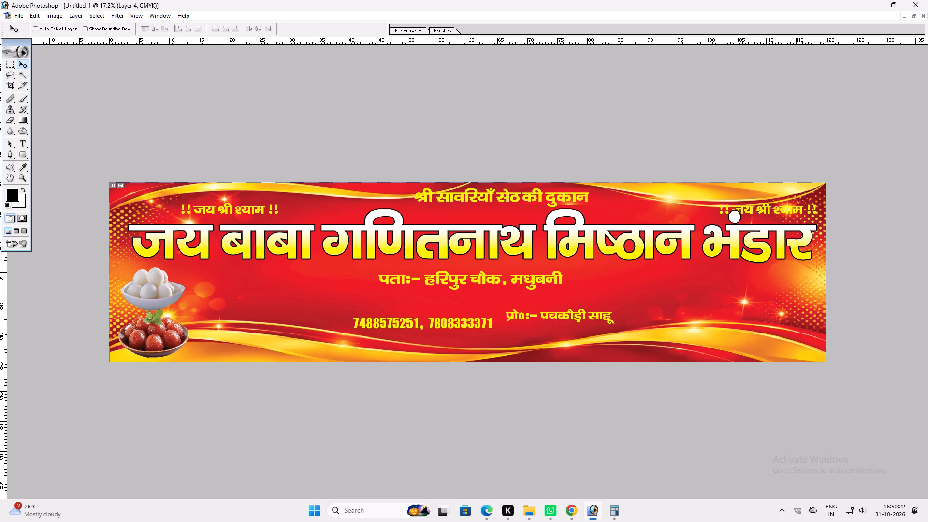
# Nudge the rasgulla bowl slightly up, away from the gulab jamun bowl.
pyautogui.keyDown('ctrl'); pyautogui.click(168, 292); pyautogui.keyUp('ctrl')
pyautogui.hotkey('ctrl', 't')
pyautogui.press('Return')
pyautogui.press('v')
pyautogui.click(168, 301)
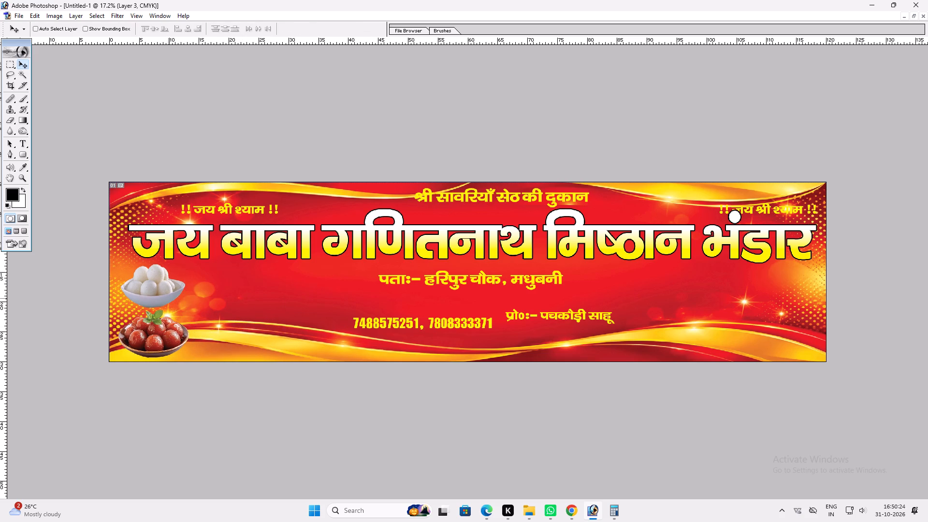
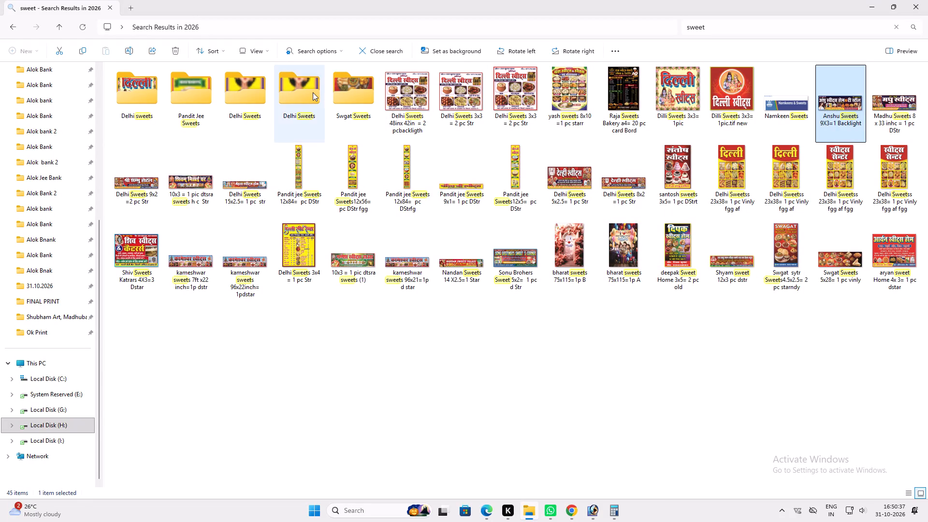
# Look through the sweet search results' folders and open the Delhi Sweets 15x2.5 banner file in Photoshop.
pyautogui.hotkey('ctrl', 'shift', 'Return')
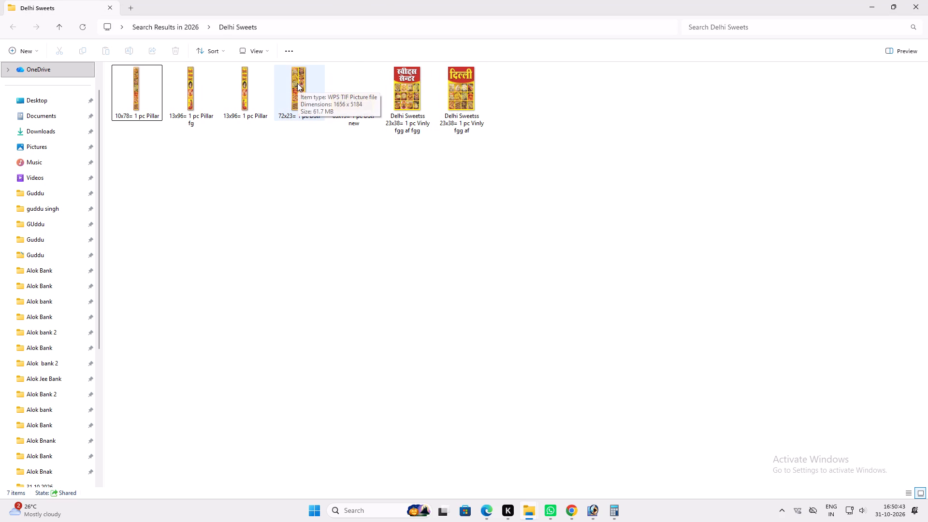
pyautogui.click(911, 1)
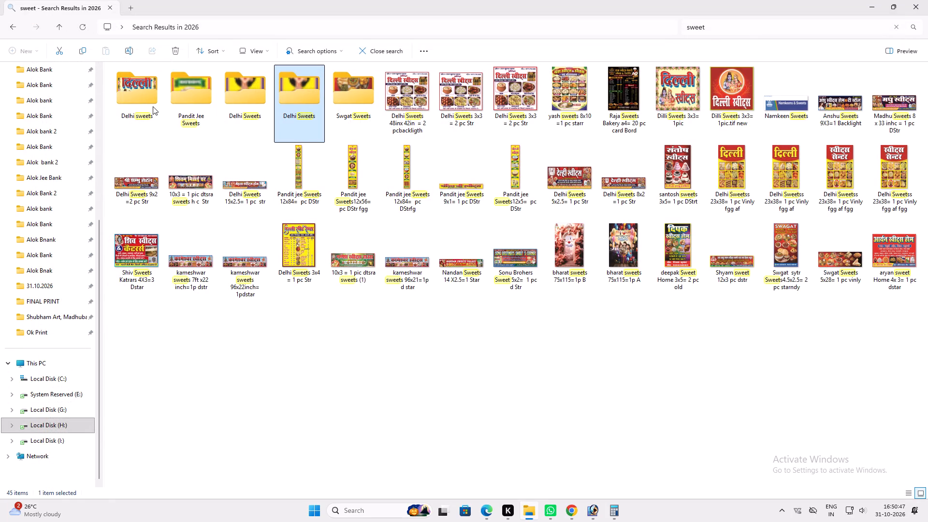
pyautogui.click(172, 110)
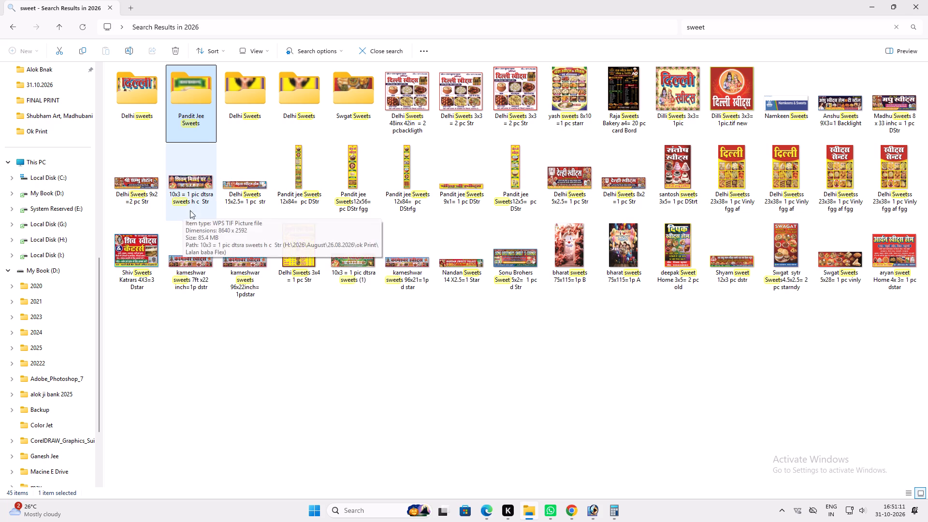
pyautogui.click(233, 188)
pyautogui.moveTo(234, 181); pyautogui.dragTo(593, 513)
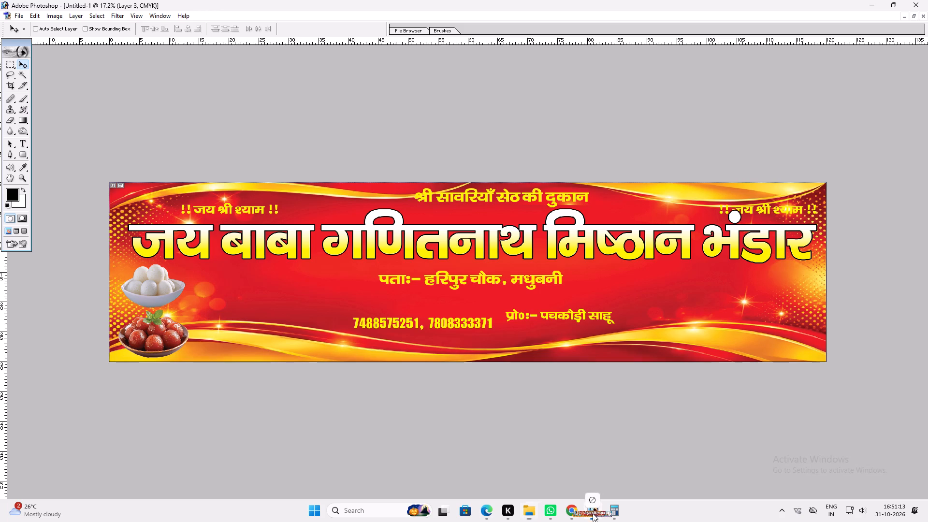
pyautogui.moveTo(593, 513); pyautogui.dragTo(554, 363)
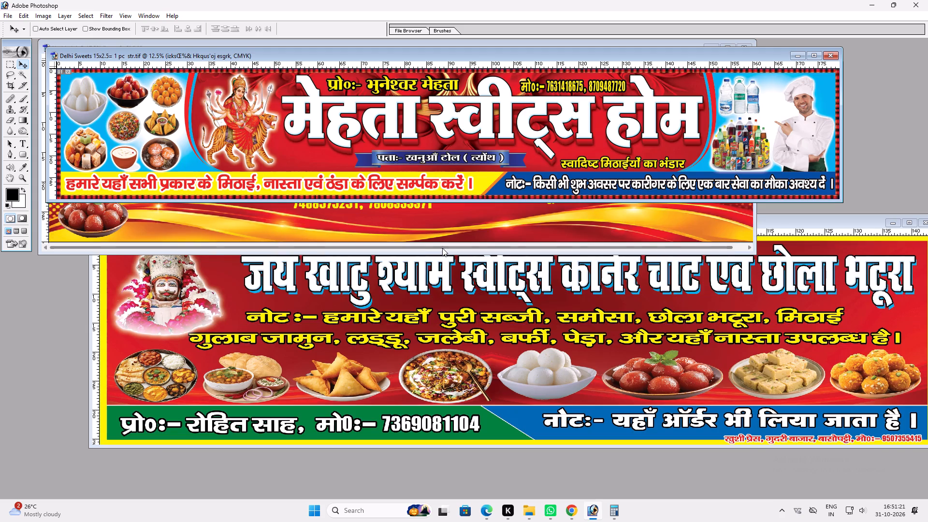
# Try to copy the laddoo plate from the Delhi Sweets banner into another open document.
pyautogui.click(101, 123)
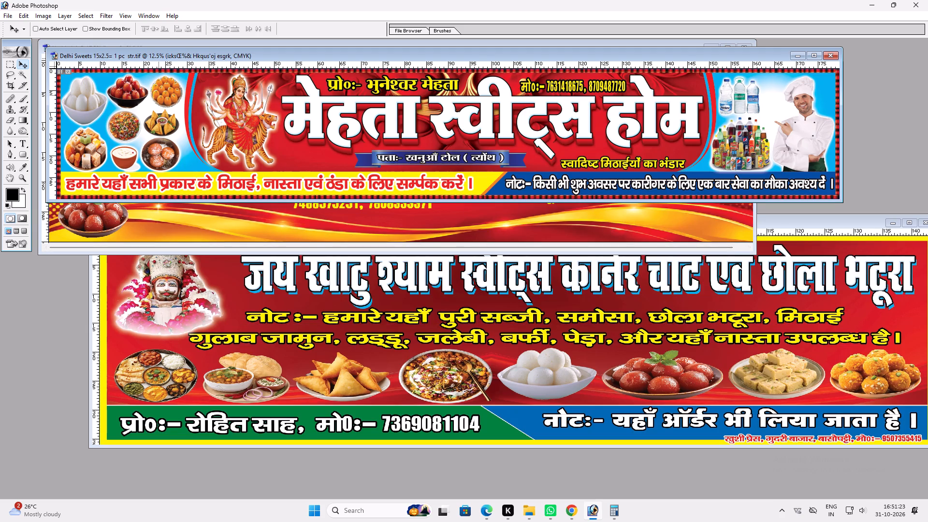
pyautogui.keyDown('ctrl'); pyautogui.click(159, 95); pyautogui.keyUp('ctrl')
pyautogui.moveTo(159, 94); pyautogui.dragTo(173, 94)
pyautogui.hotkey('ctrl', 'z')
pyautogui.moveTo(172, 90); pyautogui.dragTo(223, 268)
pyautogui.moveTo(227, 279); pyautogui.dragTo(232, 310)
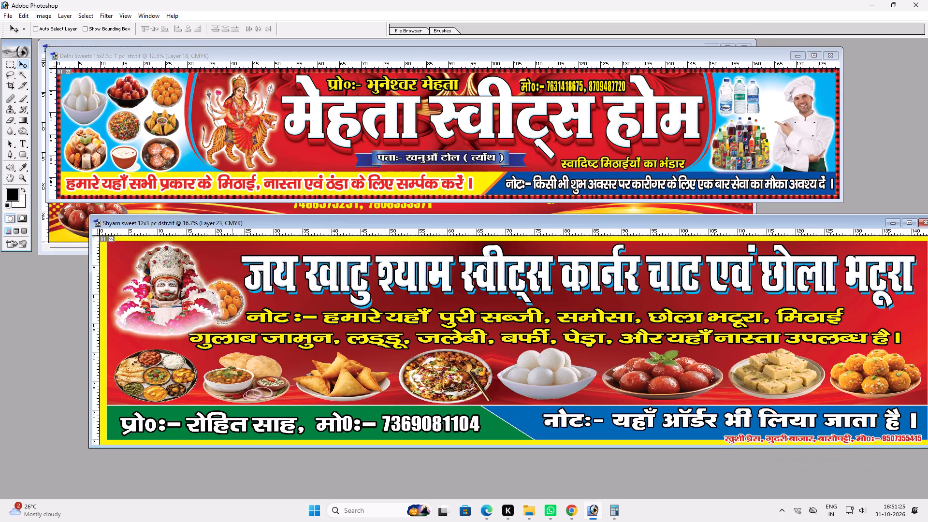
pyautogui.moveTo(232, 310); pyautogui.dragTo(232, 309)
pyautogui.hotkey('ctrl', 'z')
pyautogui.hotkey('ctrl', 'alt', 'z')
# Copy the barfi plate from the Shyam sweet banner into the new banner and place it beneath the word मिष्ठान.
pyautogui.moveTo(343, 223); pyautogui.dragTo(344, 266)
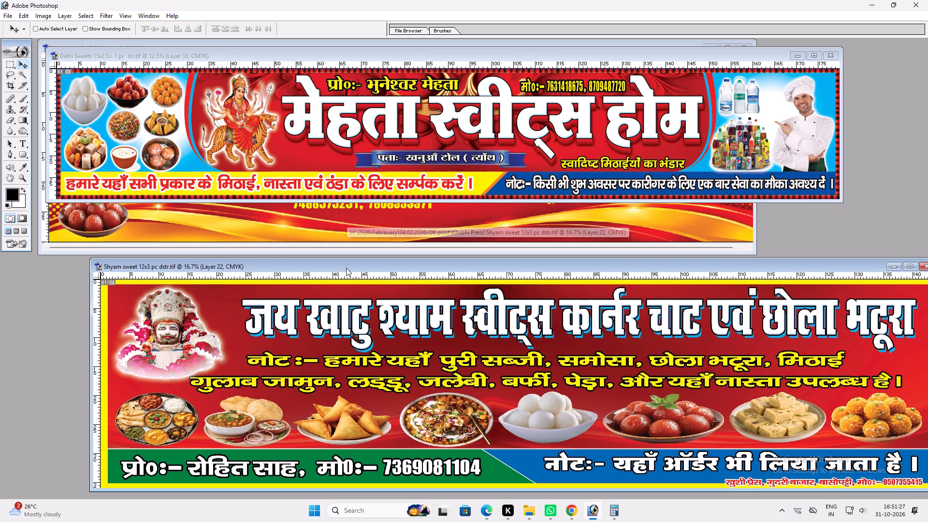
pyautogui.keyDown('ctrl'); pyautogui.click(761, 411); pyautogui.keyUp('ctrl')
pyautogui.keyDown('ctrl'); pyautogui.moveTo(766, 411); pyautogui.dragTo(750, 349); pyautogui.keyUp('ctrl')
pyautogui.hotkey('ctrl', 'z')
pyautogui.moveTo(763, 388); pyautogui.dragTo(602, 212)
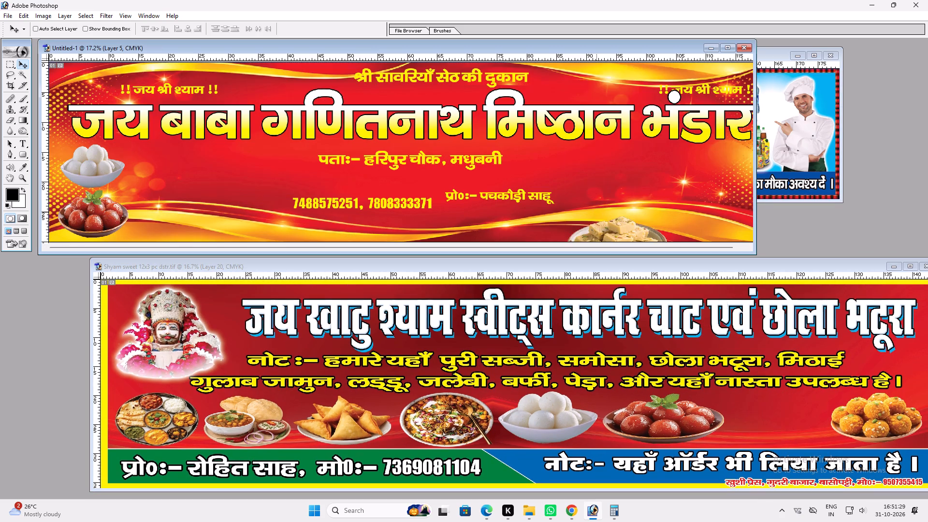
pyautogui.moveTo(601, 215); pyautogui.dragTo(592, 138)
# Copy the laddoo plate from the Shyam sweet banner into the new banner and place it below the word भंडार.
pyautogui.keyDown('ctrl'); pyautogui.click(864, 397); pyautogui.keyUp('ctrl')
pyautogui.keyDown('ctrl'); pyautogui.click(869, 406); pyautogui.keyUp('ctrl')
pyautogui.moveTo(869, 407); pyautogui.dragTo(710, 194)
pyautogui.moveTo(706, 220); pyautogui.dragTo(676, 209)
# Save the Shyam sweet 12x3 banner and close it.
pyautogui.click(687, 414)
pyautogui.hotkey('ctrl', 'w')
pyautogui.click(590, 307)
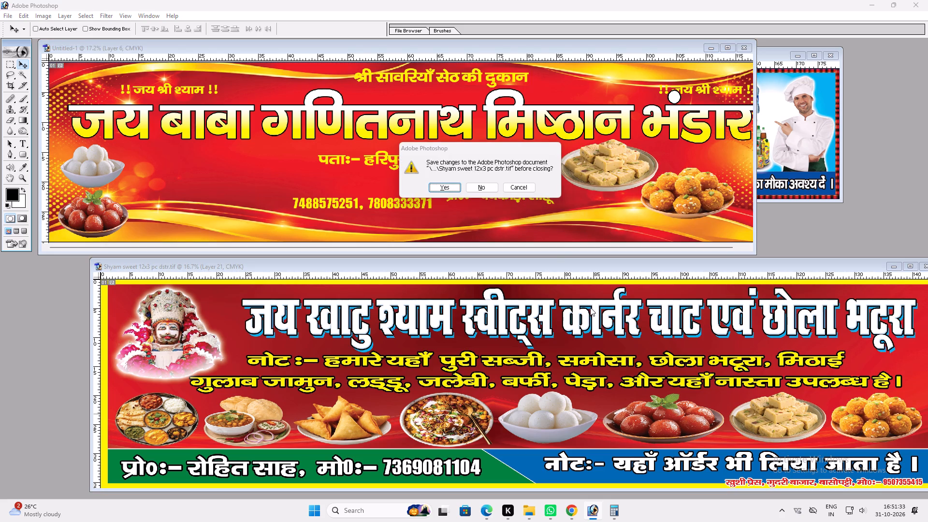
pyautogui.click(526, 193)
pyautogui.click(526, 188)
pyautogui.doubleClick(542, 363)
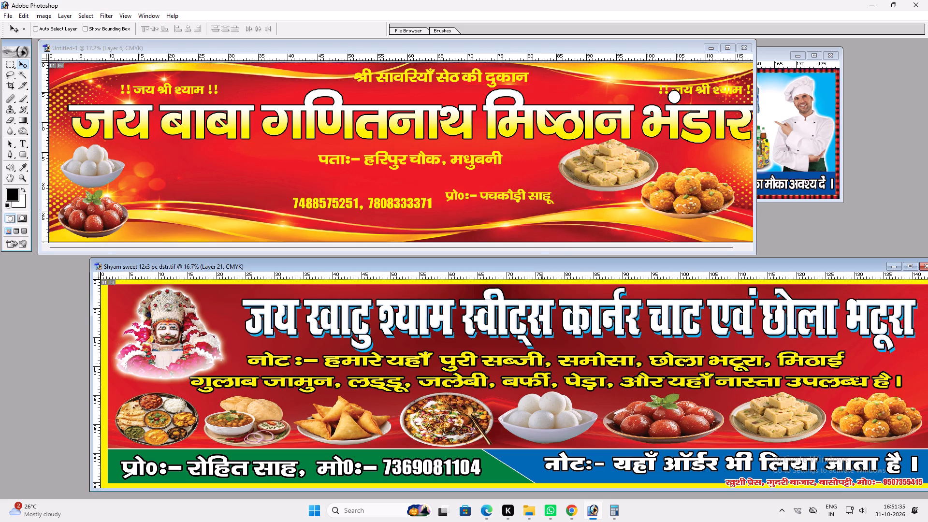
pyautogui.hotkey('ctrl', 's')
pyautogui.hotkey('ctrl', 'w')
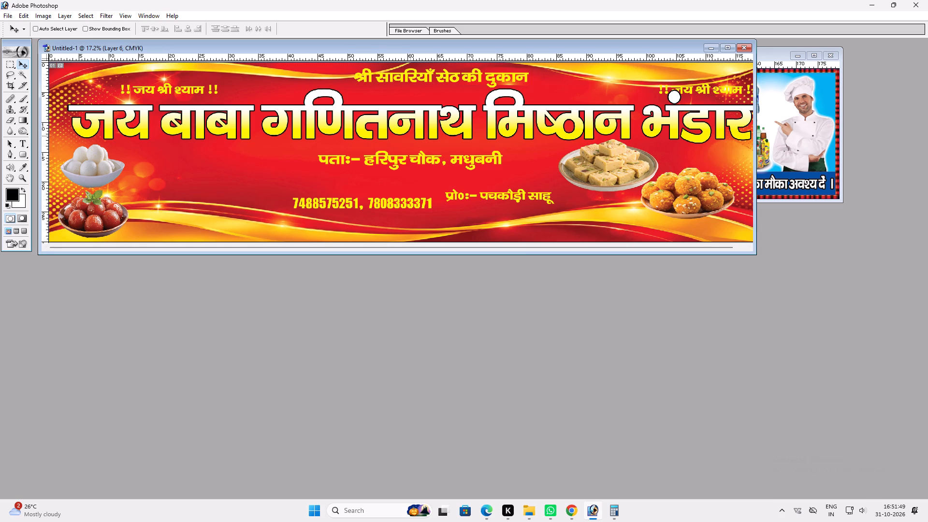
# Copy the dark bowl of fried sweet balls from the Delhi Sweets banner onto the new banner's upper-left greeting text.
pyautogui.moveTo(412, 43); pyautogui.dragTo(394, 168)
pyautogui.moveTo(393, 162); pyautogui.dragTo(393, 224)
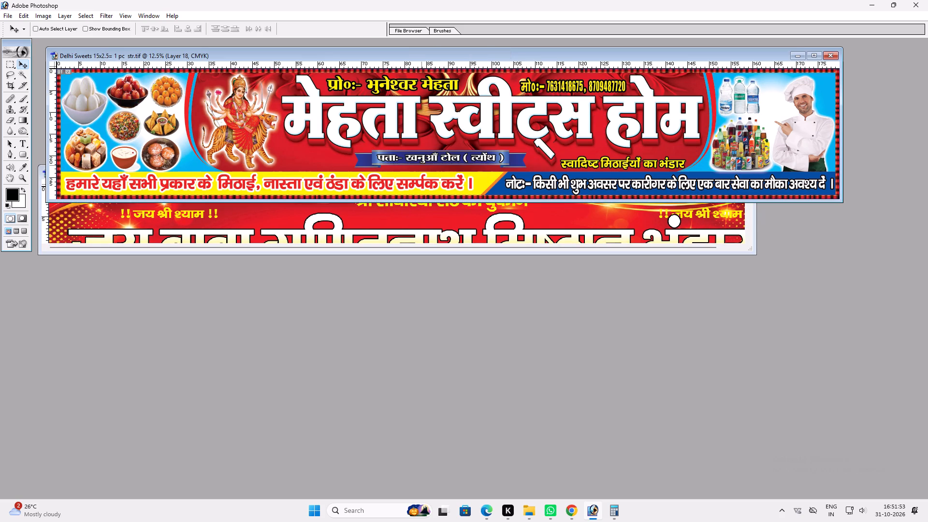
pyautogui.press('v')
pyautogui.click(242, 98)
pyautogui.keyDown('ctrl'); pyautogui.click(166, 89); pyautogui.keyUp('ctrl')
pyautogui.moveTo(166, 89); pyautogui.dragTo(169, 97)
pyautogui.hotkey('ctrl', 'z')
pyautogui.keyDown('ctrl'); pyautogui.click(157, 153); pyautogui.keyUp('ctrl')
pyautogui.moveTo(157, 153); pyautogui.dragTo(172, 153)
pyautogui.hotkey('ctrl', 'z')
pyautogui.moveTo(167, 153); pyautogui.dragTo(190, 216)
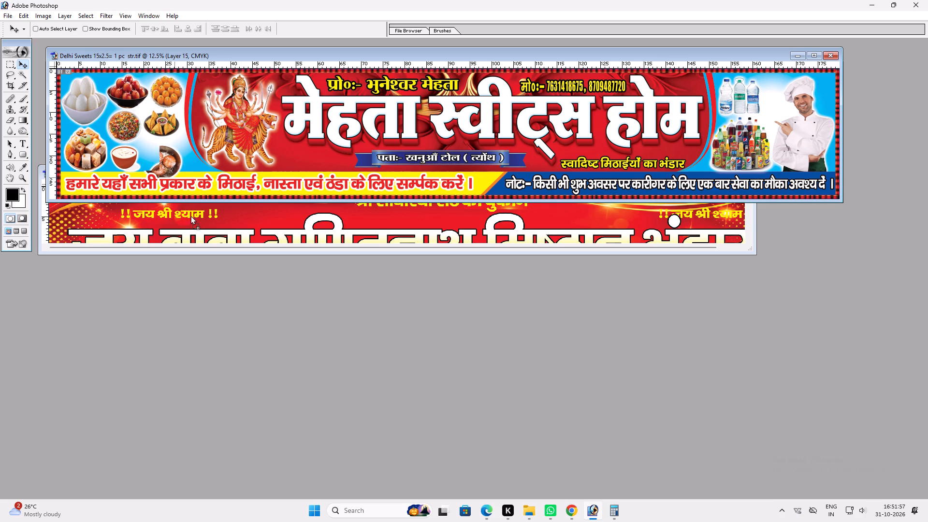
pyautogui.moveTo(190, 216); pyautogui.dragTo(196, 226)
pyautogui.moveTo(196, 226); pyautogui.dragTo(182, 219)
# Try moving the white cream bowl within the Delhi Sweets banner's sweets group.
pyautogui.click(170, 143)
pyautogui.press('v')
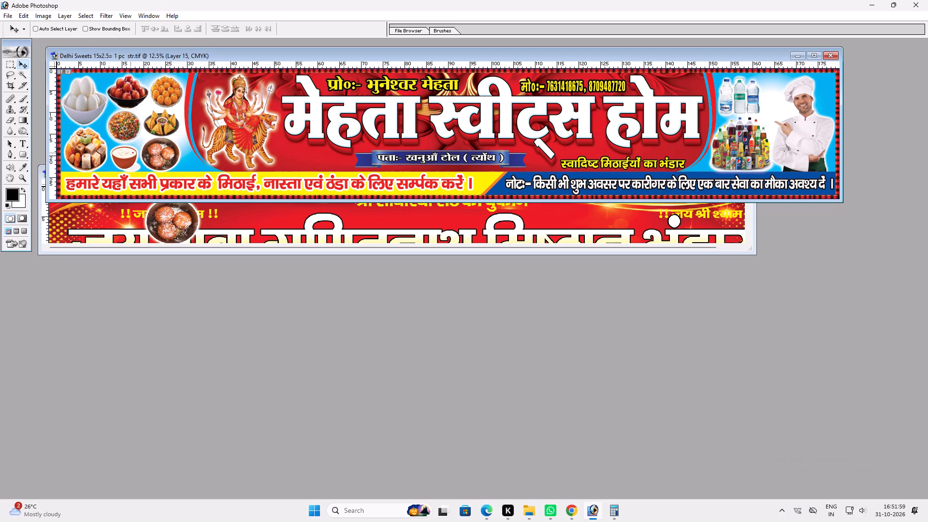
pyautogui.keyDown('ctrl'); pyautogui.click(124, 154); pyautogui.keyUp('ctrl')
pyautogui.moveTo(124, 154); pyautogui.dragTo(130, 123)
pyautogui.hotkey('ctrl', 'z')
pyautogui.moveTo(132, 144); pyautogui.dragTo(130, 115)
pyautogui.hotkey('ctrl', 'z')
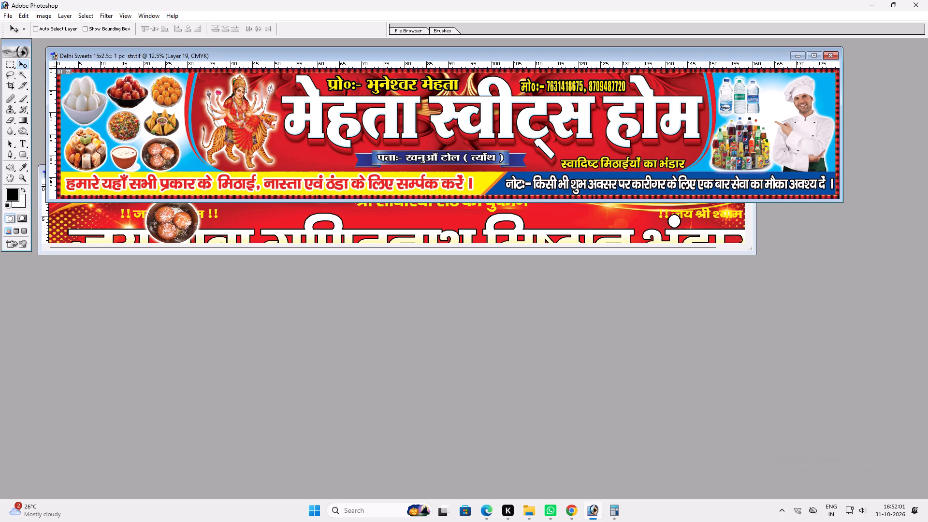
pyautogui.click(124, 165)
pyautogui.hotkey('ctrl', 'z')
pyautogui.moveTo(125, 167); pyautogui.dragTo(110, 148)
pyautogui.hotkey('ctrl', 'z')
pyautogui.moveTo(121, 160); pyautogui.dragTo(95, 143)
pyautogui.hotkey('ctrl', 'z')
# Copy the mixed sweets plate from the Delhi Sweets banner into the new banner, just left of the dark bowl.
pyautogui.keyDown('ctrl'); pyautogui.click(97, 147); pyautogui.keyUp('ctrl')
pyautogui.moveTo(97, 147); pyautogui.dragTo(94, 127)
pyautogui.hotkey('ctrl', 'z')
pyautogui.keyDown('ctrl'); pyautogui.moveTo(94, 129); pyautogui.dragTo(146, 220); pyautogui.keyUp('ctrl')
pyautogui.hotkey('ctrl', 'z')
pyautogui.keyDown('ctrl'); pyautogui.click(134, 149); pyautogui.keyUp('ctrl')
pyautogui.keyDown('ctrl'); pyautogui.click(95, 140); pyautogui.keyUp('ctrl')
pyautogui.moveTo(94, 141); pyautogui.dragTo(127, 201)
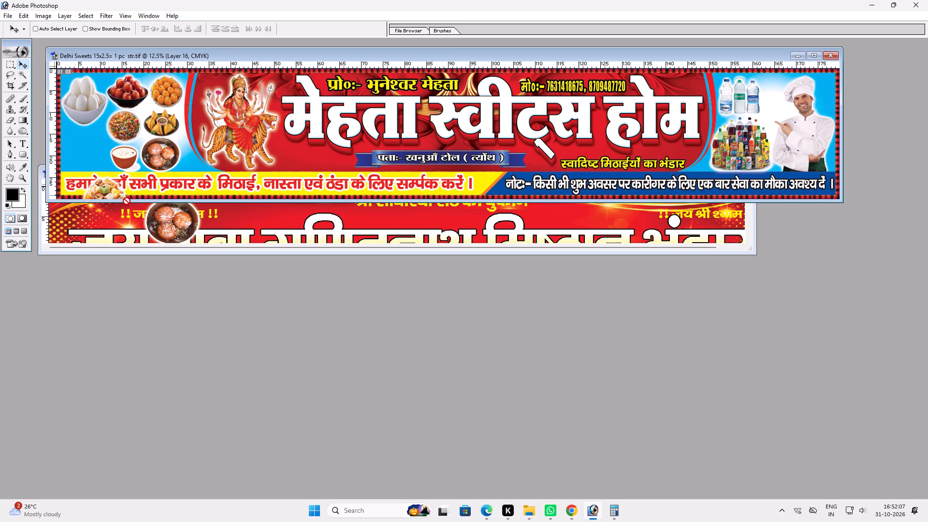
pyautogui.moveTo(127, 201); pyautogui.dragTo(140, 213)
pyautogui.click(140, 213)
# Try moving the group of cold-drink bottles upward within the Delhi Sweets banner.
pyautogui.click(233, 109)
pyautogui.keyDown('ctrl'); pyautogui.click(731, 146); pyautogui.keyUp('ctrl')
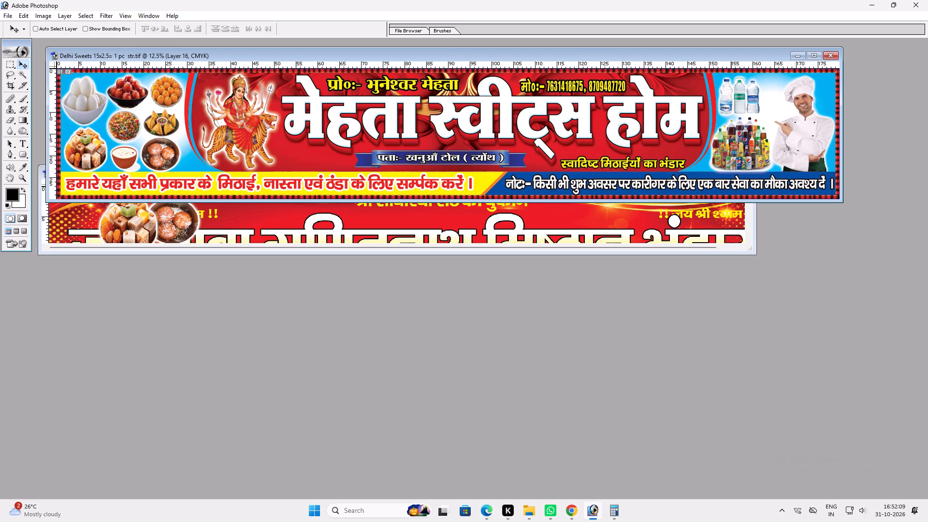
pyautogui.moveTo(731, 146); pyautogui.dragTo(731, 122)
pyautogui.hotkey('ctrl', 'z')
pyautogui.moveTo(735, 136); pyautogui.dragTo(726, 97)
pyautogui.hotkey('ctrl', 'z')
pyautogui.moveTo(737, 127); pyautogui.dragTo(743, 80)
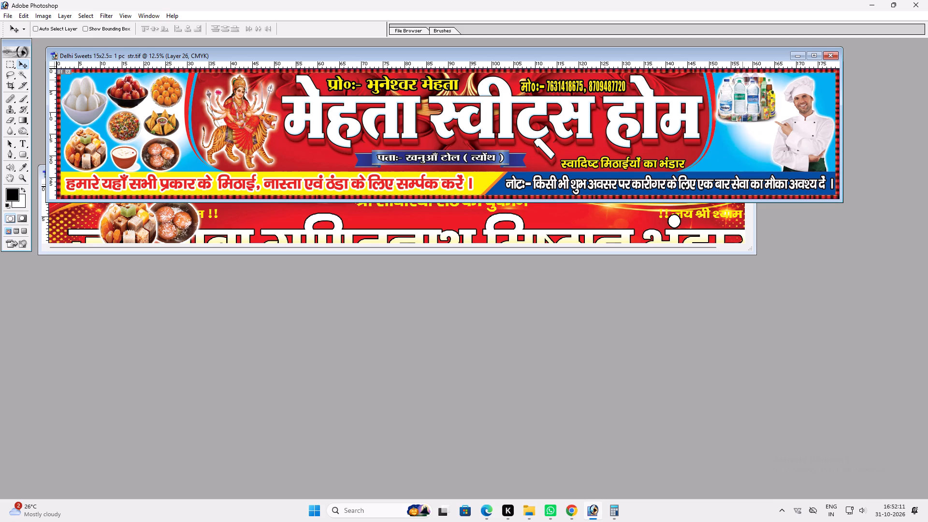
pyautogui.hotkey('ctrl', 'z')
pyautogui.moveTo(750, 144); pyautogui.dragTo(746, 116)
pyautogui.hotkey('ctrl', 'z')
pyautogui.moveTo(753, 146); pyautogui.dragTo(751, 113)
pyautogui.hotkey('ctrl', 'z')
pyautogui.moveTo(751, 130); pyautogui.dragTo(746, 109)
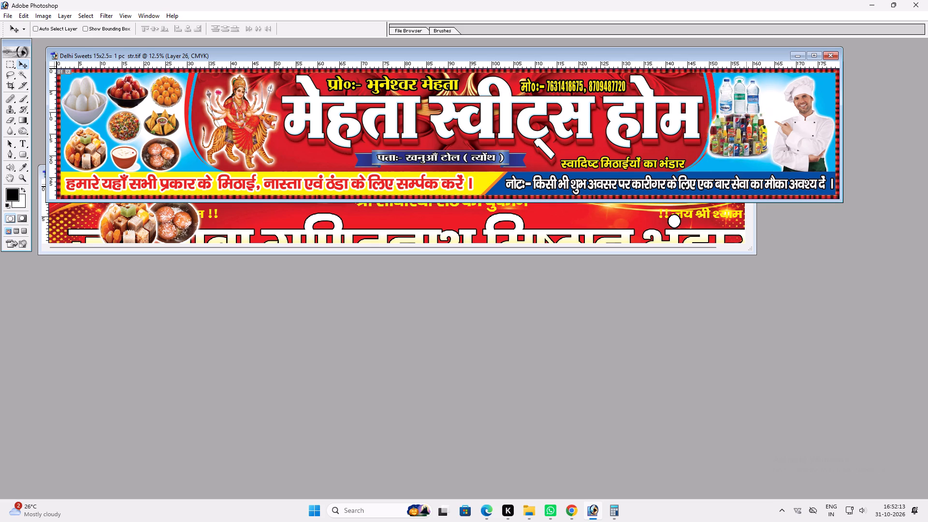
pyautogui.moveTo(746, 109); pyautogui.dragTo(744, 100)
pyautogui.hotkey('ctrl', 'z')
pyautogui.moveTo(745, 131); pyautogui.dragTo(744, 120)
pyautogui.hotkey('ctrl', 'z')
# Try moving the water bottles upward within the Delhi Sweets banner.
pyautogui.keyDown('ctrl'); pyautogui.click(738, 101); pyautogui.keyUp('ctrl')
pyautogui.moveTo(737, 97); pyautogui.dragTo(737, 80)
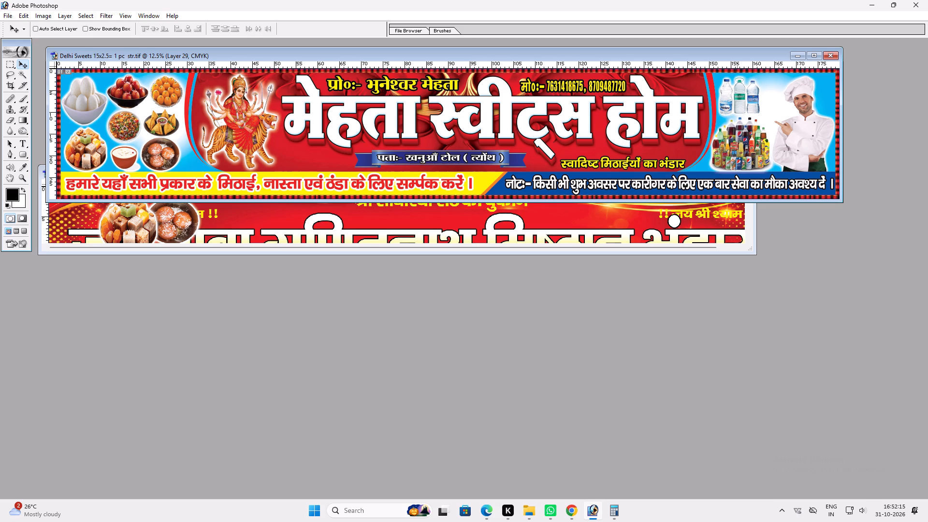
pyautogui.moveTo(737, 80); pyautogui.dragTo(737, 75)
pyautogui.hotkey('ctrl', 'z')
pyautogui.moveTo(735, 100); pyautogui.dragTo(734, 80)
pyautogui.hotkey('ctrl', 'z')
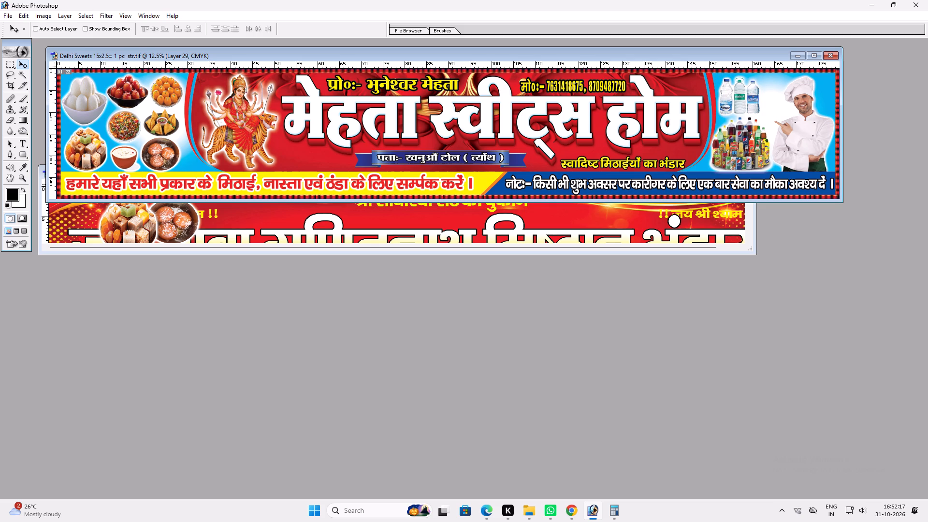
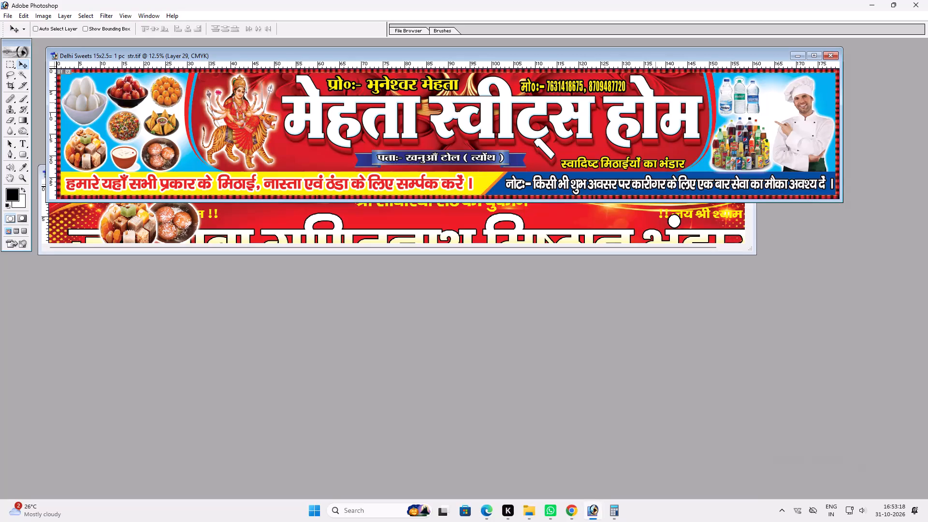
# Copy the red-and-black border strip from the Delhi Sweets banner into the new banner and place it along the top edge.
pyautogui.keyDown('ctrl'); pyautogui.click(636, 67); pyautogui.keyUp('ctrl')
pyautogui.keyDown('ctrl'); pyautogui.click(633, 70); pyautogui.keyUp('ctrl')
pyautogui.moveTo(633, 70); pyautogui.dragTo(600, 227)
pyautogui.moveTo(599, 224); pyautogui.dragTo(586, 164)
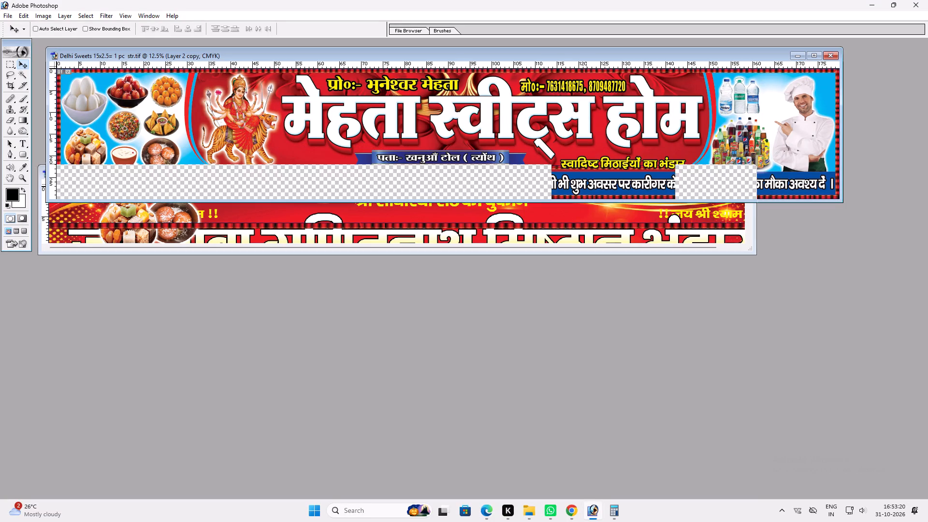
pyautogui.click(580, 205)
pyautogui.doubleClick(569, 174)
pyautogui.press('v')
pyautogui.click(552, 165)
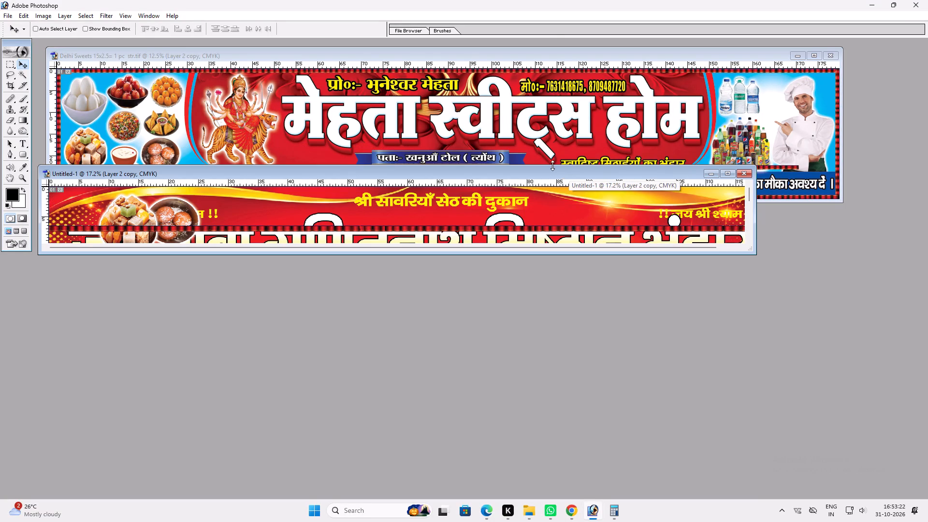
pyautogui.doubleClick(551, 171)
pyautogui.press('f')
pyautogui.moveTo(524, 225); pyautogui.dragTo(525, 208)
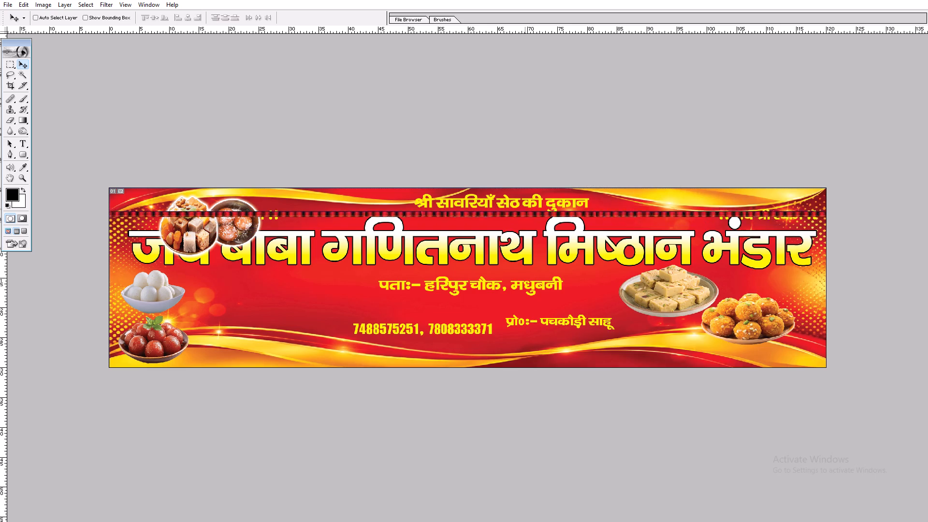
pyautogui.moveTo(525, 208); pyautogui.dragTo(526, 188)
# Shrink the border strip's length with Free Transform and position it across the banner's full top edge.
pyautogui.keyDown('ctrl'); pyautogui.scroll(5, 692, 206); pyautogui.keyUp('ctrl')
pyautogui.hotkey('ctrl', 't')
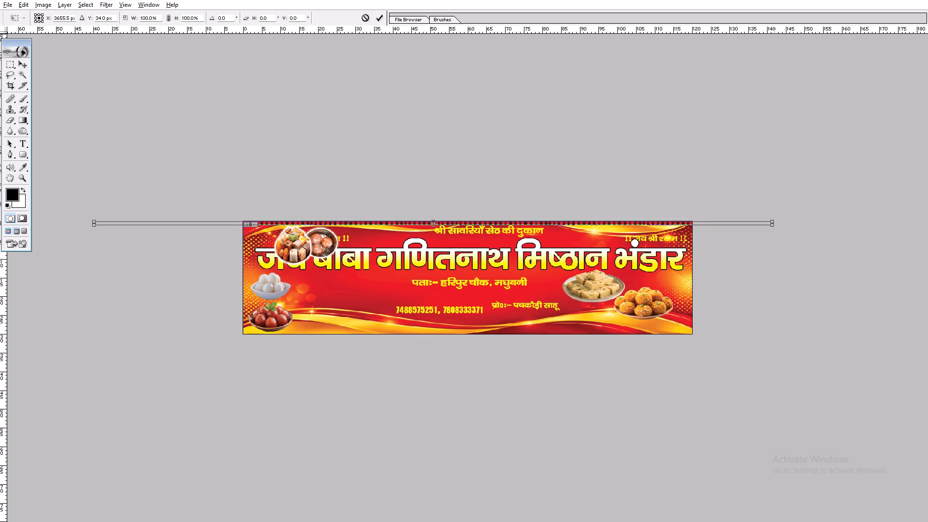
pyautogui.keyDown('alt'); pyautogui.keyDown('shift'); pyautogui.moveTo(774, 223); pyautogui.dragTo(681, 222); pyautogui.keyUp('shift'); pyautogui.keyUp('alt')
pyautogui.press('Return')
pyautogui.hotkey('ctrl', '0')
pyautogui.write('vv')
pyautogui.moveTo(667, 204); pyautogui.dragTo(696, 207)
# Duplicate the top border strip, flip the copy vertically and place it along the banner's bottom edge.
pyautogui.keyDown('alt'); pyautogui.keyDown('shift'); pyautogui.moveTo(675, 197); pyautogui.dragTo(678, 294); pyautogui.keyUp('shift'); pyautogui.keyUp('alt')
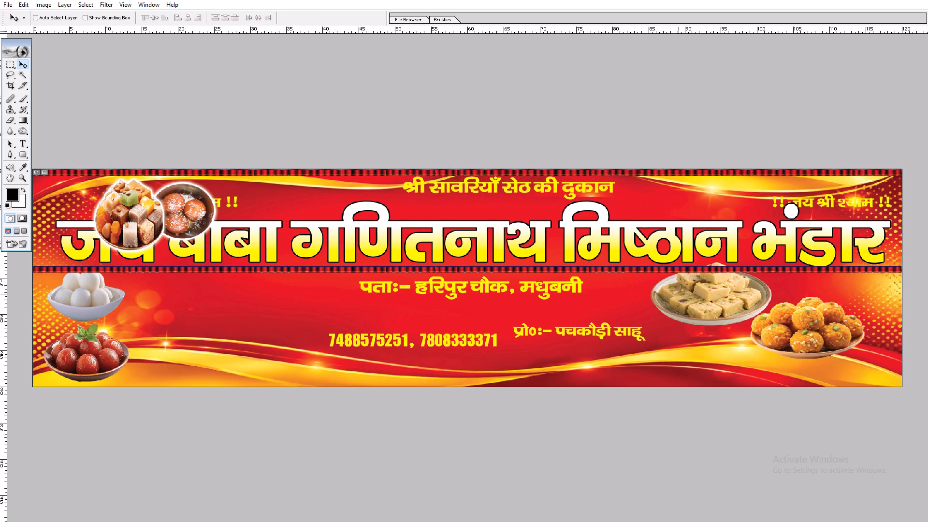
pyautogui.hotkey('ctrl', 't')
pyautogui.keyDown('ctrl'); pyautogui.rightClick(678, 294); pyautogui.keyUp('ctrl')
pyautogui.click(709, 417)
pyautogui.press('Return')
pyautogui.press('v')
pyautogui.keyDown('shift'); pyautogui.moveTo(690, 298); pyautogui.dragTo(690, 412); pyautogui.keyUp('shift')
# Duplicate the bottom border strip, rotate the copy 90° CCW and align it flush with the banner's right edge.
pyautogui.keyDown('alt'); pyautogui.keyDown('shift'); pyautogui.moveTo(681, 385); pyautogui.dragTo(676, 362); pyautogui.keyUp('shift'); pyautogui.keyUp('alt')
pyautogui.hotkey('ctrl', 't')
pyautogui.keyDown('ctrl'); pyautogui.rightClick(676, 359); pyautogui.keyUp('ctrl')
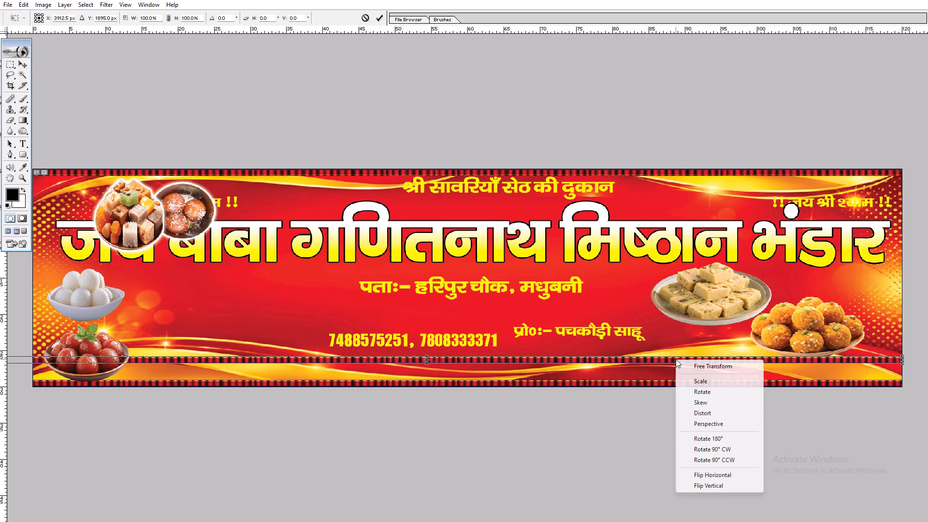
pyautogui.click(709, 456)
pyautogui.press('Return')
pyautogui.press('v')
pyautogui.moveTo(451, 301); pyautogui.dragTo(914, 292)
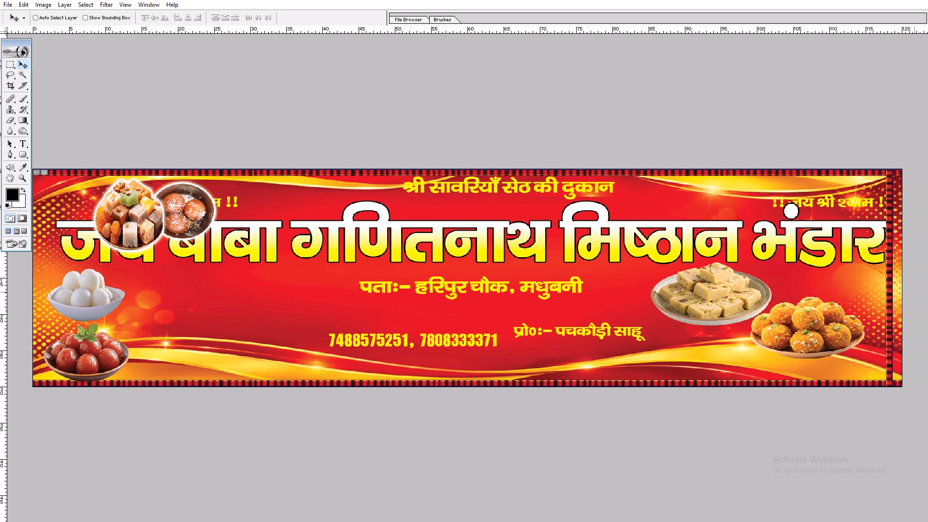
pyautogui.moveTo(914, 292); pyautogui.dragTo(924, 292)
pyautogui.keyDown('alt'); pyautogui.moveTo(890, 293); pyautogui.dragTo(562, 280); pyautogui.keyUp('alt')
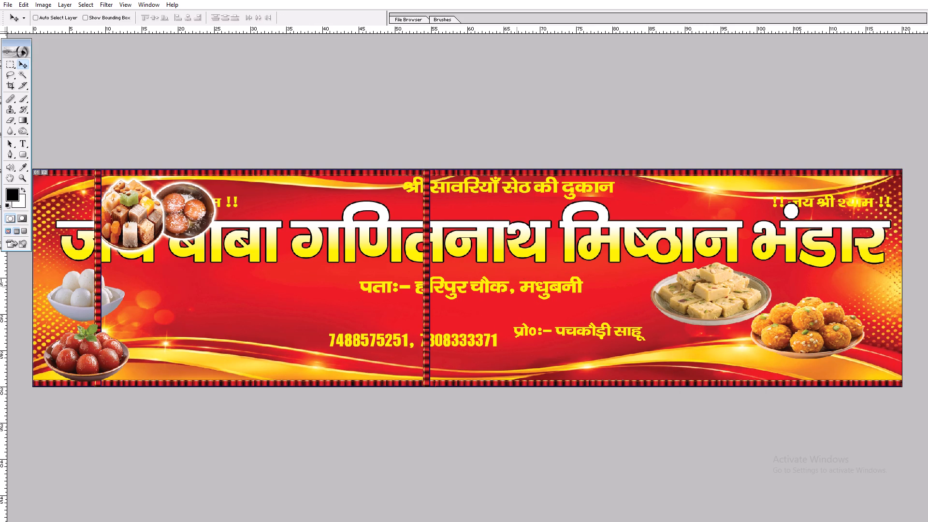
pyautogui.hotkey('ctrl', 'z')
pyautogui.hotkey('ctrl', 'a')
pyautogui.click(200, 18)
pyautogui.hotkey('ctrl', 'd')
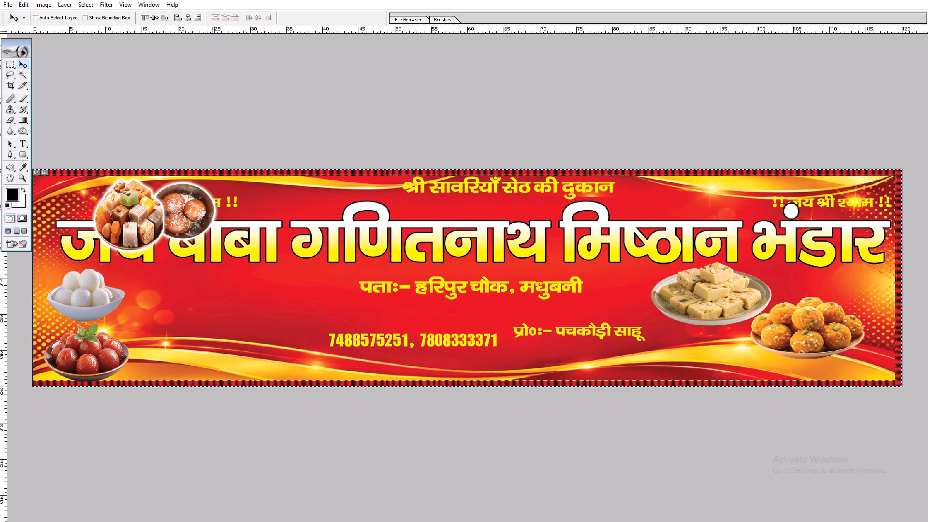
# Duplicate the right border strip, flip the copy horizontally and place it along the banner's left edge.
pyautogui.keyDown('alt'); pyautogui.keyDown('shift'); pyautogui.moveTo(747, 228); pyautogui.dragTo(493, 255); pyautogui.keyUp('shift'); pyautogui.keyUp('alt')
pyautogui.hotkey('ctrl', 't')
pyautogui.keyDown('ctrl'); pyautogui.rightClick(493, 255); pyautogui.keyUp('ctrl')
pyautogui.click(545, 367)
pyautogui.press('Return')
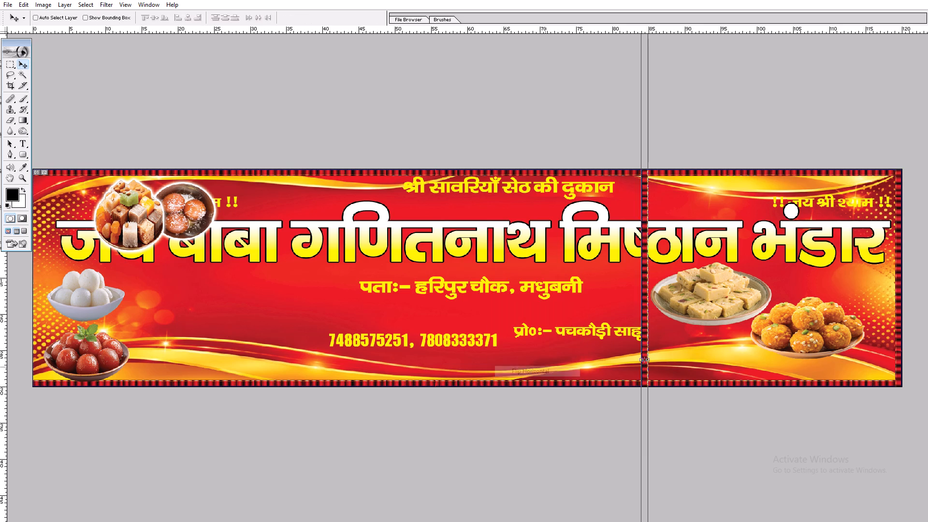
pyautogui.press('v')
pyautogui.keyDown('shift'); pyautogui.moveTo(628, 317); pyautogui.dragTo(126, 321); pyautogui.keyUp('shift')
pyautogui.press('space')
pyautogui.rightClick(274, 291)
pyautogui.moveTo(291, 297); pyautogui.dragTo(296, 299)
pyautogui.press('v')
pyautogui.press('v')
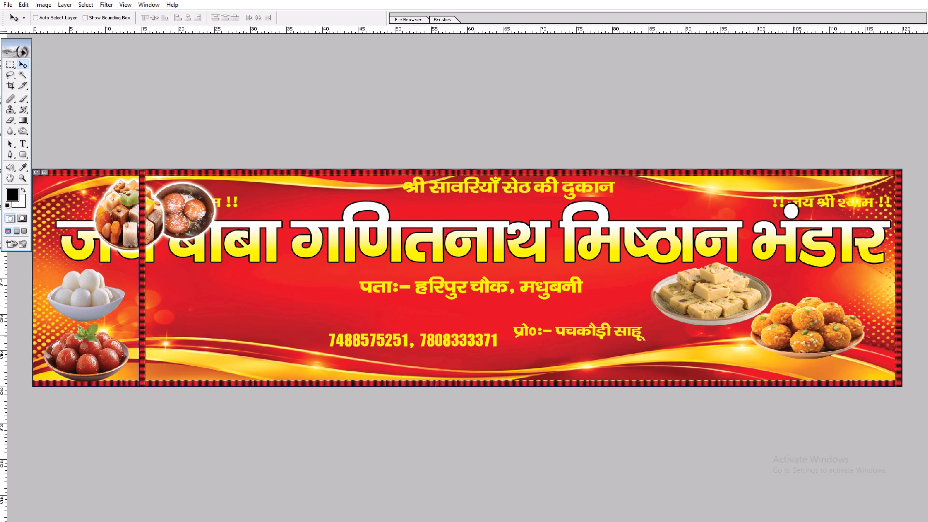
pyautogui.moveTo(330, 332); pyautogui.dragTo(224, 321)
pyautogui.press('v')
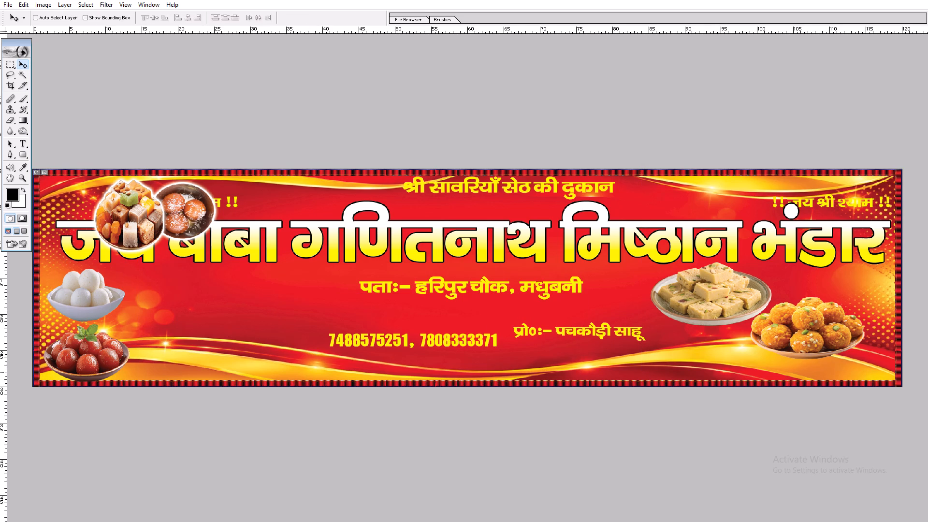
# Delete the letter त from गणितनाथ in the shop name so it reads गणिनाथ.
pyautogui.press('f')
pyautogui.press('f')
pyautogui.doubleClick(518, 174)
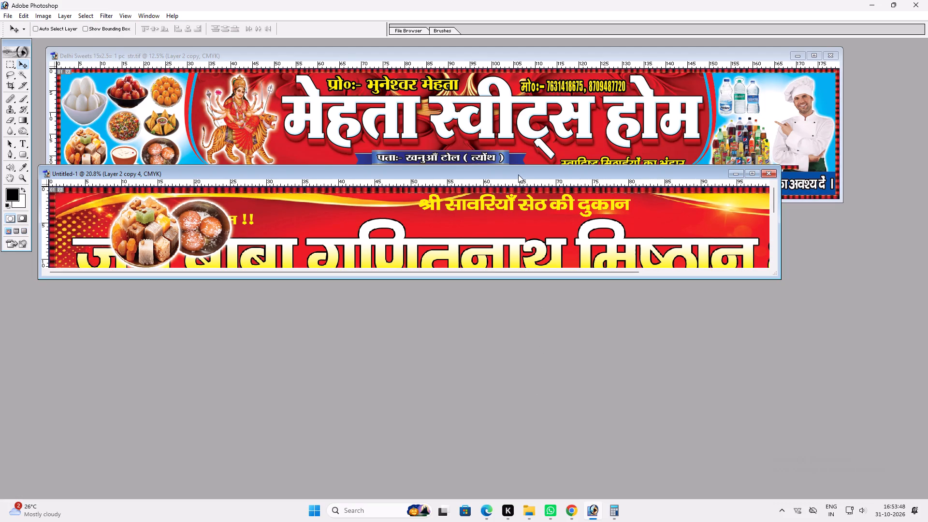
pyautogui.press('t')
pyautogui.moveTo(435, 240); pyautogui.dragTo(410, 241)
pyautogui.press('BackSpace')
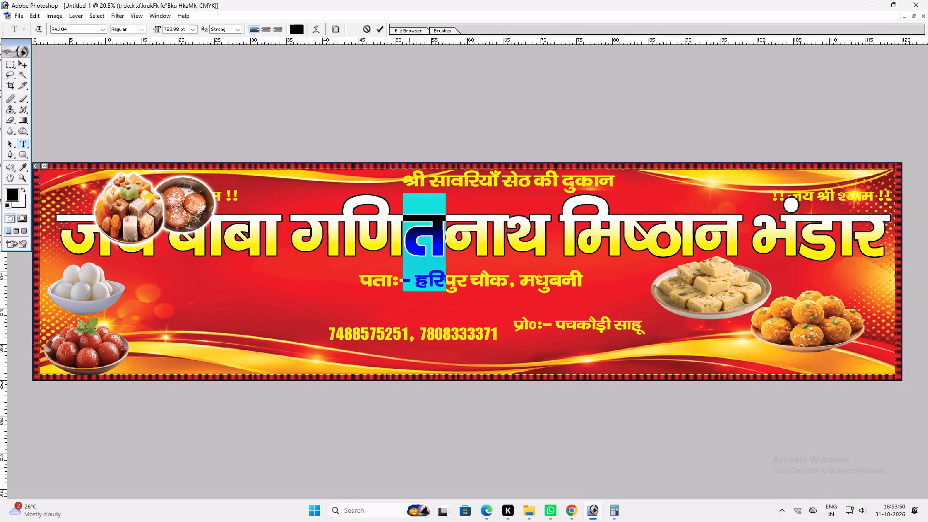
pyautogui.press('Return')
# Scale the shop name text down to about 678 pt, keeping it centred on the banner.
pyautogui.hotkey('ctrl', 't')
pyautogui.keyDown('alt'); pyautogui.keyDown('shift'); pyautogui.moveTo(846, 254); pyautogui.dragTo(796, 253); pyautogui.keyUp('shift'); pyautogui.keyUp('alt')
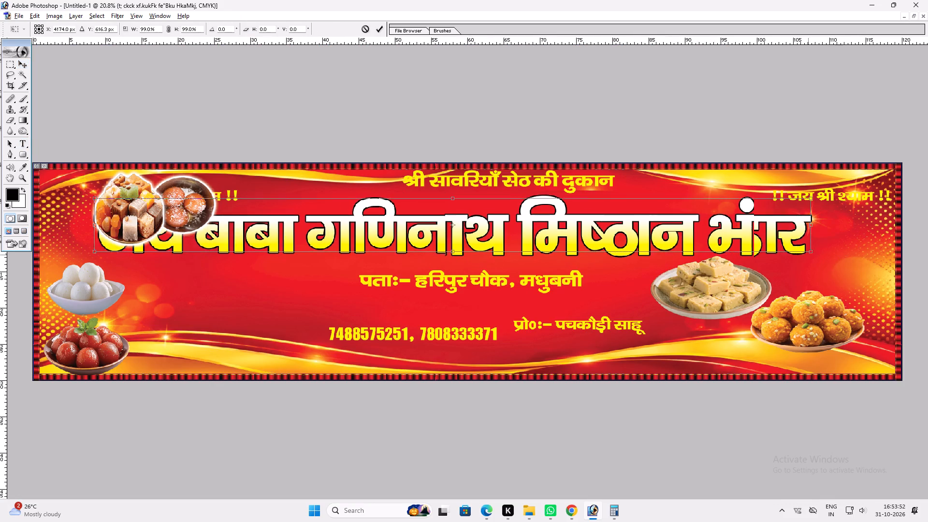
pyautogui.keyDown('alt'); pyautogui.keyDown('shift'); pyautogui.moveTo(796, 253); pyautogui.dragTo(793, 251); pyautogui.keyUp('shift'); pyautogui.keyUp('alt')
pyautogui.hotkey('shift', 'Return')
pyautogui.press('v')
# Copy the layer style of the Delhi Sweets banner's white title and paste it onto the new banner's shop name.
pyautogui.write('ff')
pyautogui.press('f')
pyautogui.click(565, 140)
pyautogui.press('v')
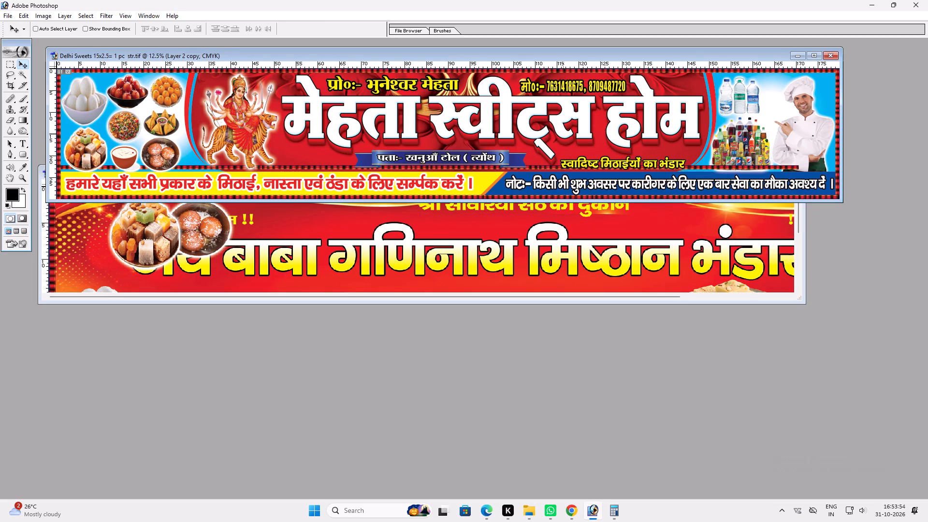
pyautogui.rightClick(563, 131)
pyautogui.click(569, 140)
pyautogui.hotkey('alt', 'l')
pyautogui.hotkey('alt', 'y')
pyautogui.press('c')
pyautogui.click(523, 270)
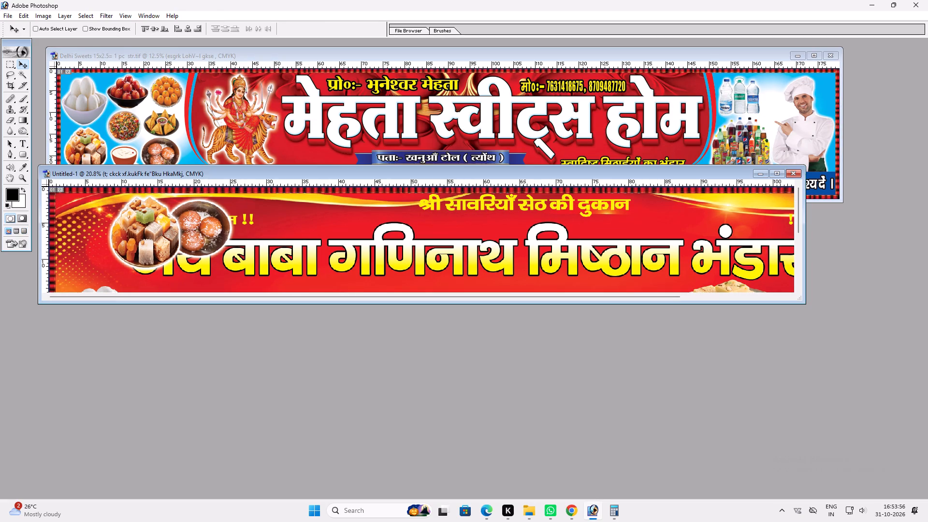
pyautogui.keyDown('ctrl'); pyautogui.click(506, 261); pyautogui.keyUp('ctrl')
pyautogui.hotkey('alt', 'l')
pyautogui.hotkey('alt', 'y')
pyautogui.press('p')
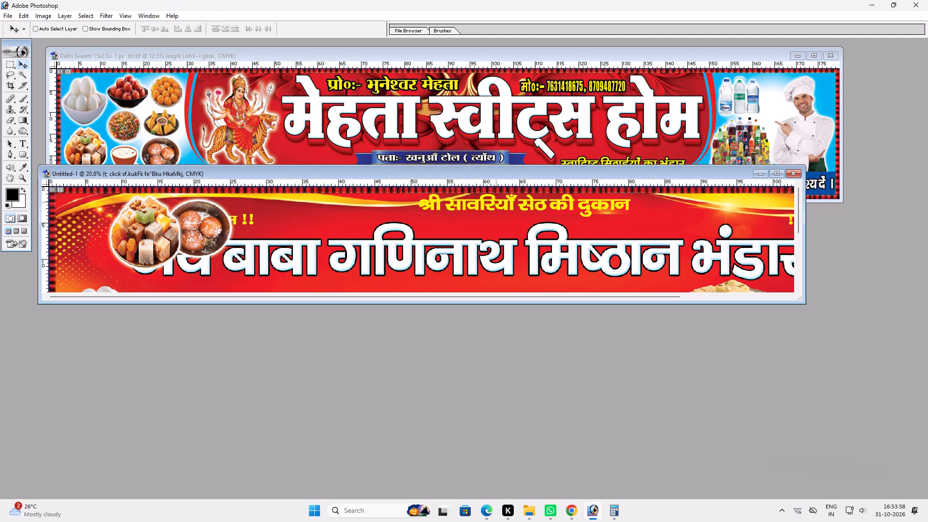
# Change the font of the whole shop name text to RAJ 52.
pyautogui.doubleClick(482, 176)
pyautogui.press('t')
pyautogui.click(500, 259)
pyautogui.hotkey('ctrl', 'a')
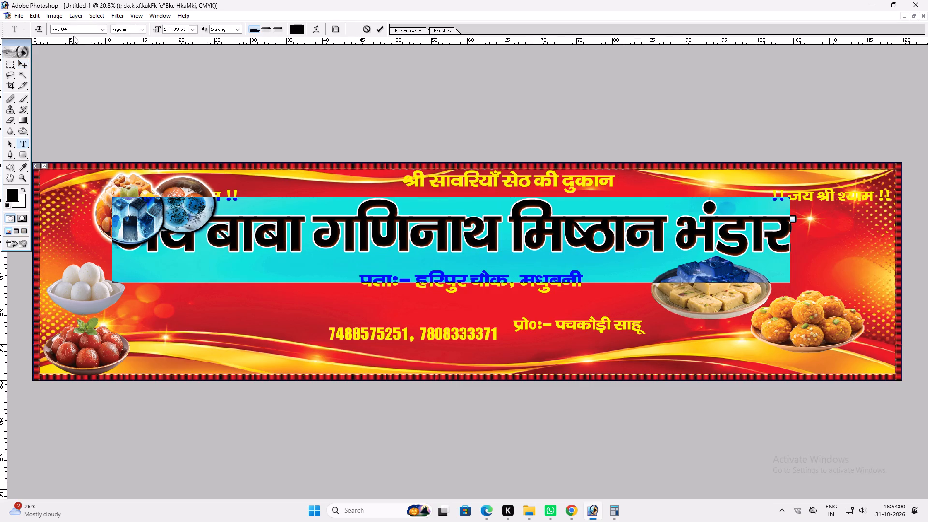
pyautogui.tripleClick(72, 33)
pyautogui.click(72, 32)
pyautogui.press('Down')
pyautogui.press('Down')
pyautogui.press('Down')
pyautogui.press('Down')
pyautogui.press('Down')
pyautogui.press('Down')
pyautogui.press('Down')
pyautogui.press('Down')
pyautogui.press('Down')
pyautogui.press('Down')
pyautogui.press('Down')
pyautogui.press('Down')
pyautogui.press('Down')
pyautogui.press('Down')
pyautogui.press('Down')
pyautogui.press('Down')
pyautogui.press('Down')
pyautogui.press('Down')
pyautogui.press('Down')
pyautogui.press('Down')
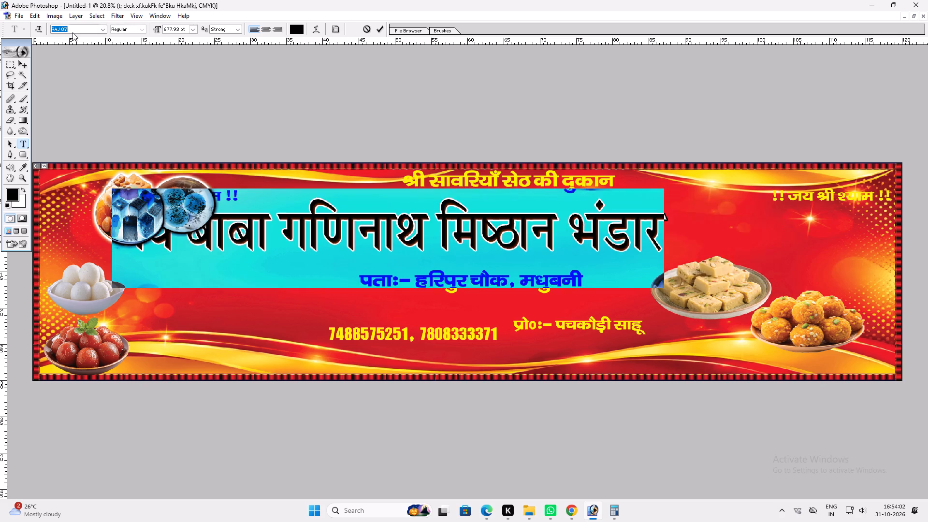
pyautogui.press('Down')
pyautogui.press('Down')
pyautogui.press('Down')
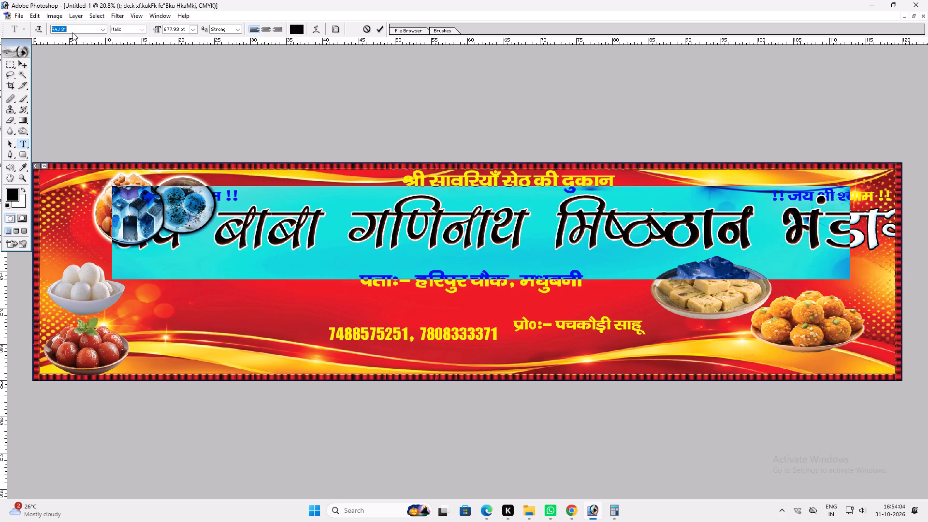
pyautogui.press('Down')
pyautogui.press('Down')
pyautogui.press('Down')
pyautogui.press('Down')
pyautogui.press('Down')
pyautogui.press('Down')
pyautogui.press('Down')
pyautogui.press('Down')
pyautogui.press('Down')
pyautogui.press('Down')
pyautogui.press('Down')
pyautogui.press('Down')
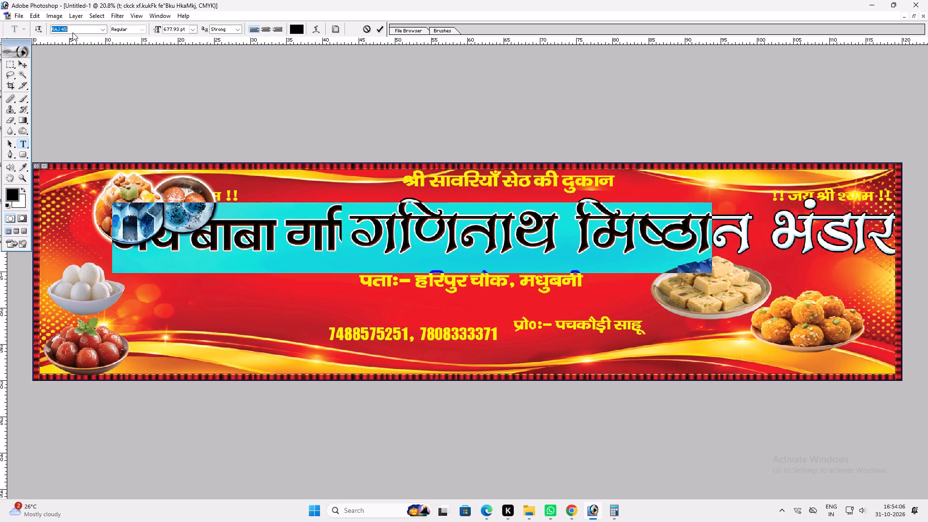
pyautogui.press('Down')
pyautogui.press('Down')
pyautogui.press('Down')
pyautogui.press('Down')
pyautogui.press('Down')
pyautogui.press('Down')
pyautogui.press('Down')
pyautogui.press('Down')
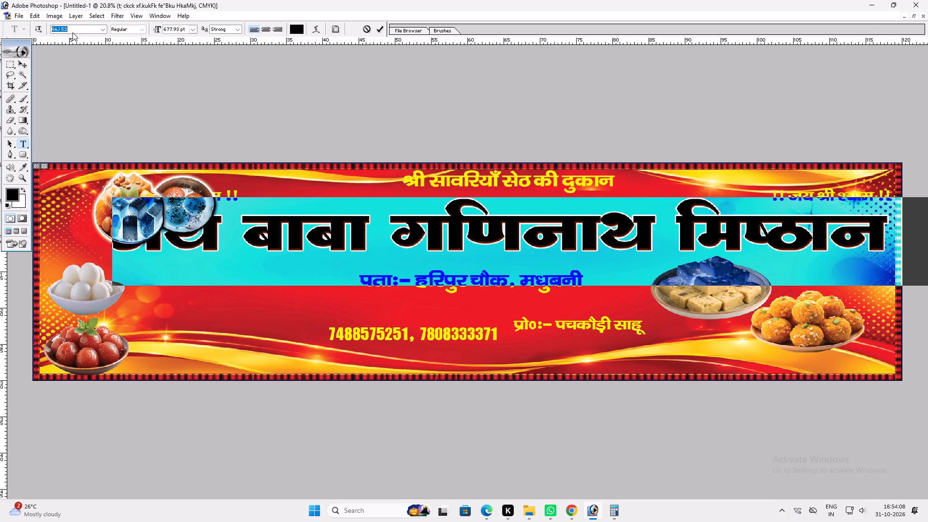
pyautogui.press('Up')
pyautogui.press('Return')
pyautogui.press('Return')
pyautogui.write('vv')
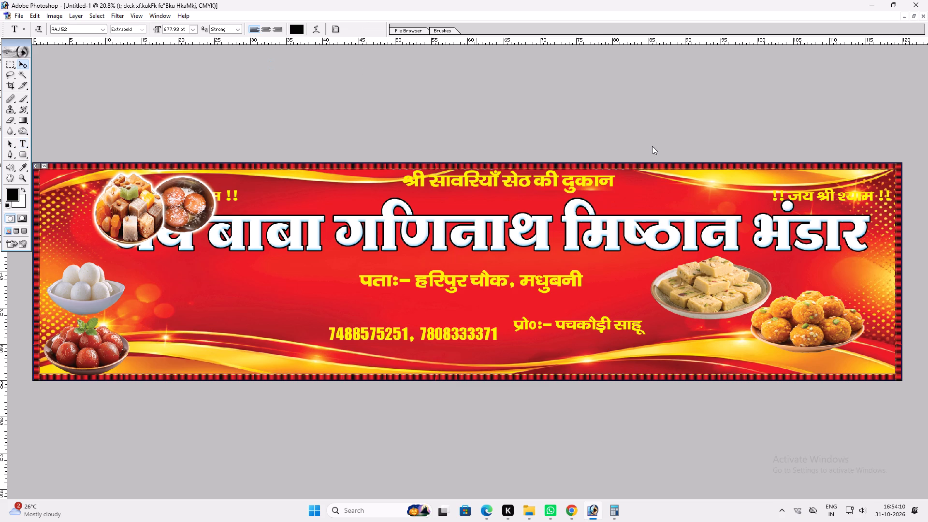
# Move the shop name toward the left edge and stretch it wider and taller until it spans nearly the banner's full width.
pyautogui.press('v')
pyautogui.press('v')
pyautogui.moveTo(657, 238); pyautogui.dragTo(605, 237)
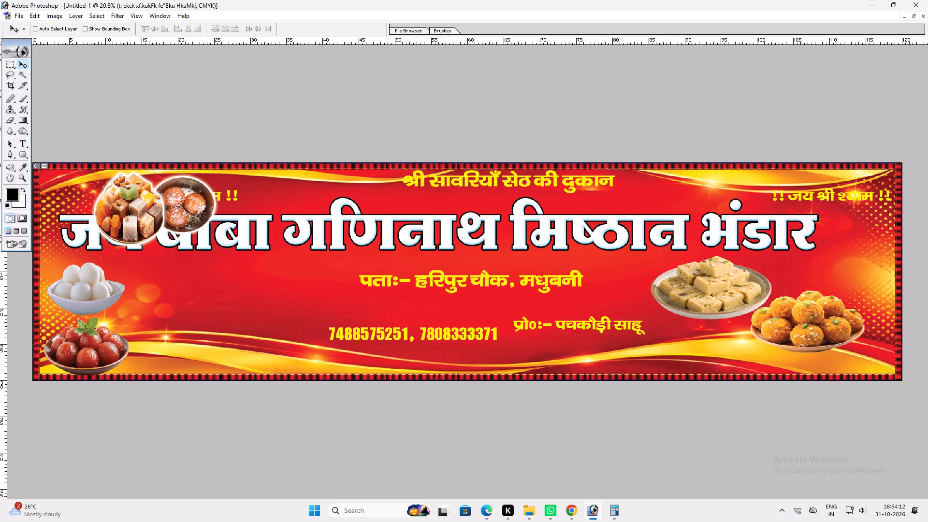
pyautogui.hotkey('ctrl', 't')
pyautogui.keyDown('shift'); pyautogui.moveTo(816, 251); pyautogui.dragTo(882, 245); pyautogui.keyUp('shift')
pyautogui.keyDown('shift'); pyautogui.moveTo(869, 253); pyautogui.dragTo(865, 264); pyautogui.keyUp('shift')
pyautogui.hotkey('shift', 'Return')
pyautogui.press('v')
pyautogui.keyDown('shift'); pyautogui.moveTo(827, 256); pyautogui.dragTo(817, 258); pyautogui.keyUp('shift')
pyautogui.hotkey('ctrl', 't')
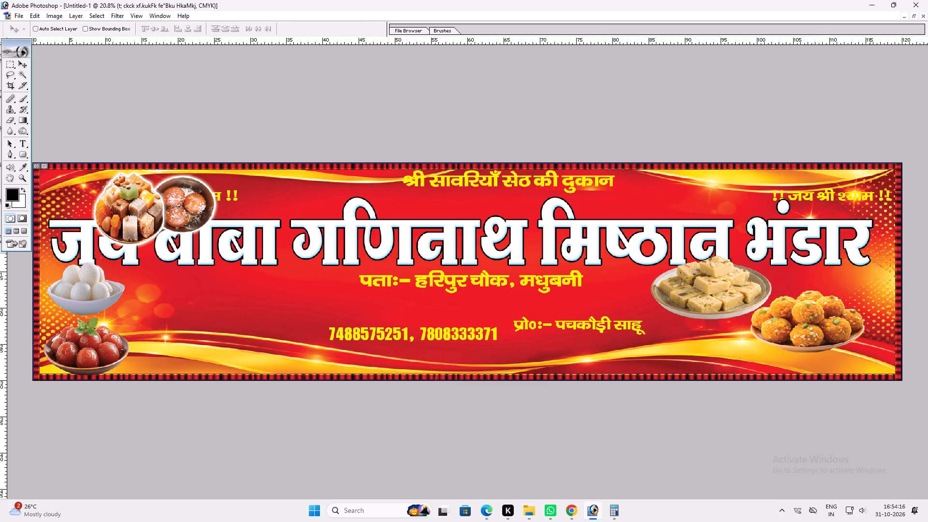
pyautogui.keyDown('shift'); pyautogui.moveTo(874, 241); pyautogui.dragTo(888, 237); pyautogui.keyUp('shift')
pyautogui.hotkey('shift', 'Return')
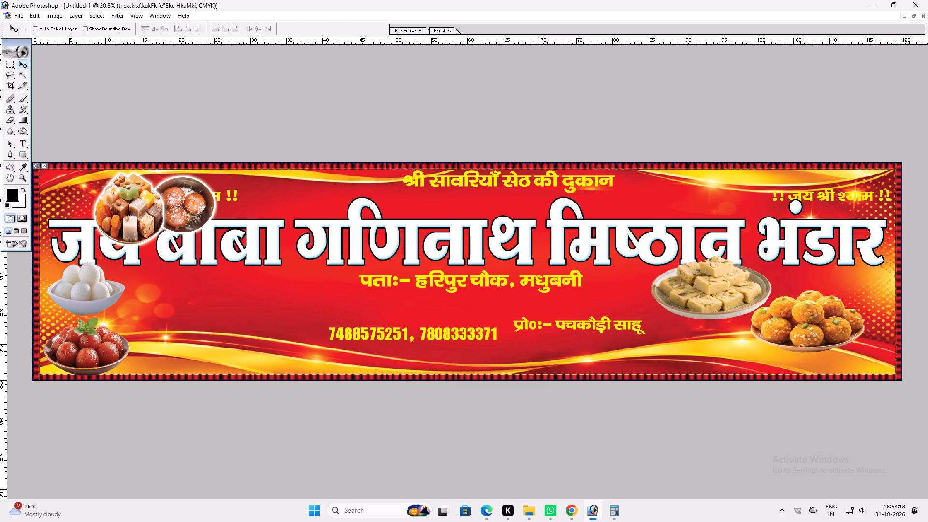
# Duplicate the shop name, rasterize the copy, apply Motion Blur at -45° and 150 pixels, and move it behind the original text.
pyautogui.hotkey('ctrl', 'j')
pyautogui.hotkey('alt', 't')
pyautogui.write('bm')
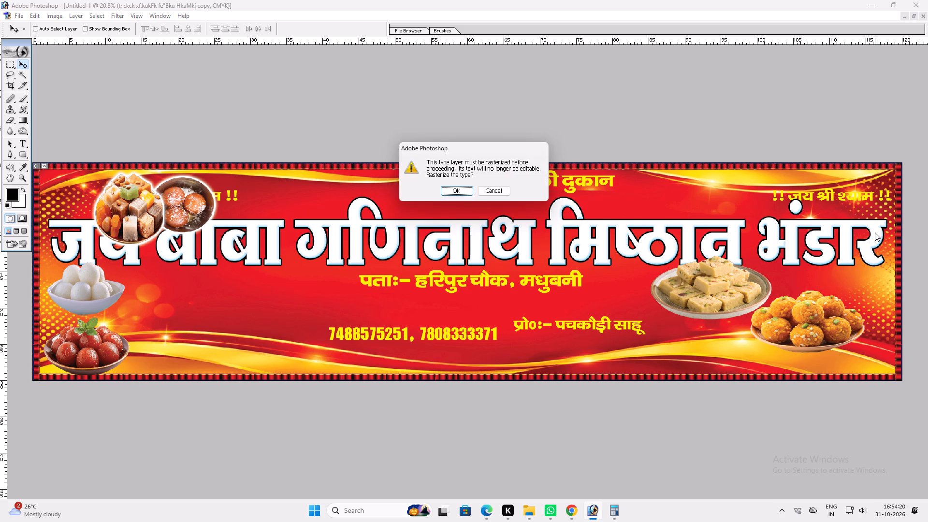
pyautogui.press('Return')
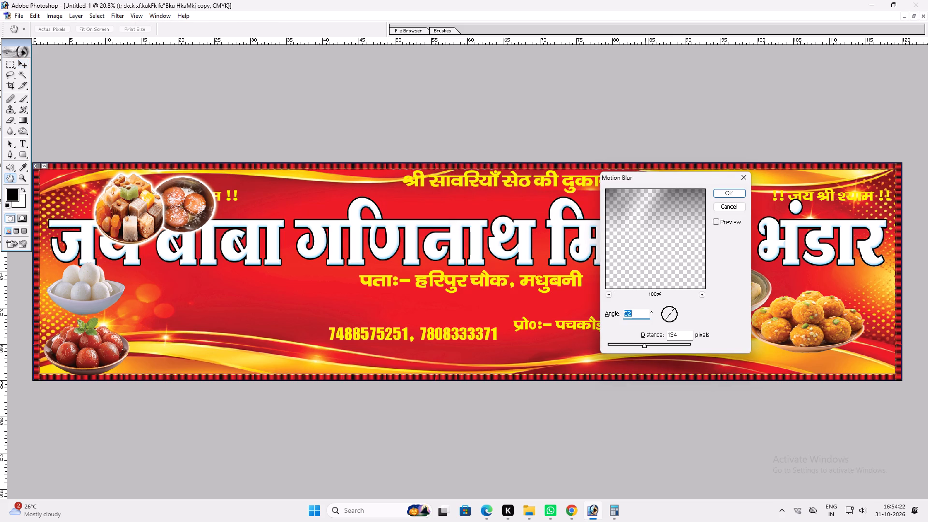
pyautogui.click(646, 346)
pyautogui.moveTo(669, 319); pyautogui.dragTo(674, 319)
pyautogui.press('Return')
pyautogui.hotkey('ctrl', '[')
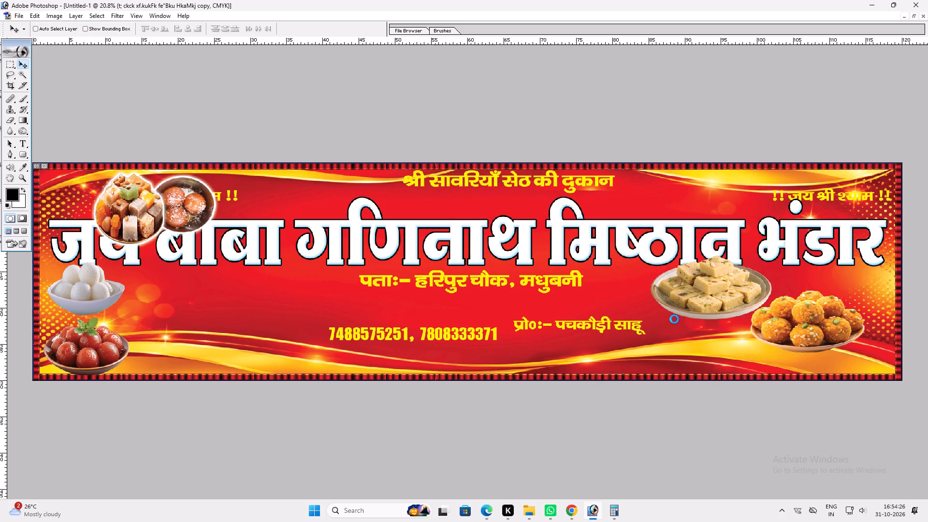
pyautogui.press('f')
pyautogui.press('f')
pyautogui.press('f')
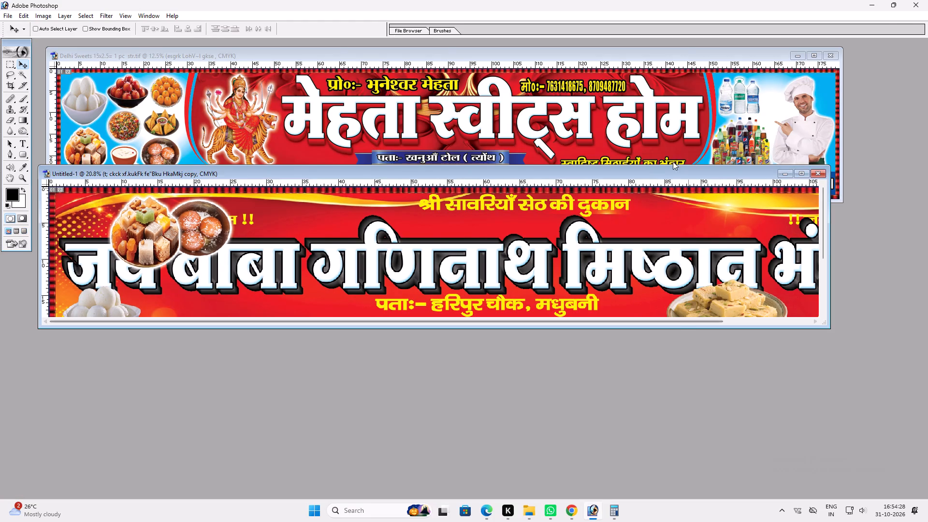
# Copy the layer style of the shadow copy behind the Delhi Sweets title and paste it onto the new shop name's blurred copy.
pyautogui.click(672, 159)
pyautogui.rightClick(667, 131)
pyautogui.click(685, 145)
pyautogui.hotkey('alt', 'l')
pyautogui.hotkey('alt', 'y')
pyautogui.hotkey('alt', 'c')
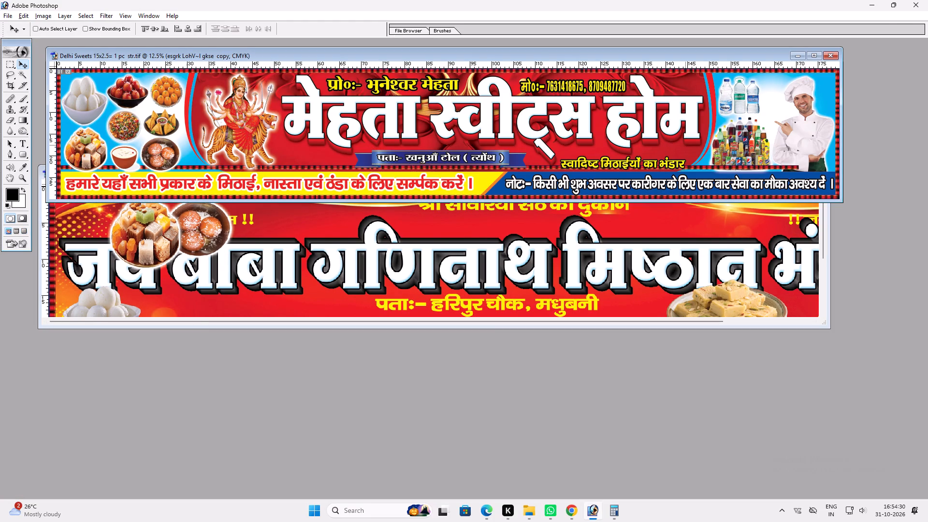
pyautogui.click(580, 278)
pyautogui.rightClick(576, 269)
pyautogui.click(602, 285)
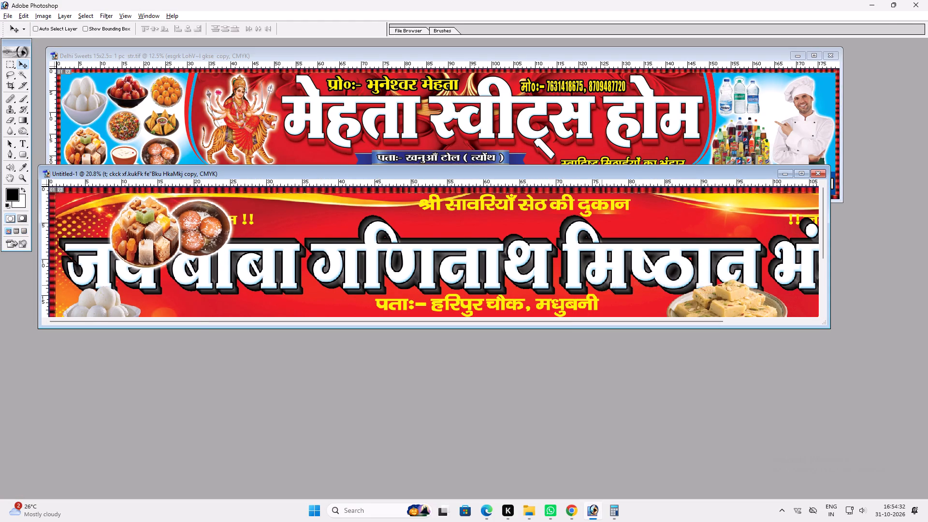
pyautogui.hotkey('alt', 'l')
pyautogui.hotkey('alt', 'y')
pyautogui.write('pvv')
# Offset the shop name's blurred shadow copy slightly down and to the right of the white lettering.
pyautogui.doubleClick(615, 176)
pyautogui.press('v')
pyautogui.moveTo(583, 239); pyautogui.dragTo(590, 244)
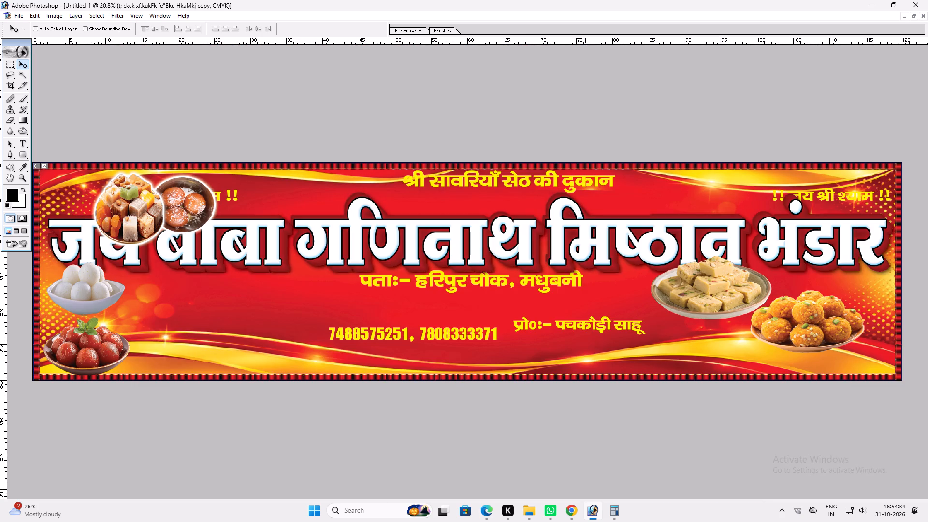
pyautogui.moveTo(590, 244); pyautogui.dragTo(590, 244)
# Adjust the stroke size in the layer style of the shop name's shadow copy.
pyautogui.hotkey('alt', 'l')
pyautogui.hotkey('alt', 'y')
pyautogui.hotkey('alt', 'l')
pyautogui.hotkey('alt', 'y')
pyautogui.press('k')
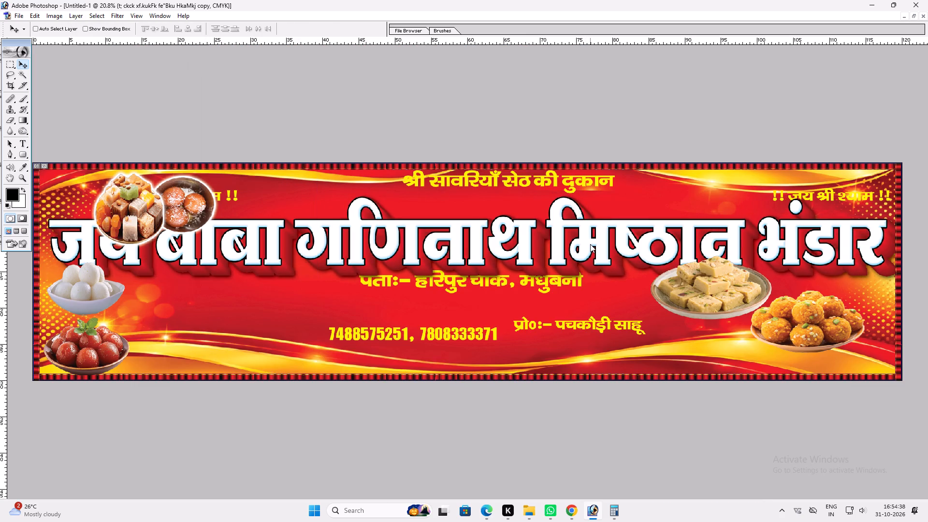
pyautogui.scroll(-4, 713, 368)
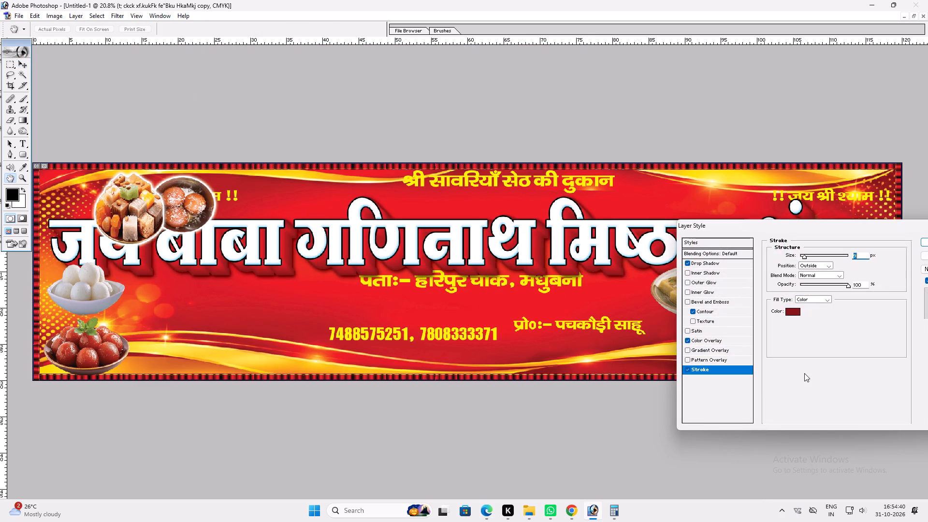
pyautogui.press('Return')
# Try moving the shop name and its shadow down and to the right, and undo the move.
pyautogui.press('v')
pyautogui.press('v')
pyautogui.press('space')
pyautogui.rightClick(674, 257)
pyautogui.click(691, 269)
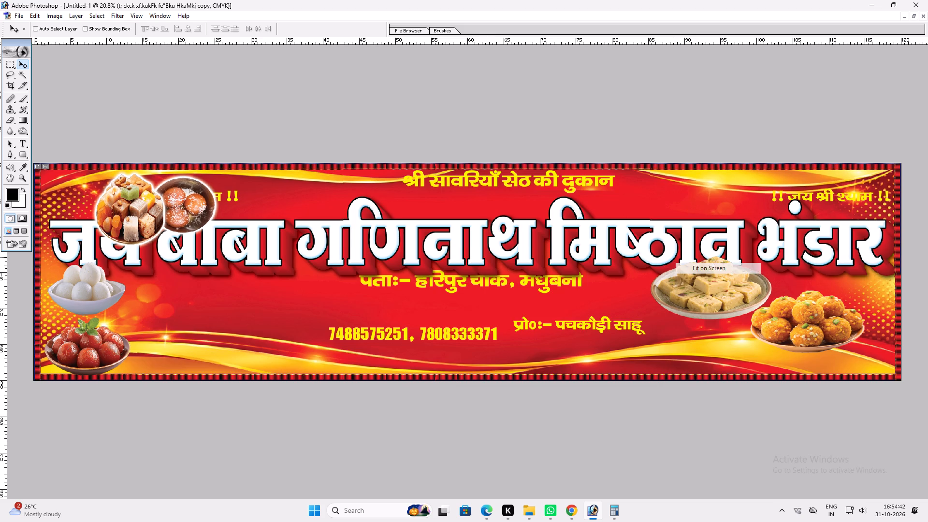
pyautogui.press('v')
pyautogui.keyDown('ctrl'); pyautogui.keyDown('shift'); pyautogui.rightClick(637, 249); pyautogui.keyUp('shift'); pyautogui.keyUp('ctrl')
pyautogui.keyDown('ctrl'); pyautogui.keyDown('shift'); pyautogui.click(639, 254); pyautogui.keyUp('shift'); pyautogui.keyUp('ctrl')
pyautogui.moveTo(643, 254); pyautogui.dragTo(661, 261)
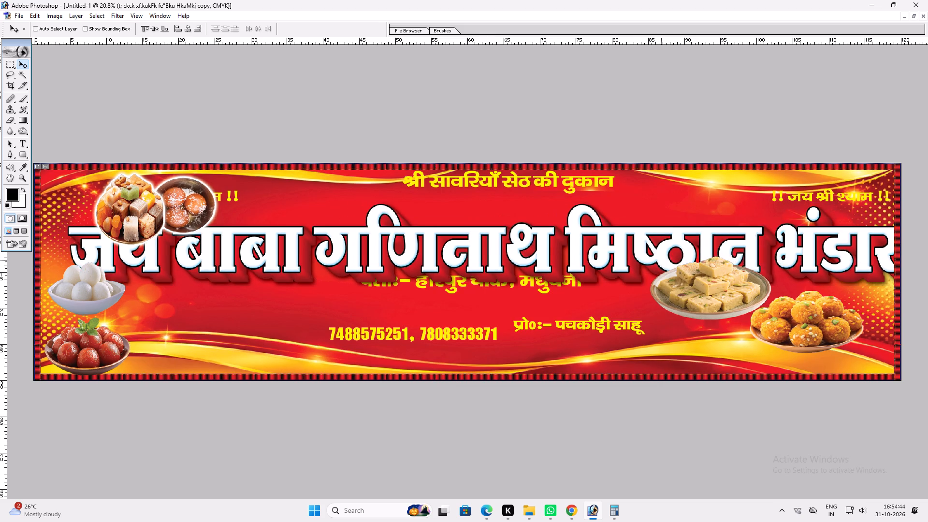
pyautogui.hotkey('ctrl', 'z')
# Scale the shop name and its shadow to about 95.4% and move them back toward the banner's left edge.
pyautogui.hotkey('ctrl', 't')
pyautogui.keyDown('alt'); pyautogui.keyDown('shift'); pyautogui.moveTo(898, 272); pyautogui.dragTo(879, 270); pyautogui.keyUp('shift'); pyautogui.keyUp('alt')
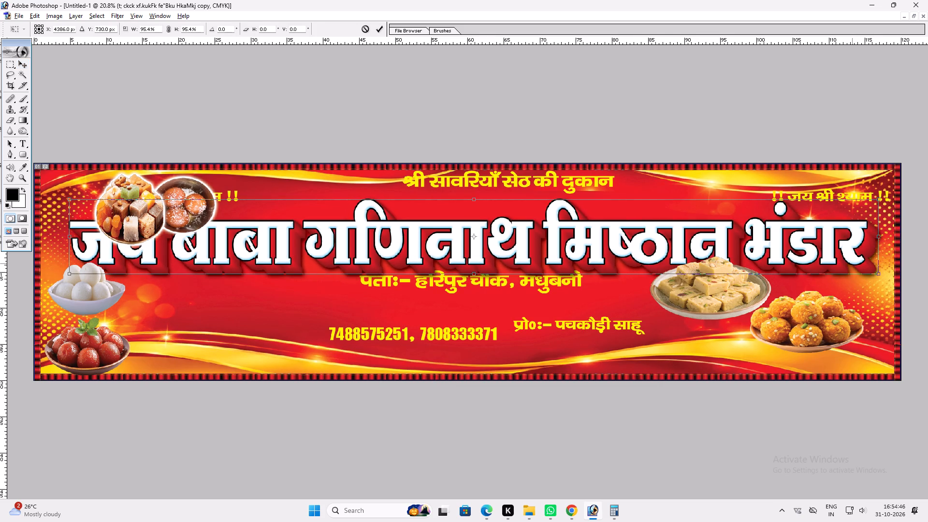
pyautogui.press('Return')
pyautogui.write('vv')
pyautogui.keyDown('shift'); pyautogui.moveTo(767, 257); pyautogui.dragTo(752, 260); pyautogui.keyUp('shift')
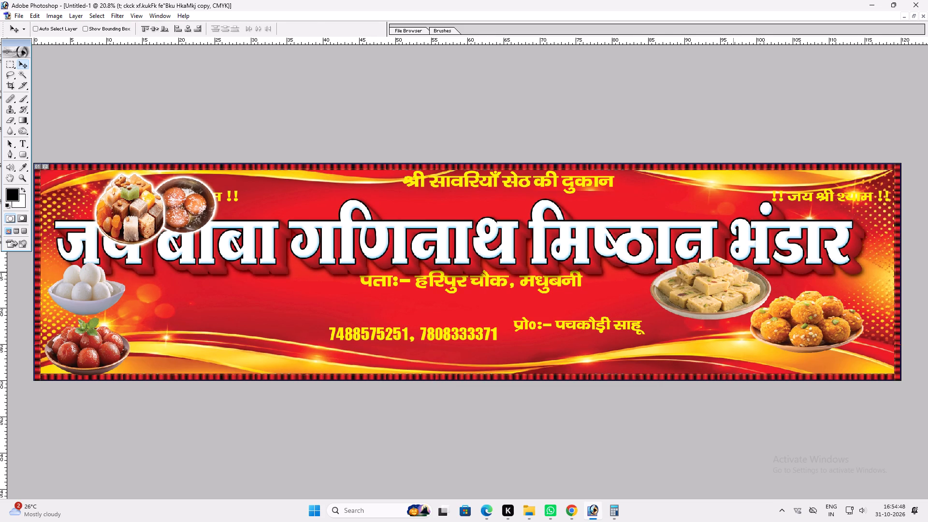
# Reduce the height of the shop name and its shadow slightly from the bottom and widen them toward the banner's right edge.
pyautogui.hotkey('ctrl', 't')
pyautogui.moveTo(729, 271); pyautogui.dragTo(728, 263)
pyautogui.hotkey('shift', 'Return')
pyautogui.hotkey('ctrl', 't')
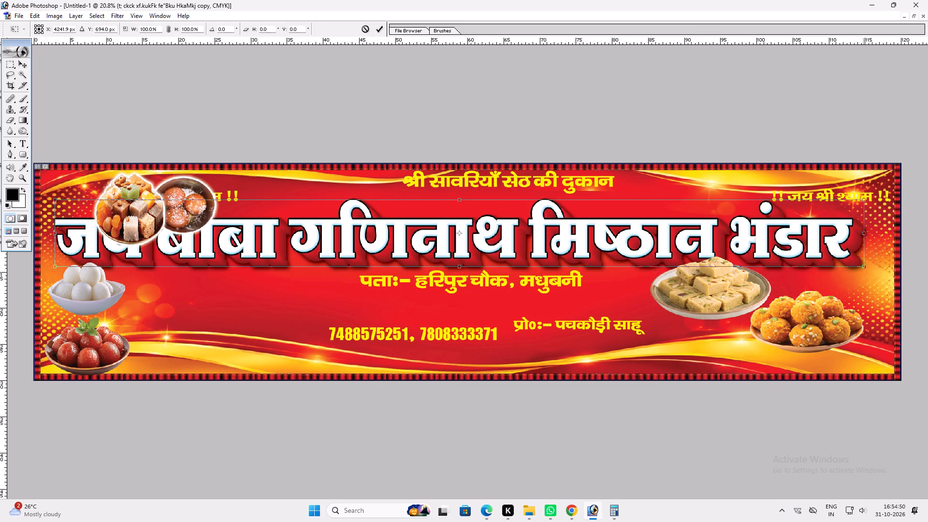
pyautogui.keyDown('shift'); pyautogui.moveTo(865, 230); pyautogui.dragTo(878, 227); pyautogui.keyUp('shift')
pyautogui.hotkey('shift', 'Return')
pyautogui.press('v')
pyautogui.hotkey('ctrl', 't')
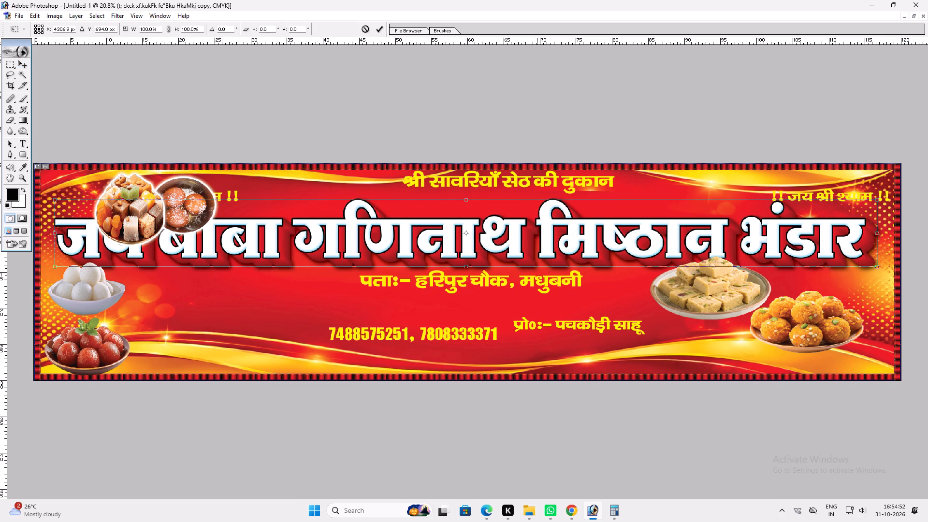
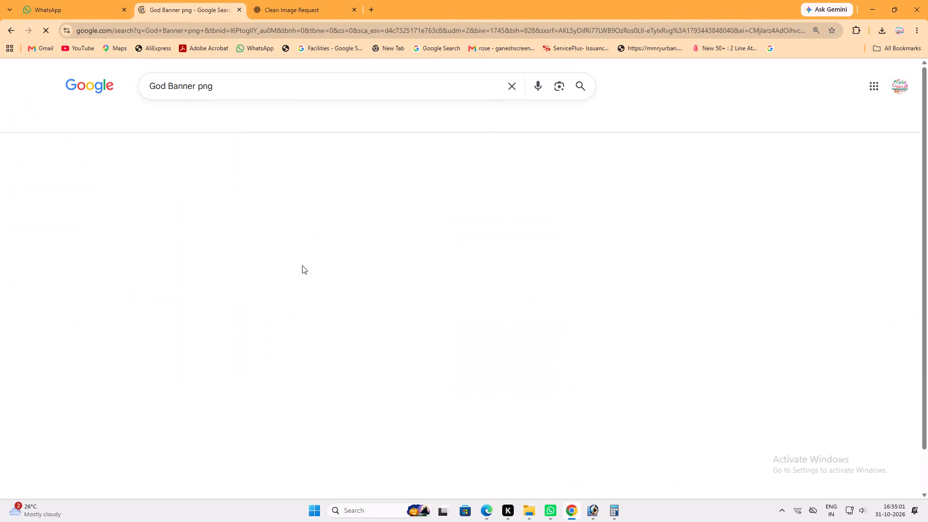
# Copy the Ramadan golden banner image with four ornate plates from the God Banner png image results.
pyautogui.scroll(-2, 604, 253)
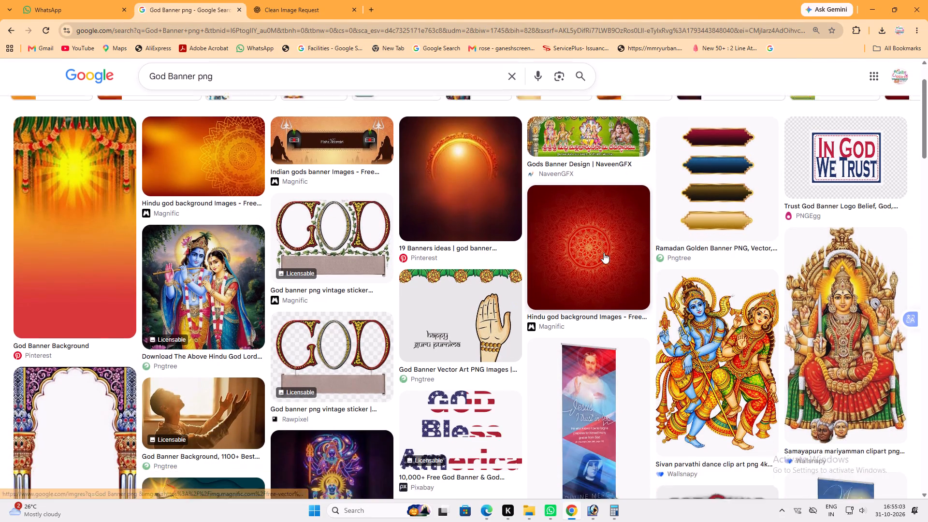
pyautogui.click(710, 122)
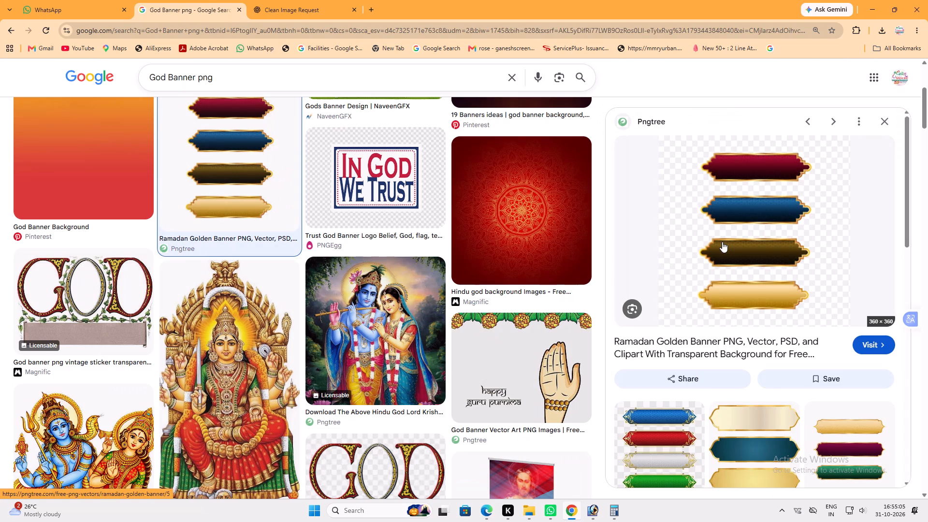
pyautogui.rightClick(722, 196)
pyautogui.click(773, 346)
# Paste the plates image into the banner in Photoshop and remove its white background.
pyautogui.click(593, 508)
pyautogui.hotkey('ctrl', 'v')
pyautogui.press('z')
pyautogui.moveTo(418, 219); pyautogui.dragTo(639, 370)
pyautogui.press('v')
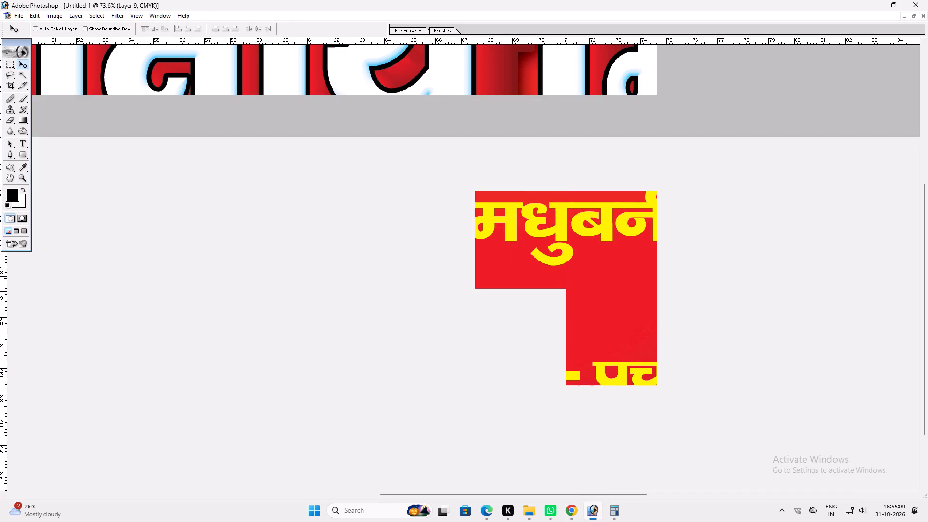
pyautogui.press('w')
pyautogui.click(344, 238)
pyautogui.press('Delete')
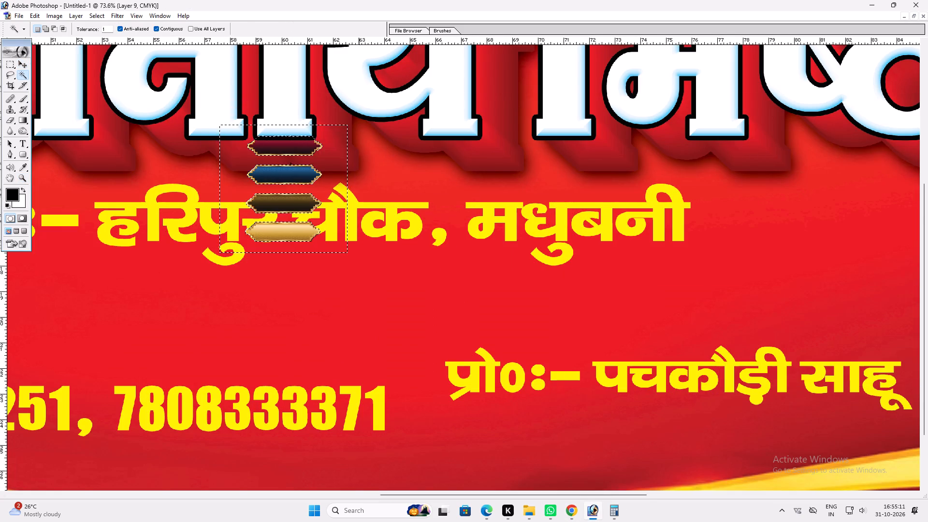
pyautogui.hotkey('ctrl', 'd')
# Move the plates below the address and cut the maroon plate onto its own layer.
pyautogui.hotkey('ctrl', '+')
pyautogui.press('space')
pyautogui.press('v')
pyautogui.moveTo(257, 199); pyautogui.dragTo(444, 355)
pyautogui.press('m')
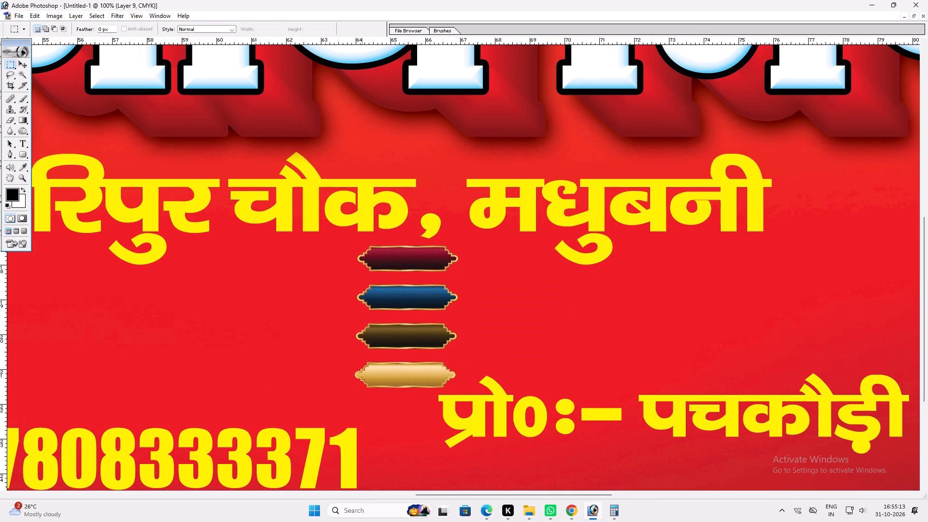
pyautogui.moveTo(304, 210); pyautogui.dragTo(551, 294)
pyautogui.hotkey('ctrl', 'd')
pyautogui.moveTo(337, 228); pyautogui.dragTo(481, 273)
pyautogui.hotkey('ctrl', 'x')
pyautogui.hotkey('ctrl', 'v')
pyautogui.hotkey('ctrl', 'v')
# Delete the duplicate maroon plate and the layer holding the blue, brown and cream plates.
pyautogui.keyDown('ctrl'); pyautogui.click(431, 304); pyautogui.keyUp('ctrl')
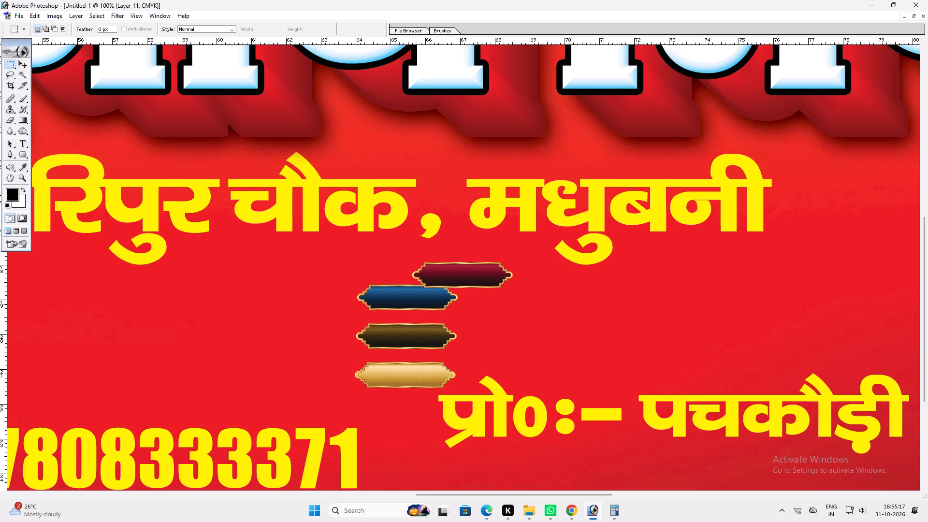
pyautogui.hotkey('alt', 'l')
pyautogui.hotkey('alt', 'l')
pyautogui.hotkey('alt', 'l')
pyautogui.write('vvv')
pyautogui.keyDown('ctrl'); pyautogui.click(427, 303); pyautogui.keyUp('ctrl')
pyautogui.hotkey('alt', 'l')
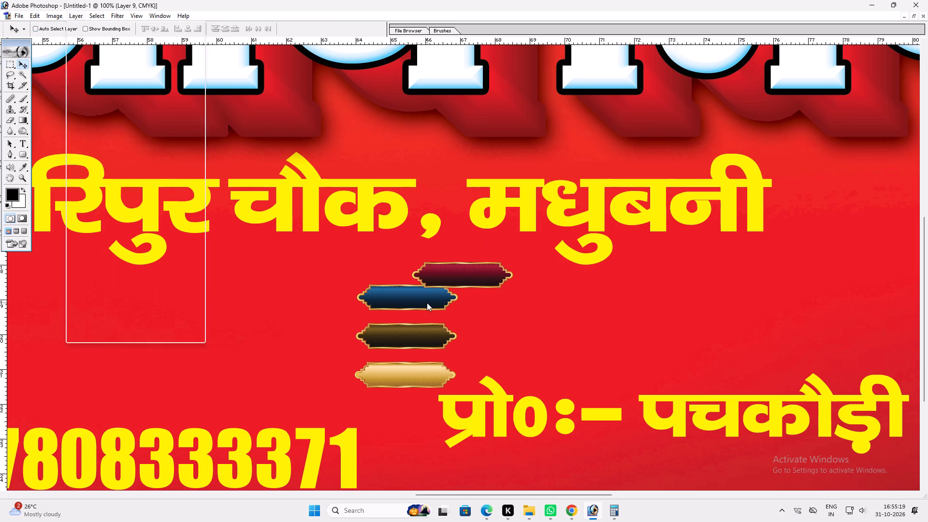
pyautogui.hotkey('alt', 'l')
pyautogui.hotkey('alt', 'l')
pyautogui.press('v')
# Move the maroon plate up to the start of the heading श्री सावरियाँ सेठ की दुकान and enlarge it.
pyautogui.keyDown('ctrl'); pyautogui.click(452, 257); pyautogui.keyUp('ctrl')
pyautogui.keyDown('ctrl'); pyautogui.click(454, 268); pyautogui.keyUp('ctrl')
pyautogui.press('space')
pyautogui.press('space')
pyautogui.rightClick(456, 281)
pyautogui.moveTo(462, 283); pyautogui.dragTo(473, 286)
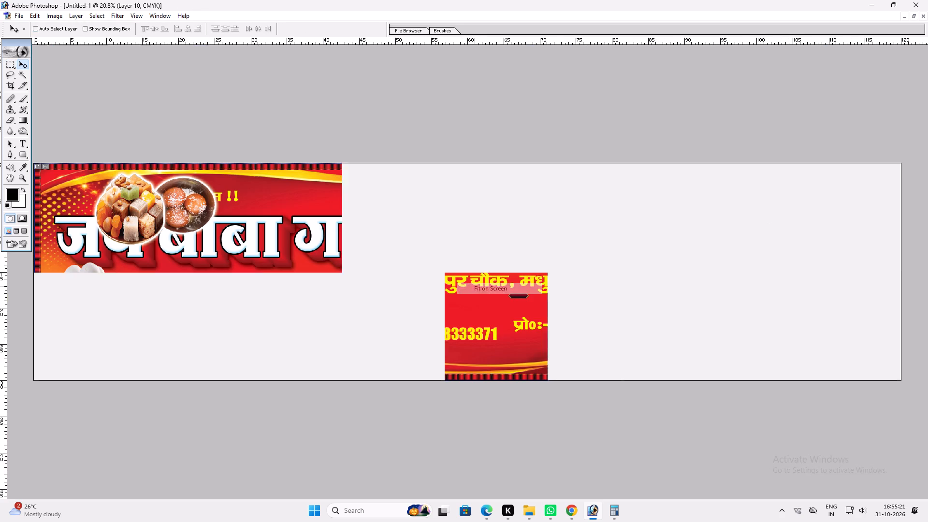
pyautogui.press('v')
pyautogui.press('v')
pyautogui.moveTo(531, 298); pyautogui.dragTo(398, 179)
pyautogui.hotkey('ctrl', 't')
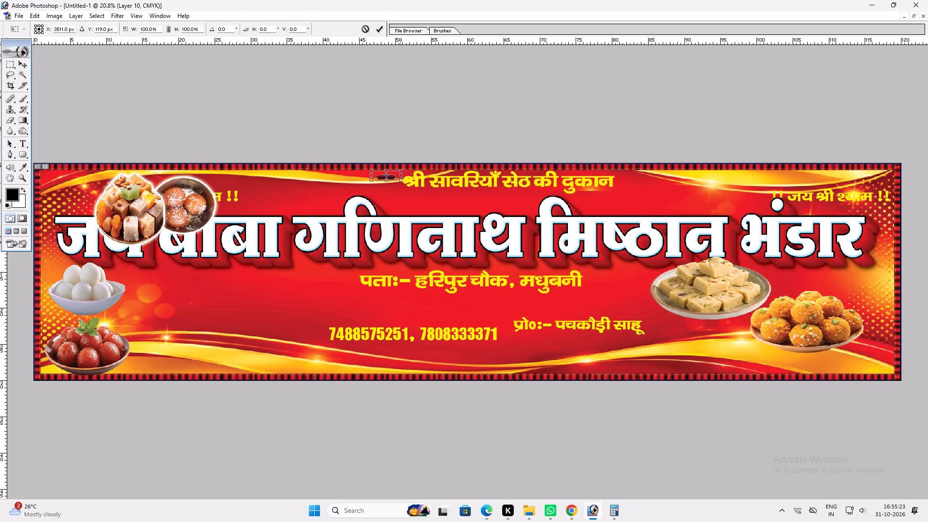
pyautogui.keyDown('shift'); pyautogui.moveTo(401, 183); pyautogui.dragTo(455, 191); pyautogui.keyUp('shift')
pyautogui.hotkey('shift', 'Return')
pyautogui.write('vv')
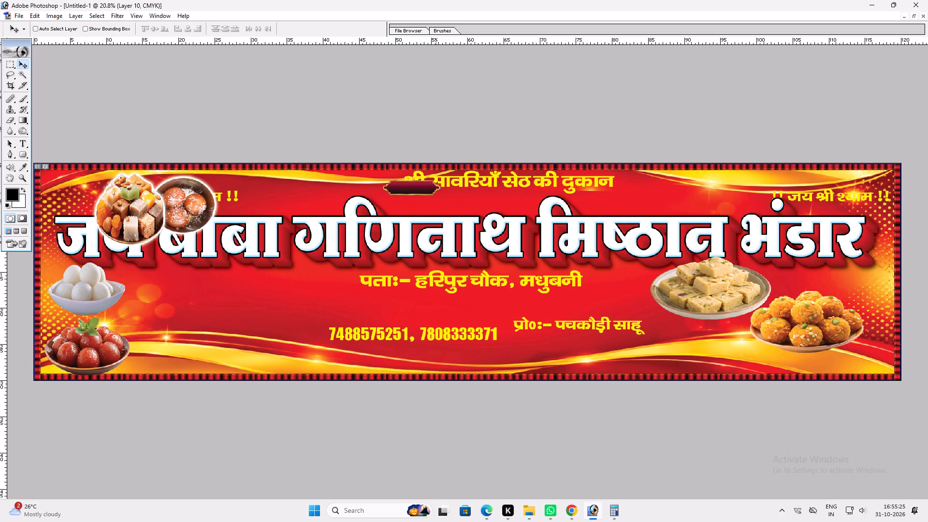
# Separate the plate's right end and move it just past the end of the heading text.
pyautogui.press('m')
pyautogui.moveTo(428, 176); pyautogui.dragTo(462, 208)
pyautogui.press('v')
pyautogui.keyDown('ctrl'); pyautogui.click(421, 188); pyautogui.keyUp('ctrl')
pyautogui.keyDown('ctrl'); pyautogui.click(432, 187); pyautogui.keyUp('ctrl')
pyautogui.keyDown('shift'); pyautogui.moveTo(432, 187); pyautogui.dragTo(575, 188); pyautogui.keyUp('shift')
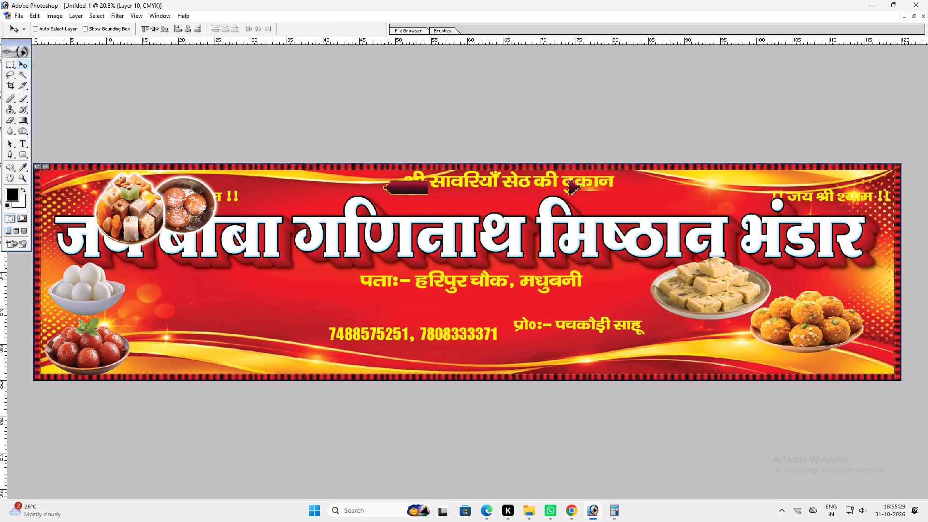
pyautogui.keyDown('shift'); pyautogui.moveTo(575, 188); pyautogui.dragTo(621, 183); pyautogui.keyUp('shift')
pyautogui.hotkey('ctrl', 'd')
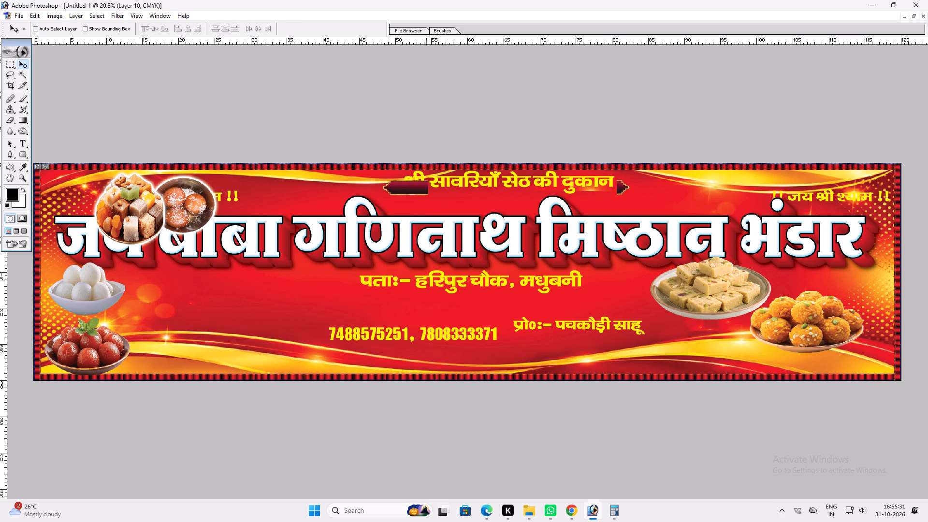
# Stretch a strip of the plate's middle across the gap until it meets the separated right end.
pyautogui.keyDown('ctrl'); pyautogui.click(426, 186); pyautogui.keyUp('ctrl')
pyautogui.press('m')
pyautogui.moveTo(411, 178); pyautogui.dragTo(418, 200)
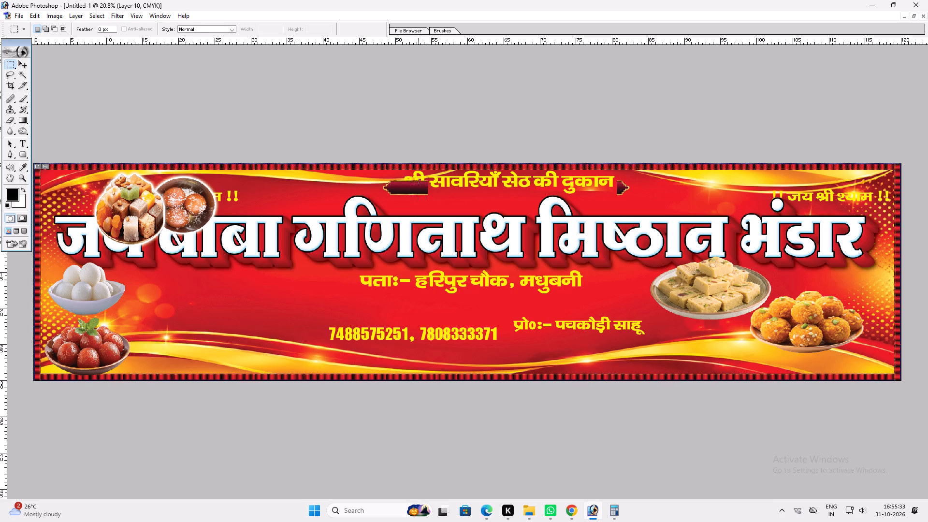
pyautogui.hotkey('ctrl', 't')
pyautogui.moveTo(421, 191); pyautogui.dragTo(620, 197)
pyautogui.press('Return')
pyautogui.hotkey('ctrl', 'd')
# Enlarge the joined plate slightly, shift it up near the top border and fine-tune its height.
pyautogui.hotkey('ctrl', 't')
pyautogui.keyDown('alt'); pyautogui.keyDown('shift'); pyautogui.moveTo(532, 172); pyautogui.dragTo(537, 167); pyautogui.keyUp('shift'); pyautogui.keyUp('alt')
pyautogui.press('Return')
pyautogui.press('v')
pyautogui.moveTo(540, 183); pyautogui.dragTo(538, 178)
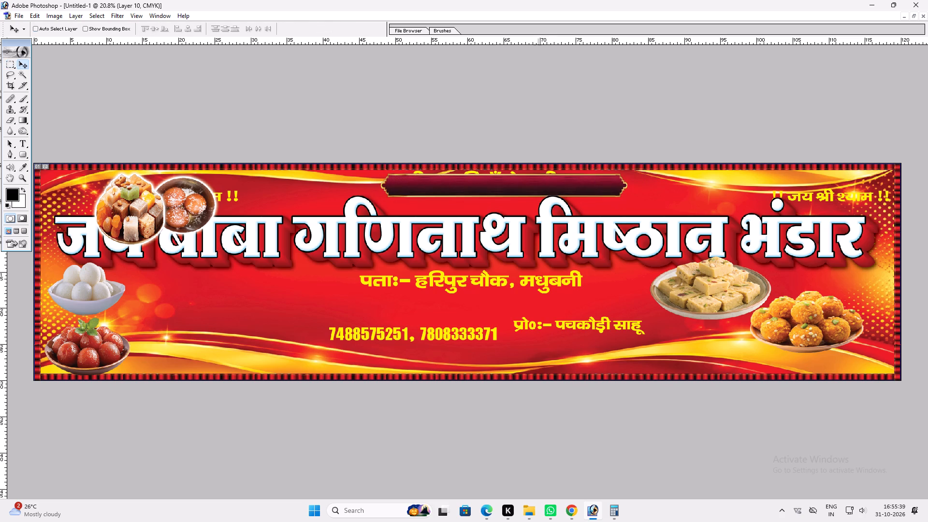
pyautogui.hotkey('ctrl', 't')
pyautogui.keyDown('shift'); pyautogui.moveTo(547, 199); pyautogui.dragTo(554, 196); pyautogui.keyUp('shift')
pyautogui.hotkey('shift', 'Return')
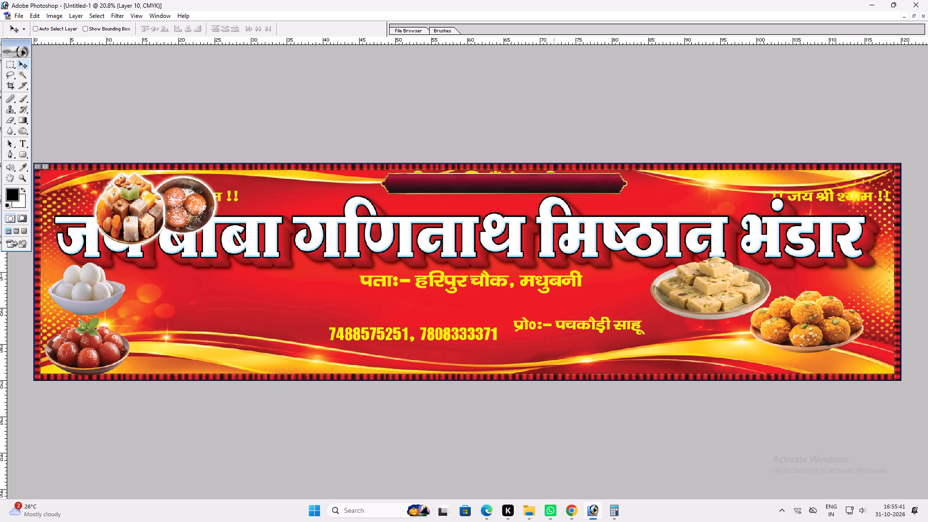
# Place the maroon plate behind the heading text but in front of the banner background.
pyautogui.press('v')
pyautogui.hotkey('ctrl', 'shift', '[')
pyautogui.hotkey('ctrl', ']')
pyautogui.hotkey('ctrl', ']')
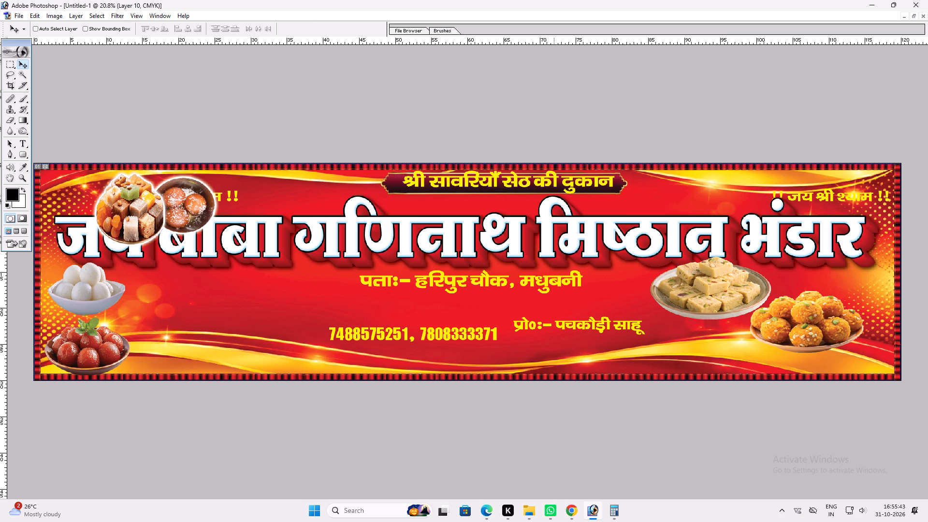
# Reduce the height of the heading श्री सावरियाँ सेठ की दुकान and widen it to fill the maroon plate.
pyautogui.press('v')
pyautogui.keyDown('ctrl'); pyautogui.click(541, 177); pyautogui.keyUp('ctrl')
pyautogui.hotkey('ctrl', 't')
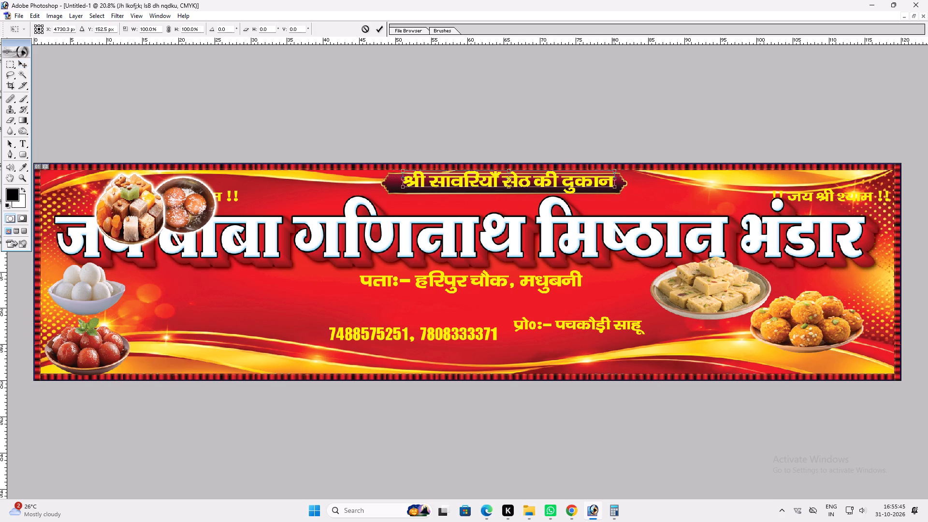
pyautogui.keyDown('shift'); pyautogui.moveTo(614, 169); pyautogui.dragTo(585, 174); pyautogui.keyUp('shift')
pyautogui.hotkey('alt', 'shift', 'Return')
pyautogui.press('v')
pyautogui.press('Return')
pyautogui.write('vv')
pyautogui.moveTo(530, 183); pyautogui.dragTo(493, 185)
pyautogui.hotkey('ctrl', 't')
pyautogui.keyDown('shift'); pyautogui.moveTo(550, 184); pyautogui.dragTo(595, 180); pyautogui.keyUp('shift')
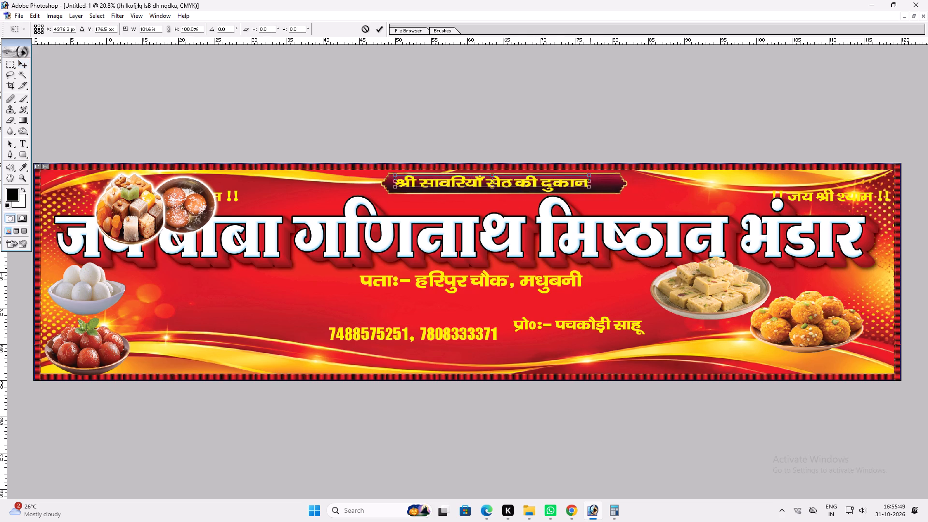
pyautogui.keyDown('shift'); pyautogui.moveTo(595, 180); pyautogui.dragTo(608, 181); pyautogui.keyUp('shift')
pyautogui.keyDown('shift'); pyautogui.click(592, 186); pyautogui.keyUp('shift')
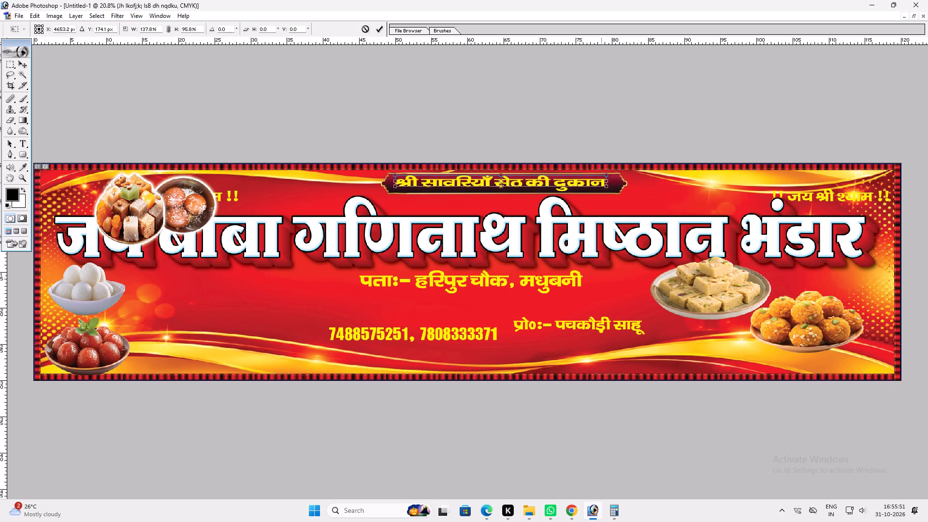
pyautogui.keyDown('shift'); pyautogui.moveTo(603, 179); pyautogui.dragTo(609, 179); pyautogui.keyUp('shift')
pyautogui.hotkey('shift', 'Return')
pyautogui.press('v')
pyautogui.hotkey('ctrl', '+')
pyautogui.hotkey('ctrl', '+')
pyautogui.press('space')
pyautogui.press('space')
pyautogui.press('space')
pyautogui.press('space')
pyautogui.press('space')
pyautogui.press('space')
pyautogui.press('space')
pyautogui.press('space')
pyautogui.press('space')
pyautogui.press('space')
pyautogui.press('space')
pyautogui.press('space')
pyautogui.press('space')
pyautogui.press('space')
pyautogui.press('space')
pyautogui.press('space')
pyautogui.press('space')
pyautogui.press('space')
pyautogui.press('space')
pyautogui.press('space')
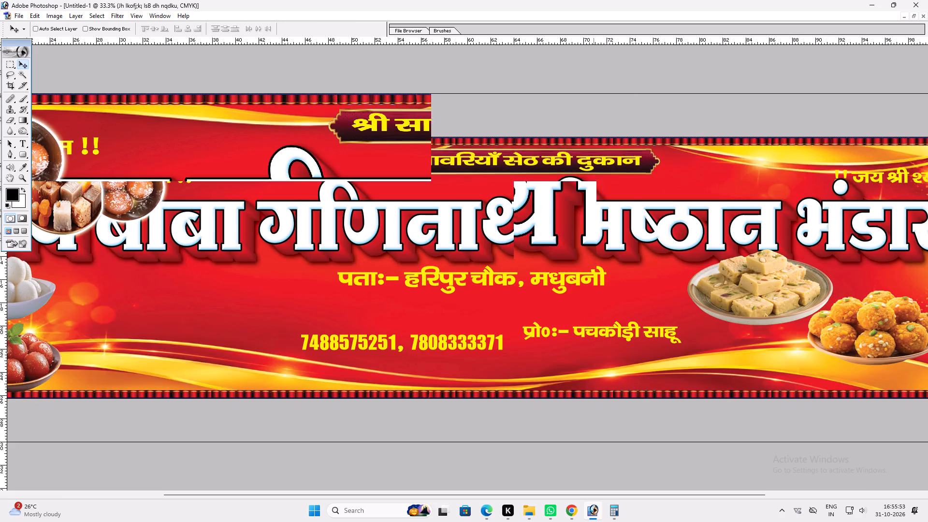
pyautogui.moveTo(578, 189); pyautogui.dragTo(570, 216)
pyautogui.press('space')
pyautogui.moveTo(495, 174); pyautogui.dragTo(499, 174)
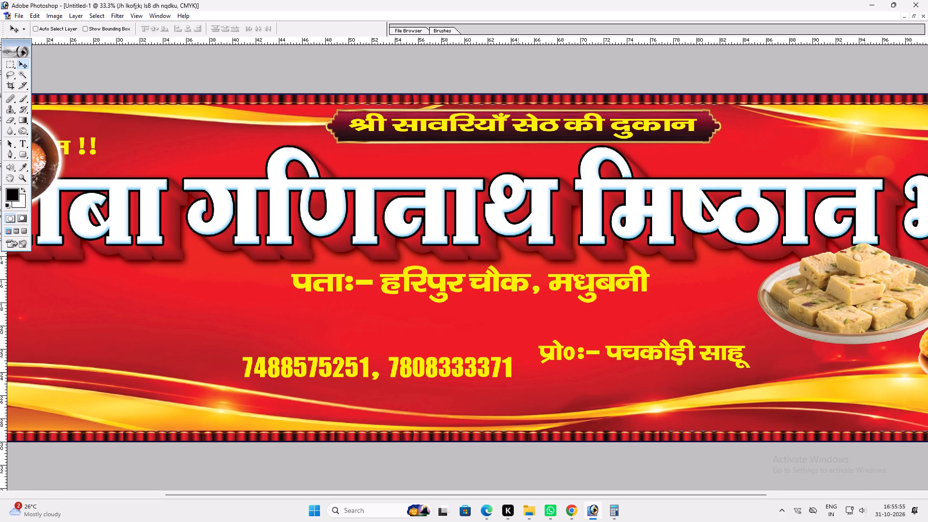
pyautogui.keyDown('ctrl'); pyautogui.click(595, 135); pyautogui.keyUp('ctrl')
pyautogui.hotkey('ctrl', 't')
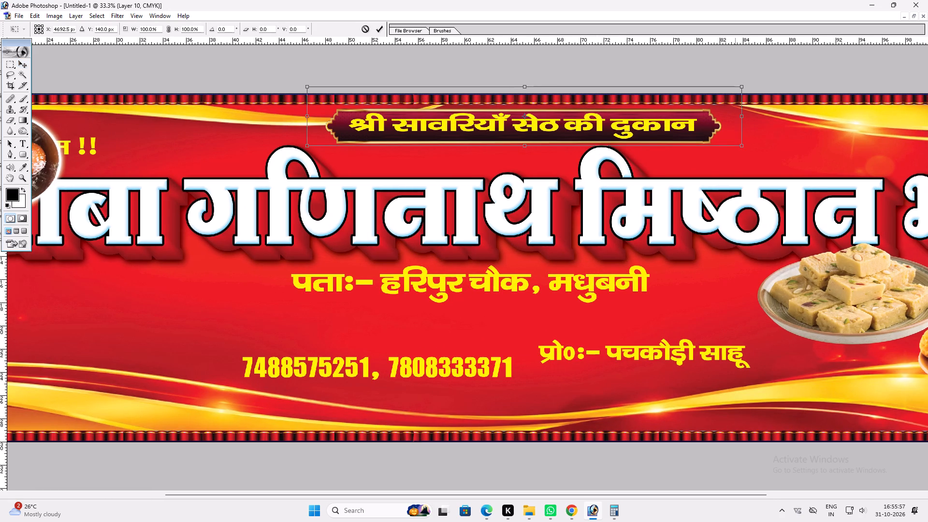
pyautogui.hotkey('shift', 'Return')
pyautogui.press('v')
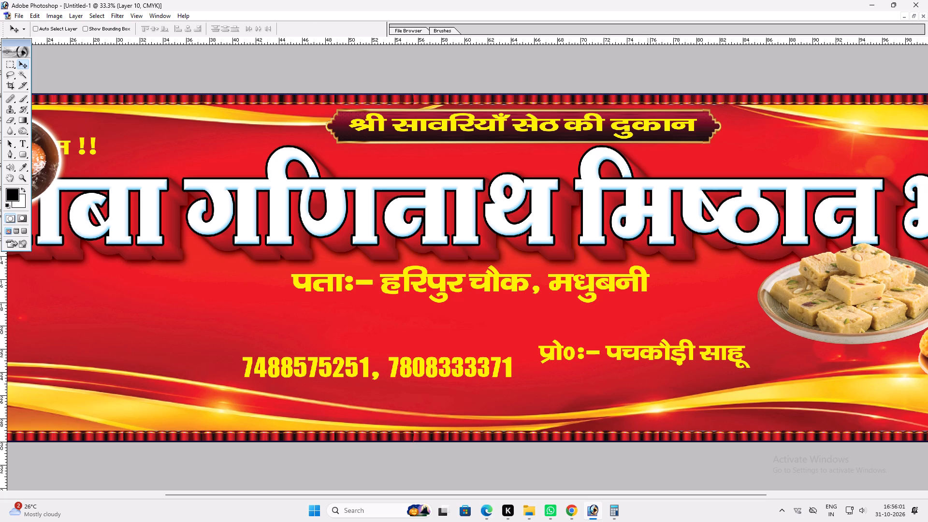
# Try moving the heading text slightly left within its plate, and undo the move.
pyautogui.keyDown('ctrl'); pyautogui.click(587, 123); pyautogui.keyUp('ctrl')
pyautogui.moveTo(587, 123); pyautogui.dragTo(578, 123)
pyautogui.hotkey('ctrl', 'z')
# Scale down the heading and its plate together and move them just above the shop name, between its raised vowel marks.
pyautogui.keyDown('ctrl'); pyautogui.keyDown('shift'); pyautogui.click(711, 119); pyautogui.keyUp('shift'); pyautogui.keyUp('ctrl')
pyautogui.hotkey('ctrl', 't')
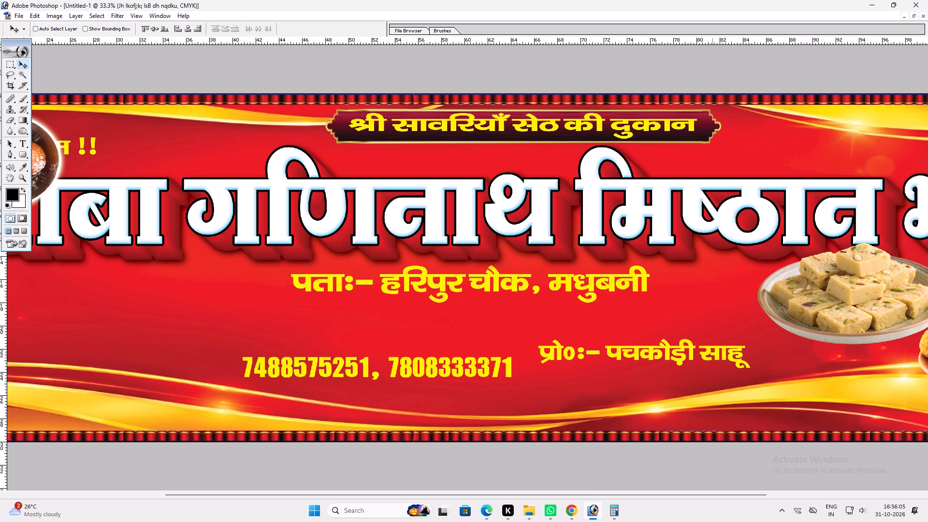
pyautogui.keyDown('shift'); pyautogui.moveTo(741, 86); pyautogui.dragTo(542, 108); pyautogui.keyUp('shift')
pyautogui.hotkey('shift', 'Return')
pyautogui.press('v')
pyautogui.moveTo(484, 145); pyautogui.dragTo(507, 170)
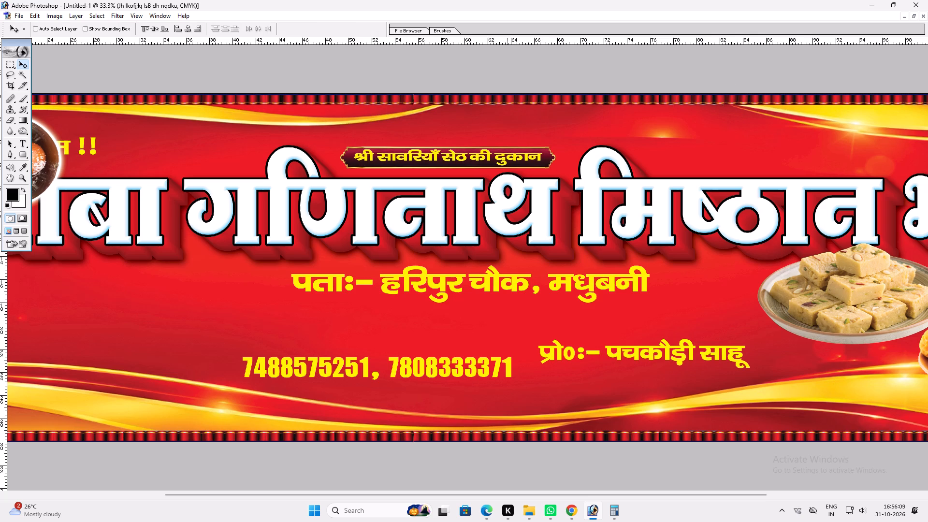
pyautogui.moveTo(507, 170); pyautogui.dragTo(506, 170)
# Enlarge the heading and its plate slightly in the gap above the shop name.
pyautogui.hotkey('ctrl', 't')
pyautogui.keyDown('shift'); pyautogui.moveTo(563, 132); pyautogui.dragTo(578, 127); pyautogui.keyUp('shift')
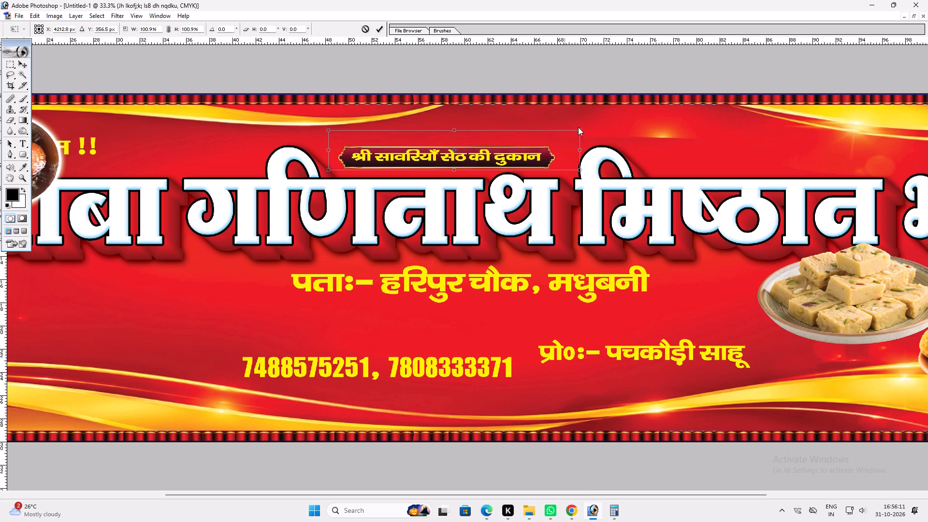
pyautogui.keyDown('shift'); pyautogui.moveTo(550, 126); pyautogui.dragTo(546, 119); pyautogui.keyUp('shift')
pyautogui.hotkey('shift', 'Return')
pyautogui.press('v')
# Align the heading and its plate to the shop name's horizontal centre.
pyautogui.click(528, 181)
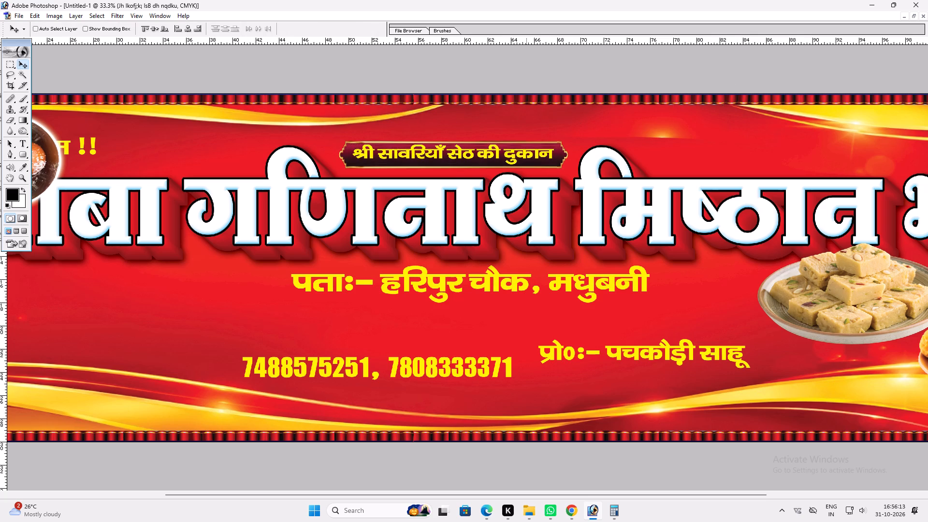
pyautogui.tripleClick(186, 24)
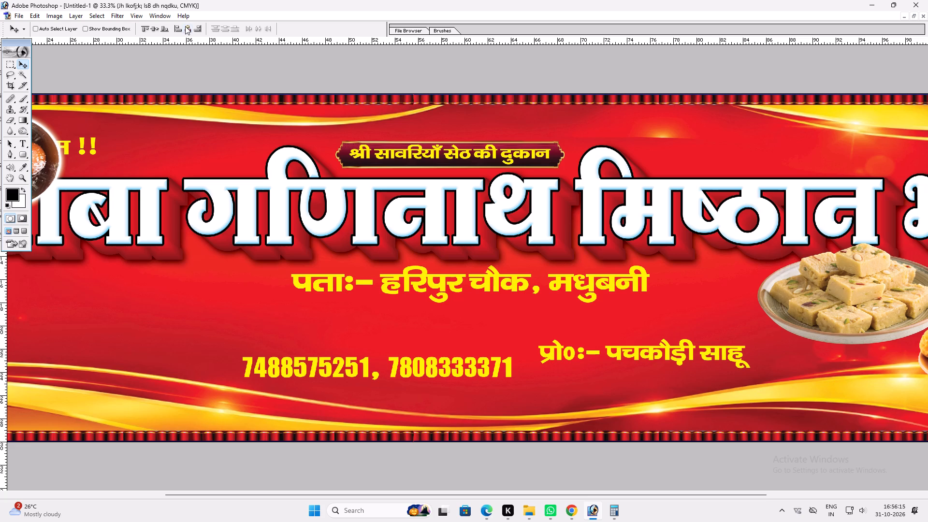
# Undo the last alignment and reposition the heading and its plate by hand in the gap above the shop name.
pyautogui.hotkey('ctrl', 'alt', 'z')
pyautogui.moveTo(449, 162); pyautogui.dragTo(449, 147)
pyautogui.press('space')
pyautogui.press('space')
pyautogui.press('space')
pyautogui.press('space')
pyautogui.press('space')
pyautogui.press('space')
pyautogui.press('space')
pyautogui.press('space')
pyautogui.press('space')
pyautogui.press('space')
pyautogui.press('space')
pyautogui.press('space')
pyautogui.press('space')
pyautogui.press('space')
pyautogui.press('space')
pyautogui.press('space')
pyautogui.press('space')
pyautogui.press('space')
pyautogui.press('space')
pyautogui.press('space')
pyautogui.moveTo(433, 149); pyautogui.dragTo(438, 149, button='right')
pyautogui.moveTo(442, 149); pyautogui.dragTo(458, 153)
pyautogui.rightClick(458, 146)
pyautogui.moveTo(465, 149); pyautogui.dragTo(470, 150)
pyautogui.press('v')
pyautogui.moveTo(474, 196); pyautogui.dragTo(469, 196)
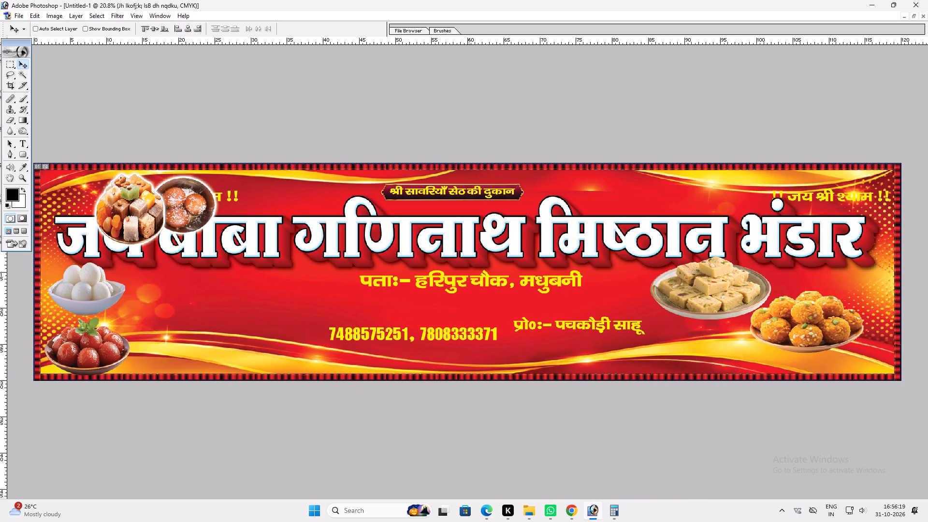
pyautogui.hotkey('ctrl', 't')
pyautogui.moveTo(524, 188); pyautogui.dragTo(531, 187)
pyautogui.press('Return')
pyautogui.press('v')
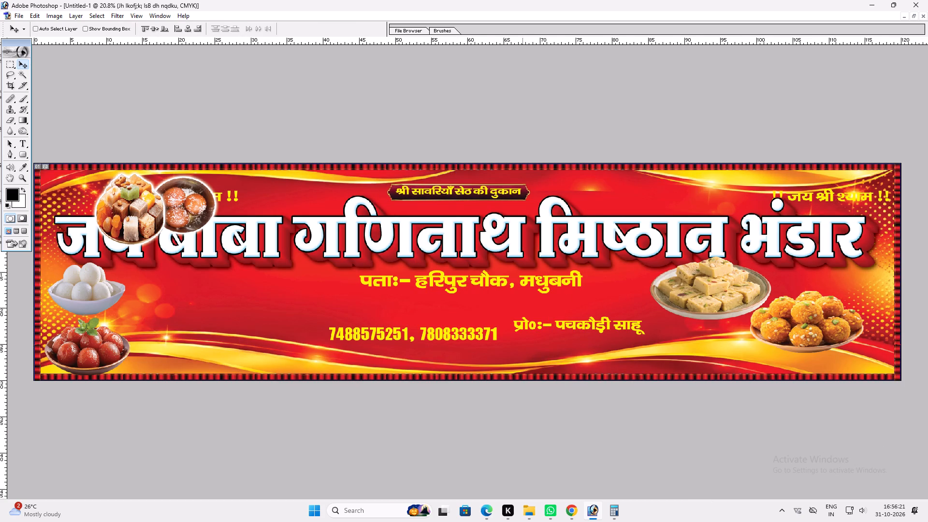
# Set the Color Overlay of the heading text in the plate to white.
pyautogui.click(475, 201)
pyautogui.press('z')
pyautogui.moveTo(423, 169); pyautogui.dragTo(617, 253)
pyautogui.press('v')
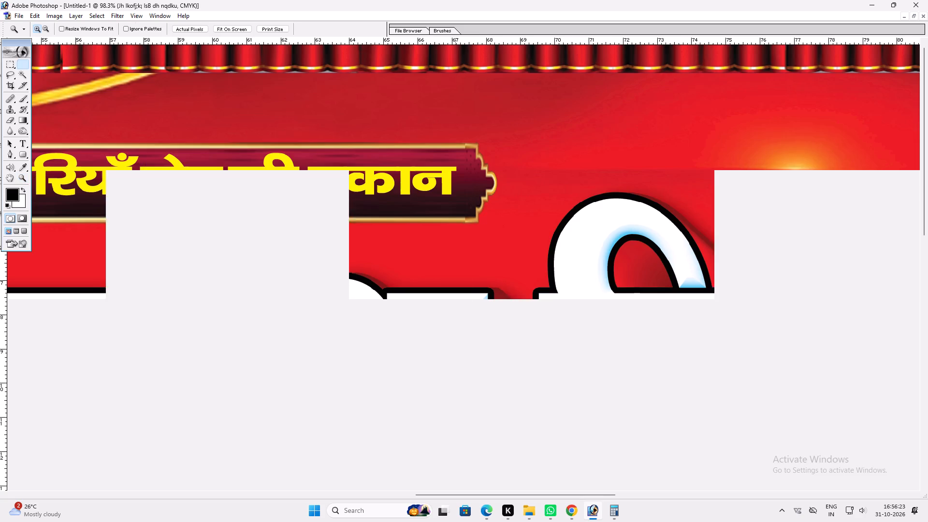
pyautogui.press('v')
pyautogui.keyDown('ctrl'); pyautogui.click(444, 179); pyautogui.keyUp('ctrl')
pyautogui.hotkey('alt', 'l')
pyautogui.hotkey('alt', 'y')
pyautogui.press('n')
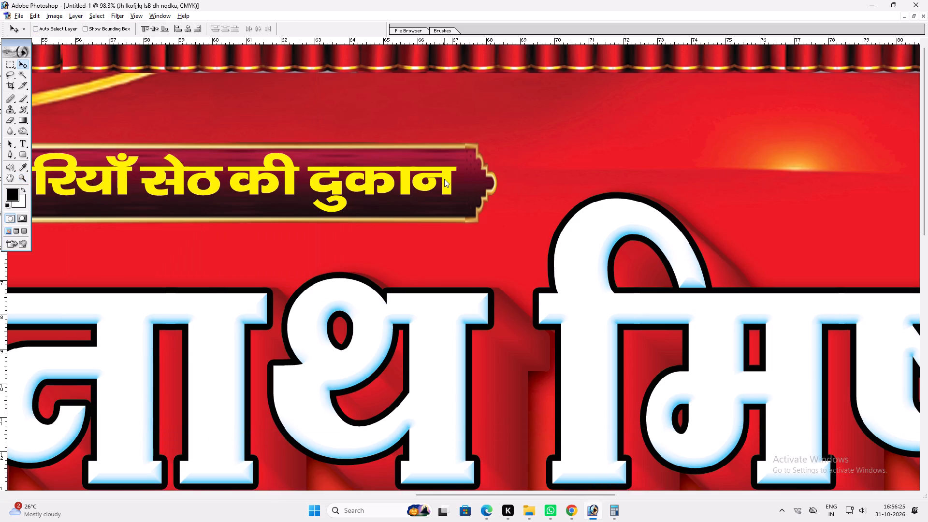
pyautogui.click(724, 335)
pyautogui.click(718, 337)
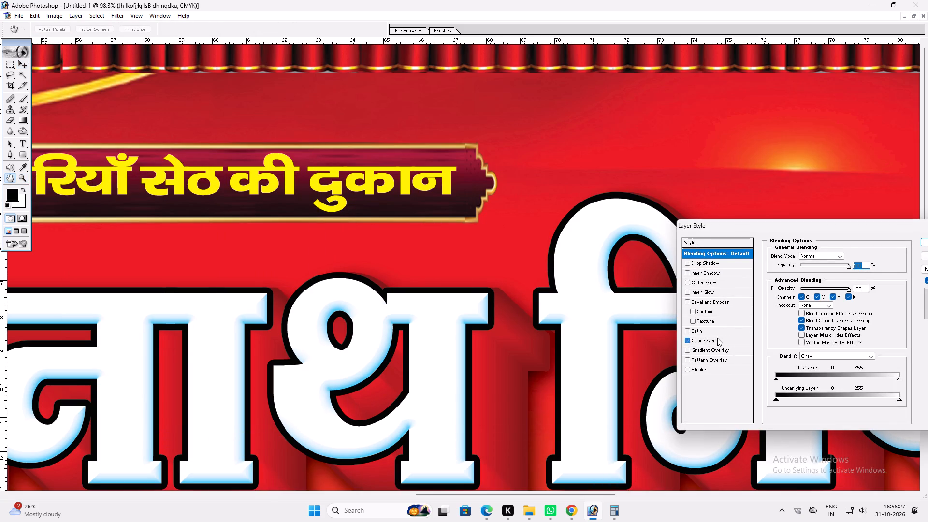
pyautogui.click(851, 251)
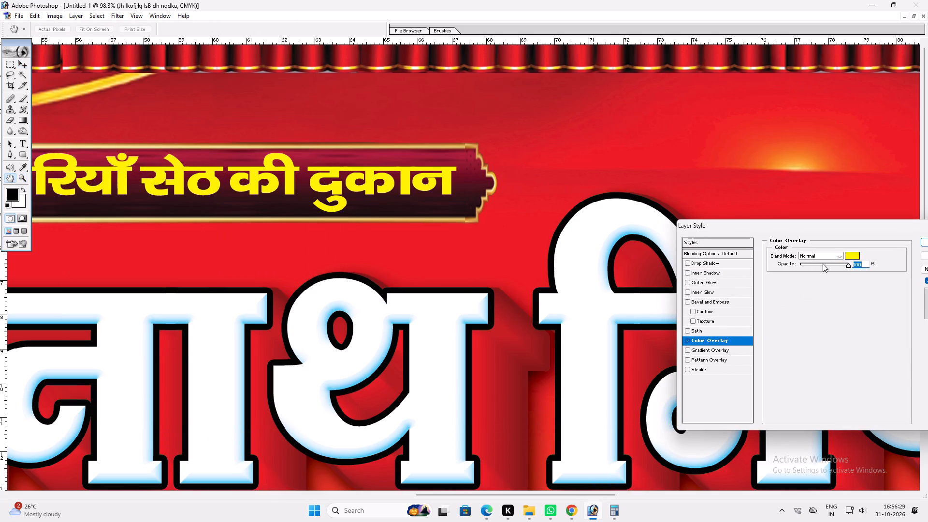
pyautogui.click(850, 255)
pyautogui.moveTo(267, 246); pyautogui.dragTo(100, 142)
pyautogui.press('Return')
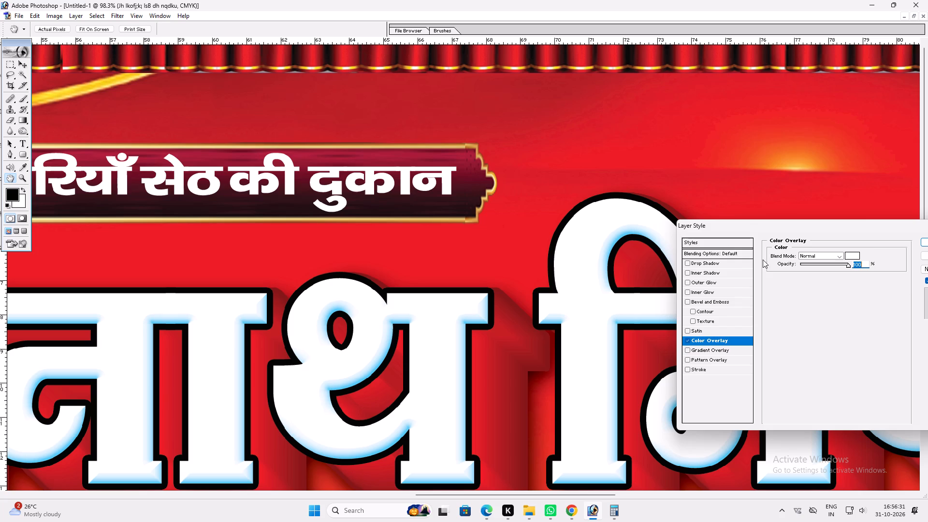
# Add a hard-edged Drop Shadow to the heading text with 100% opacity, 0 px size and a short distance.
pyautogui.click(716, 264)
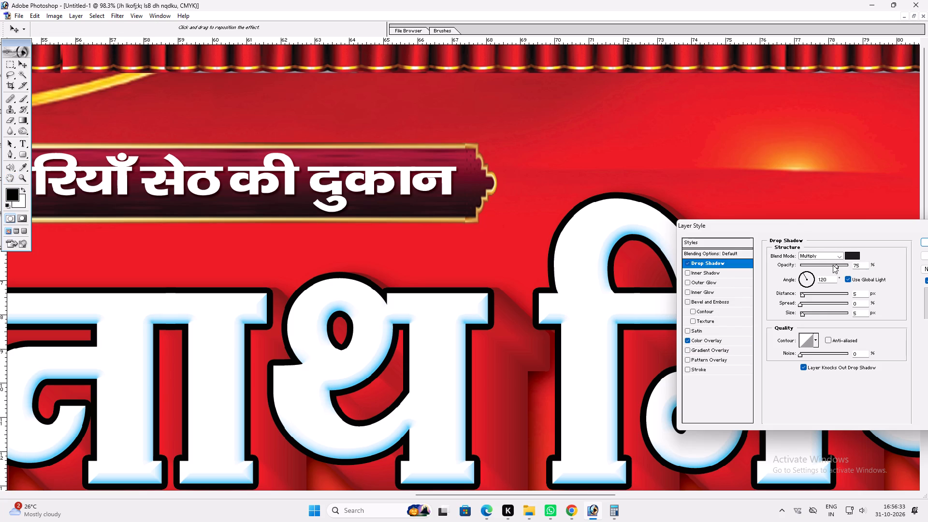
pyautogui.moveTo(844, 265); pyautogui.dragTo(881, 265)
pyautogui.moveTo(804, 314); pyautogui.dragTo(788, 310)
pyautogui.click(806, 295)
pyautogui.moveTo(807, 295); pyautogui.dragTo(804, 294)
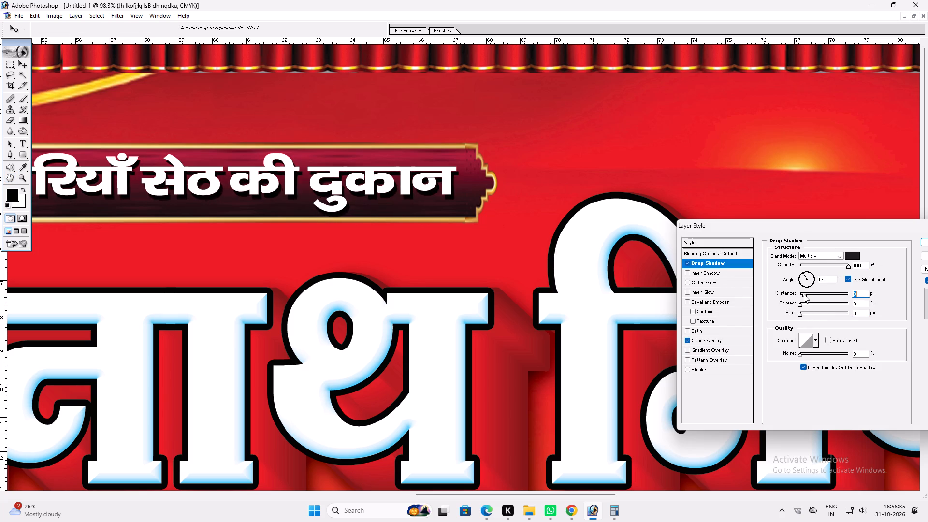
pyautogui.moveTo(804, 294); pyautogui.dragTo(802, 294)
pyautogui.press('Return')
pyautogui.press('v')
# Fine-tune the position of the heading text within its ornate plate.
pyautogui.press('space')
pyautogui.keyDown('ctrl'); pyautogui.keyDown('shift'); pyautogui.rightClick(406, 188); pyautogui.keyUp('shift'); pyautogui.keyUp('ctrl')
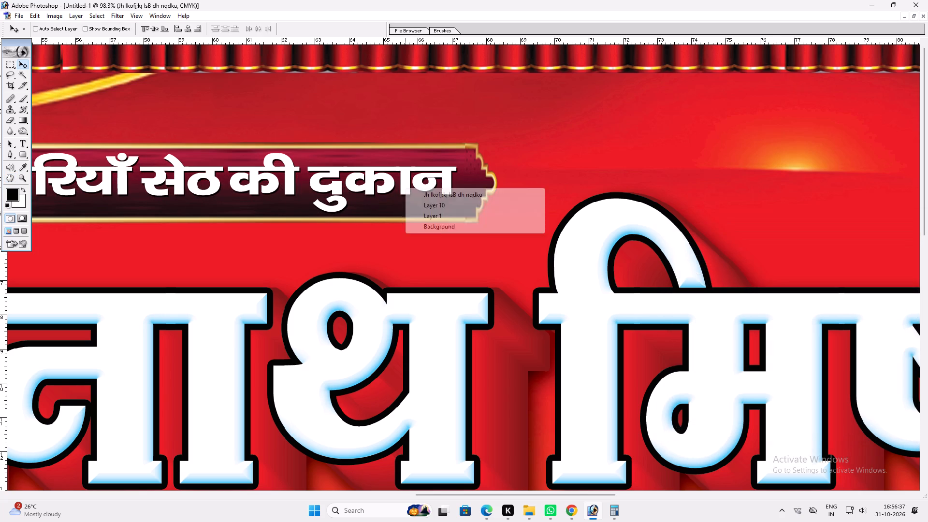
pyautogui.keyDown('ctrl'); pyautogui.keyDown('shift'); pyautogui.moveTo(414, 188); pyautogui.dragTo(426, 195); pyautogui.keyUp('shift'); pyautogui.keyUp('ctrl')
pyautogui.hotkey('ctrl', 't')
pyautogui.press('Return')
pyautogui.press('v')
pyautogui.keyDown('ctrl'); pyautogui.keyDown('shift'); pyautogui.rightClick(404, 185); pyautogui.keyUp('shift'); pyautogui.keyUp('ctrl')
pyautogui.keyDown('ctrl'); pyautogui.keyDown('shift'); pyautogui.moveTo(409, 189); pyautogui.dragTo(416, 192); pyautogui.keyUp('shift'); pyautogui.keyUp('ctrl')
pyautogui.hotkey('ctrl', 't')
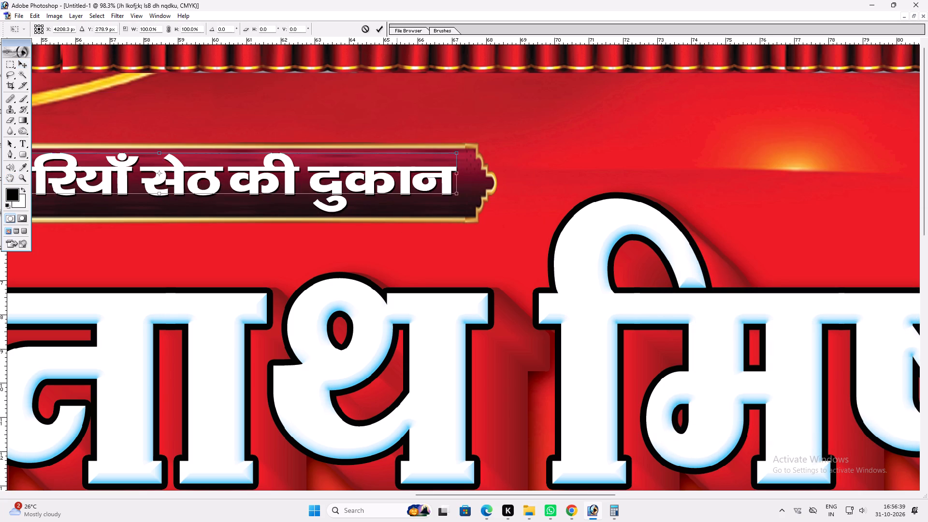
pyautogui.keyDown('shift'); pyautogui.moveTo(391, 201); pyautogui.dragTo(398, 197); pyautogui.keyUp('shift')
pyautogui.keyDown('shift'); pyautogui.moveTo(399, 197); pyautogui.dragTo(404, 194); pyautogui.keyUp('shift')
pyautogui.hotkey('shift', 'Return')
pyautogui.press('v')
# Move the round gulab jamun bowl from the banner's top-left area down beside the sweets at the lower left.
pyautogui.press('space')
pyautogui.press('space')
pyautogui.press('space')
pyautogui.press('space')
pyautogui.press('space')
pyautogui.press('space')
pyautogui.press('space')
pyautogui.press('space')
pyautogui.press('space')
pyautogui.press('space')
pyautogui.press('space')
pyautogui.press('space')
pyautogui.press('space')
pyautogui.press('space')
pyautogui.press('space')
pyautogui.press('space')
pyautogui.press('space')
pyautogui.press('space')
pyautogui.press('space')
pyautogui.press('space')
pyautogui.moveTo(385, 192); pyautogui.dragTo(391, 192, button='right')
pyautogui.moveTo(406, 196); pyautogui.dragTo(416, 198)
pyautogui.rightClick(417, 193)
pyautogui.moveTo(430, 197); pyautogui.dragTo(441, 200)
pyautogui.press('v')
pyautogui.press('v')
pyautogui.press('v')
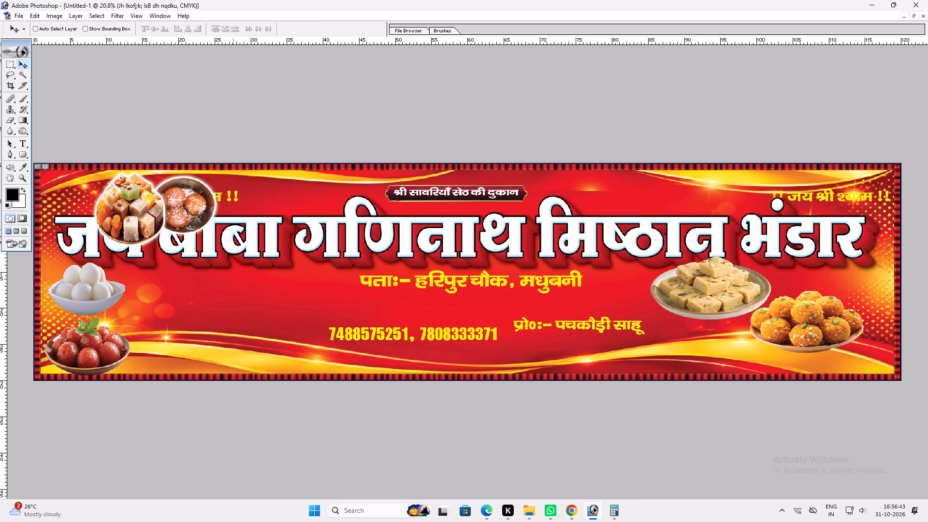
pyautogui.keyDown('ctrl'); pyautogui.click(195, 200); pyautogui.keyUp('ctrl')
pyautogui.moveTo(195, 199); pyautogui.dragTo(215, 325)
pyautogui.scroll(1, 229, 332)
pyautogui.press('v')
pyautogui.press('v')
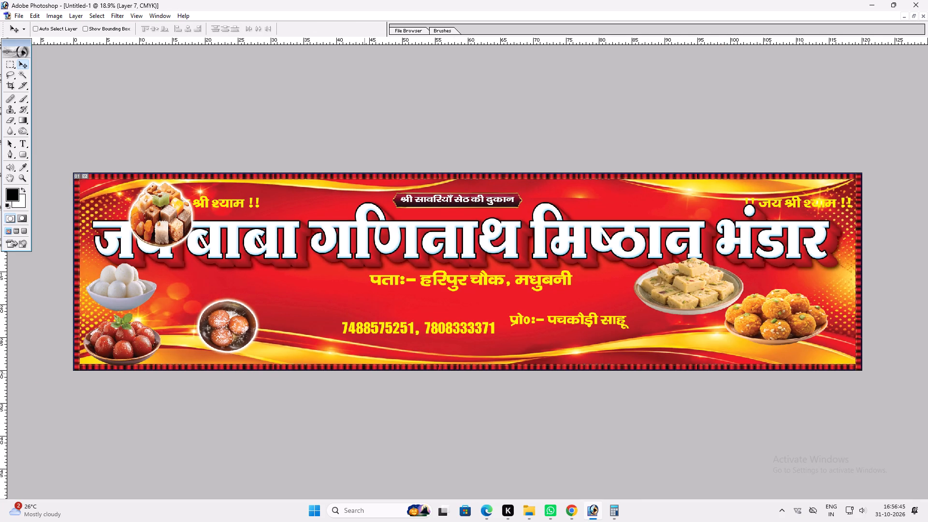
# Copy a full-width bottom strip of the white Background onto its own layer and raise it above the red artwork.
pyautogui.press('m')
pyautogui.moveTo(63, 332); pyautogui.dragTo(927, 385)
pyautogui.press('v')
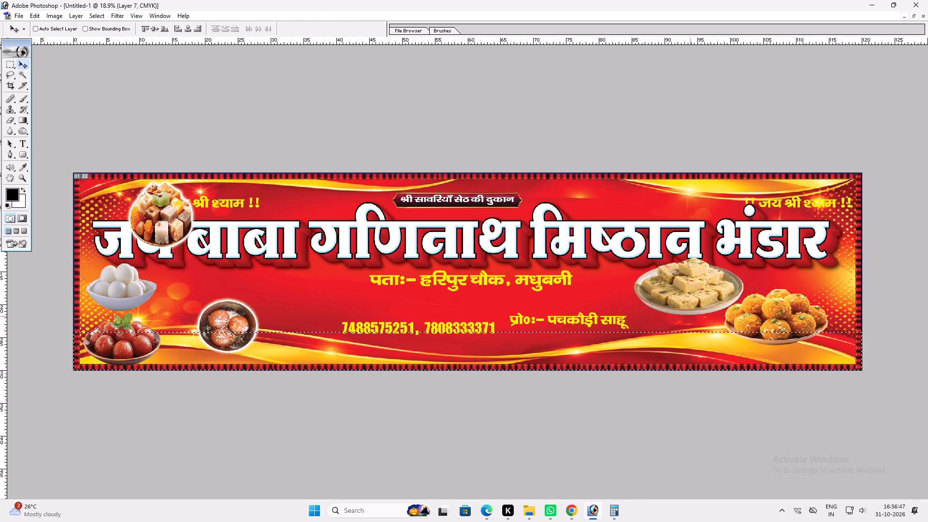
pyautogui.rightClick(690, 316)
pyautogui.click(723, 332)
pyautogui.hotkey('ctrl', 'c')
pyautogui.hotkey('ctrl', 'v')
pyautogui.hotkey('ctrl', ']')
pyautogui.hotkey('ctrl', ']')
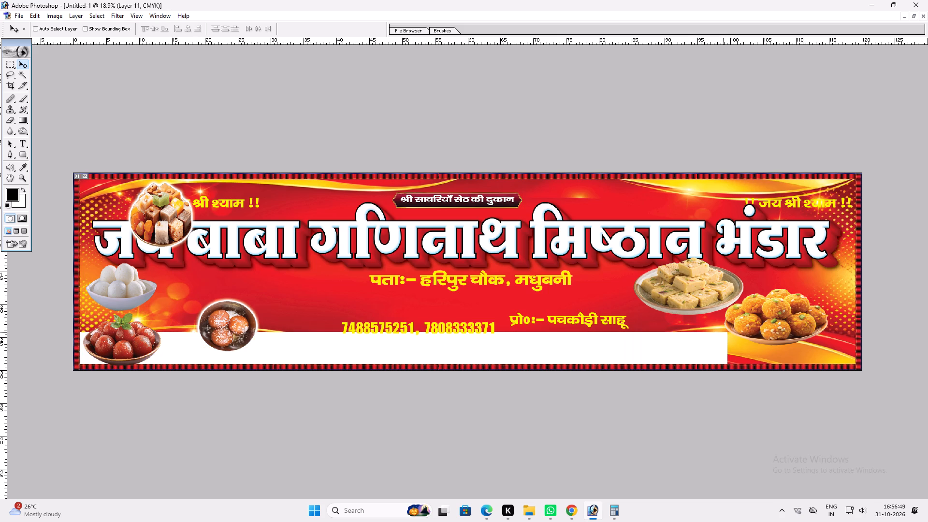
# Copy the red embossed background layer from the Delhi Sweets 15x2.5 banner into the new banner.
pyautogui.write('ff')
pyautogui.press('f')
pyautogui.click(598, 140)
pyautogui.keyDown('ctrl'); pyautogui.click(591, 145); pyautogui.keyUp('ctrl')
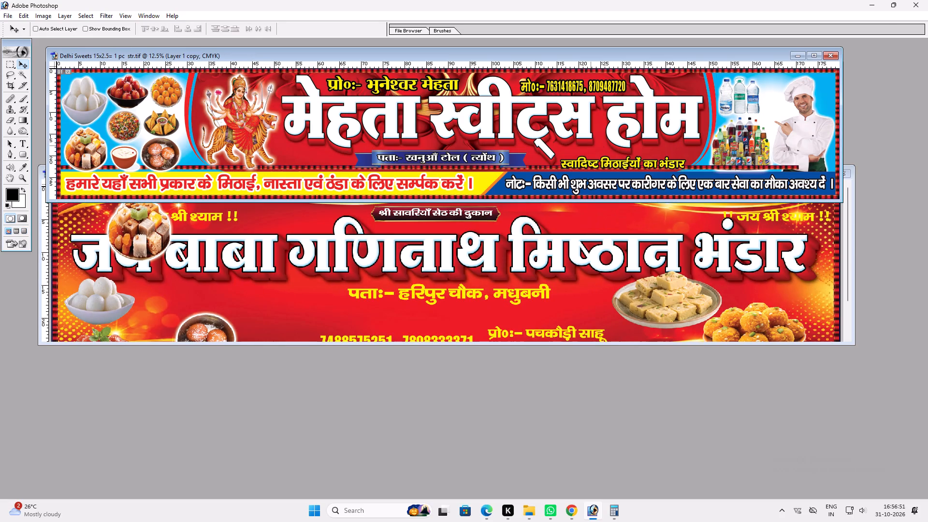
pyautogui.moveTo(590, 145); pyautogui.dragTo(596, 159)
pyautogui.hotkey('ctrl', 'z')
pyautogui.moveTo(582, 141); pyautogui.dragTo(573, 245)
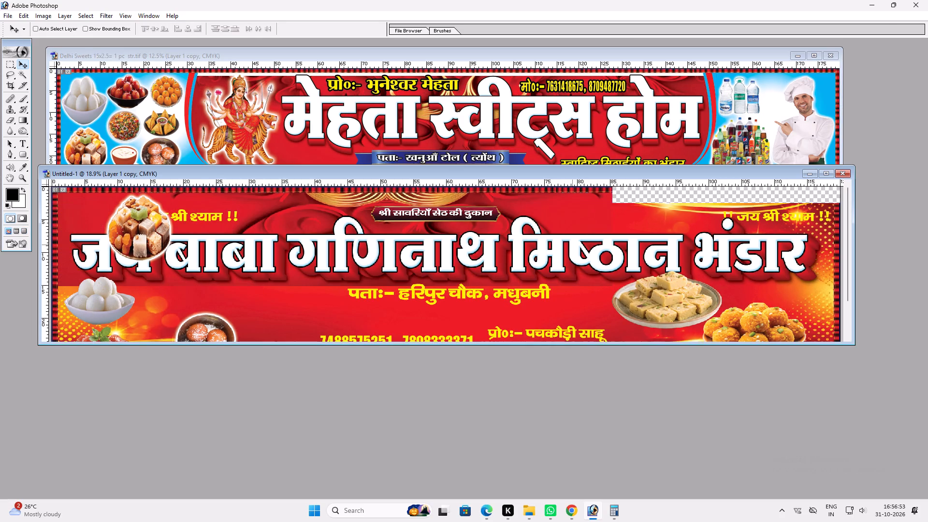
pyautogui.doubleClick(558, 176)
# Position the red embossed background across the banner and stack it below the white strip but above the gold-wave artwork.
pyautogui.press('v')
pyautogui.moveTo(560, 210); pyautogui.dragTo(568, 250)
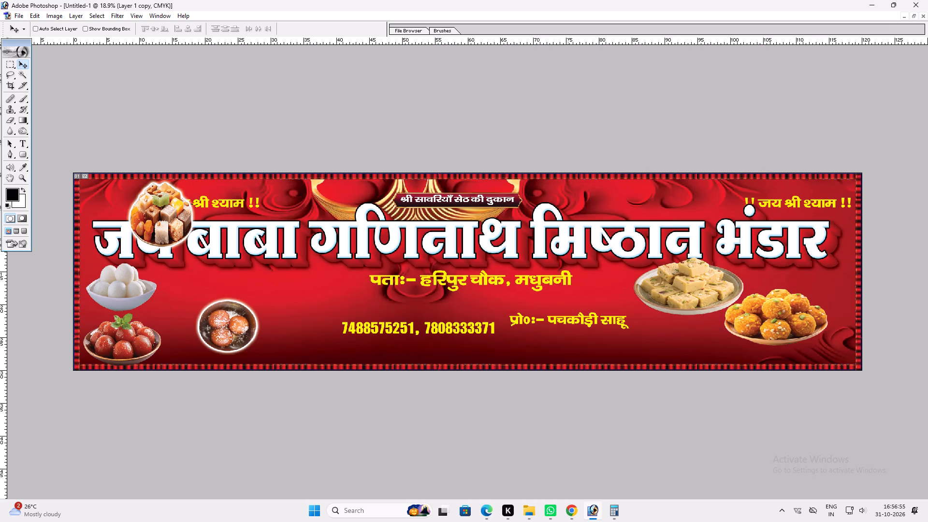
pyautogui.moveTo(568, 250); pyautogui.dragTo(567, 271)
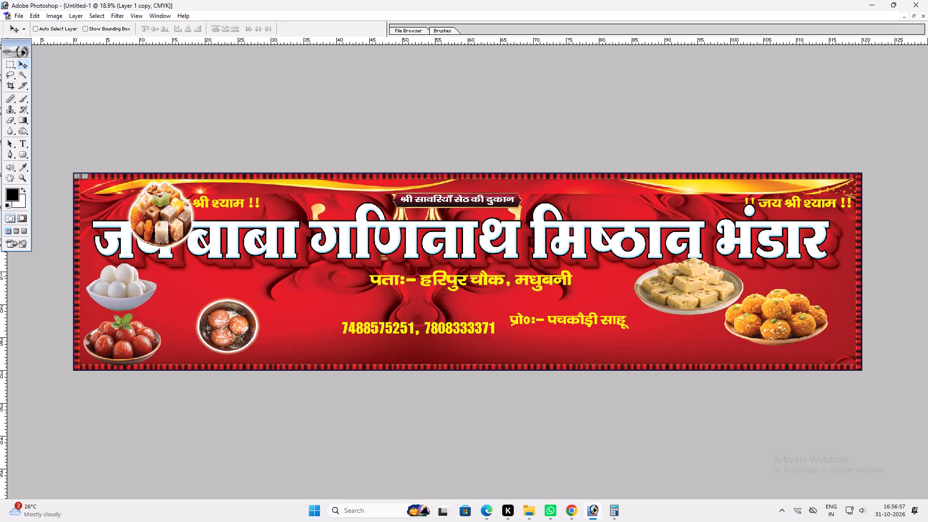
pyautogui.moveTo(567, 271); pyautogui.dragTo(566, 257)
pyautogui.hotkey('ctrl', 'shift', '[')
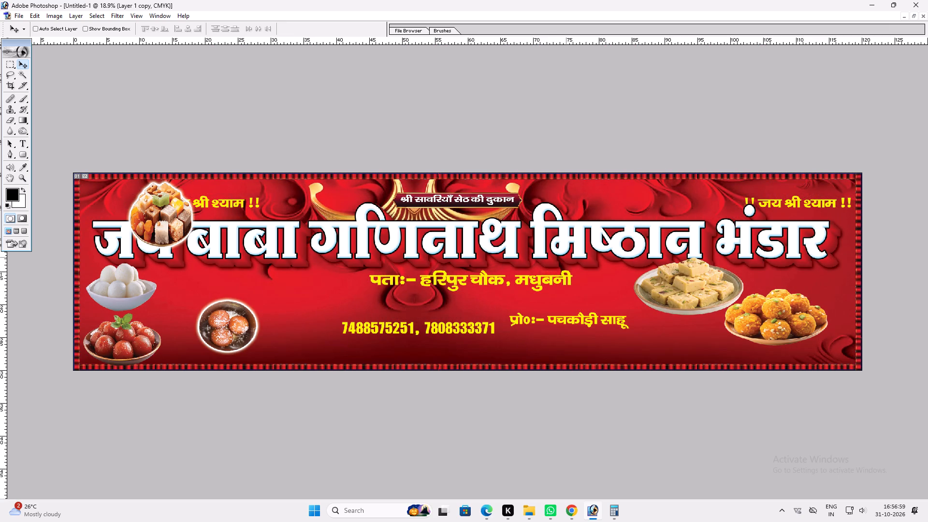
pyautogui.hotkey('ctrl', ']')
pyautogui.hotkey('ctrl', ']')
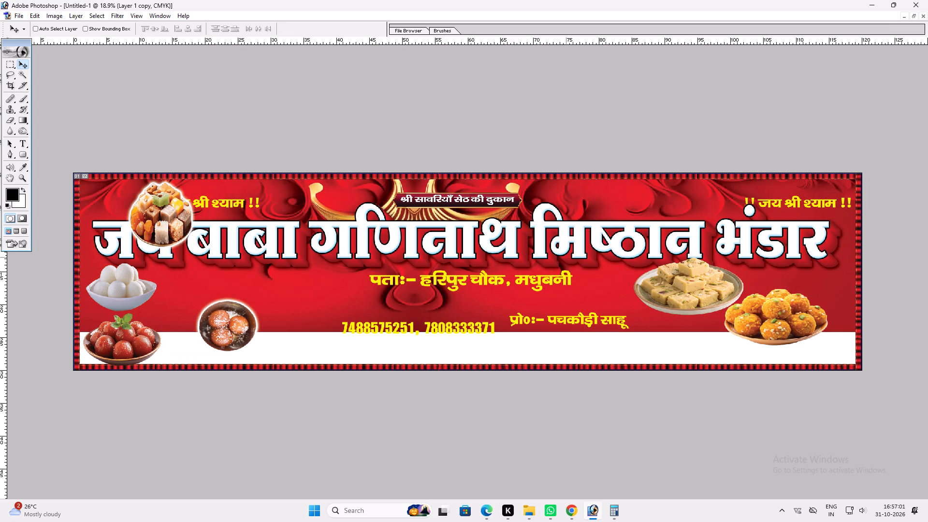
# Erase the red embossed background along the banner's top edge with a 900 px brush to expose the gold wave.
pyautogui.scroll(1, 566, 257)
pyautogui.hotkey('ctrl', '+')
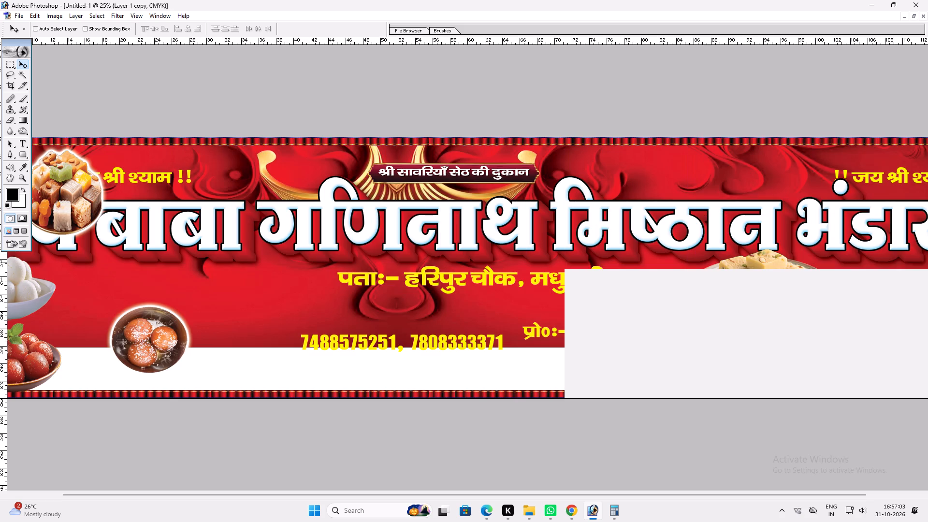
pyautogui.press('space')
pyautogui.press('space')
pyautogui.press('space')
pyautogui.press('space')
pyautogui.press('space')
pyautogui.press('space')
pyautogui.scroll(2, 580, 196)
pyautogui.moveTo(580, 196); pyautogui.dragTo(594, 193, button='right')
pyautogui.click(609, 194)
pyautogui.click(613, 200)
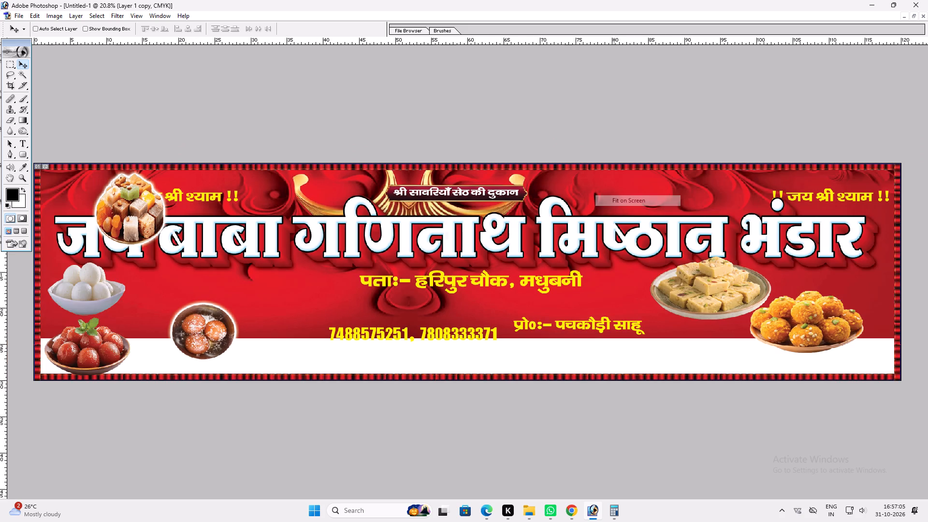
pyautogui.keyDown('ctrl'); pyautogui.click(609, 192); pyautogui.keyUp('ctrl')
pyautogui.scroll(3, 487, 225)
pyautogui.press('e')
pyautogui.write(']]')
pyautogui.moveTo(137, 187); pyautogui.dragTo(812, 176)
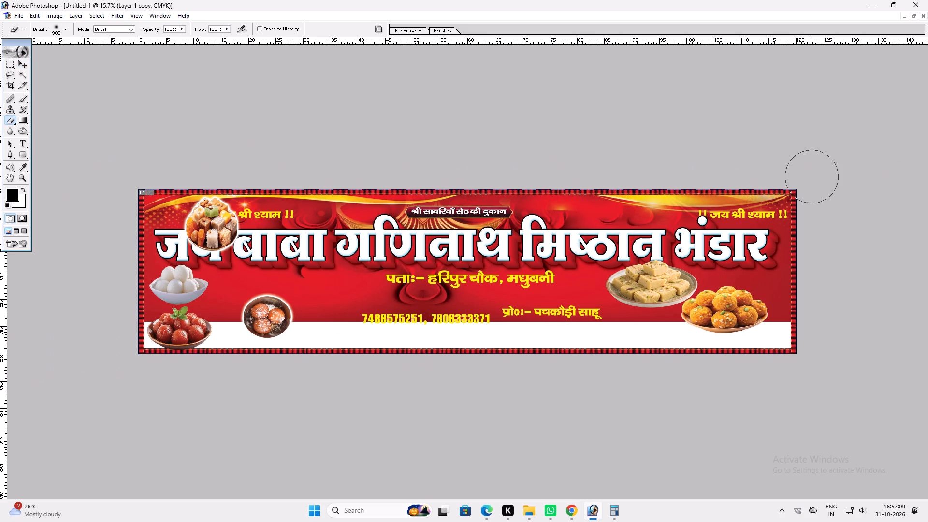
pyautogui.moveTo(812, 176); pyautogui.dragTo(807, 176)
pyautogui.press('v')
pyautogui.hotkey('ctrl', '0')
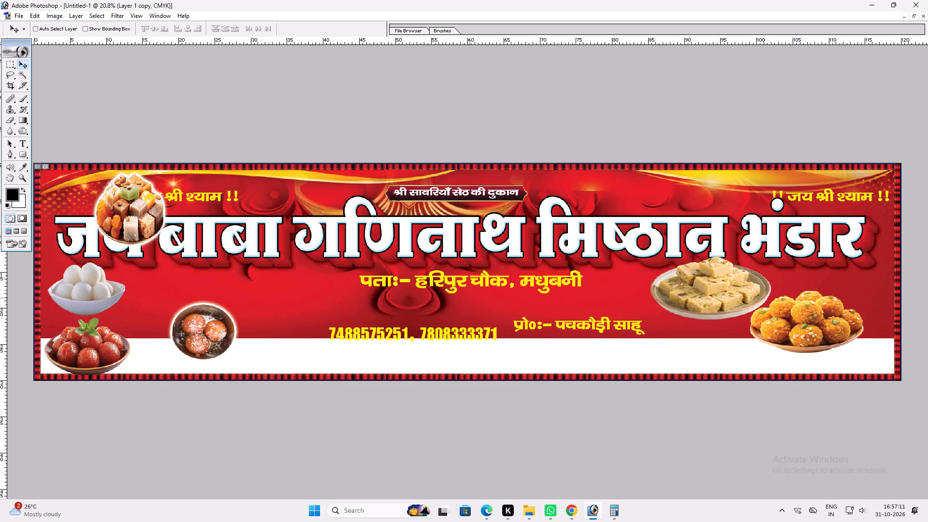
# Erase more of the red background along the top edge, between the heading plate and the gold wave on the right.
pyautogui.press('v')
pyautogui.keyDown('ctrl'); pyautogui.click(567, 204); pyautogui.keyUp('ctrl')
pyautogui.press('e')
pyautogui.moveTo(550, 171); pyautogui.dragTo(567, 164)
pyautogui.press('v')
pyautogui.press('v')
pyautogui.moveTo(618, 271); pyautogui.dragTo(627, 274, button='right')
pyautogui.moveTo(636, 276); pyautogui.dragTo(642, 279)
pyautogui.press('e')
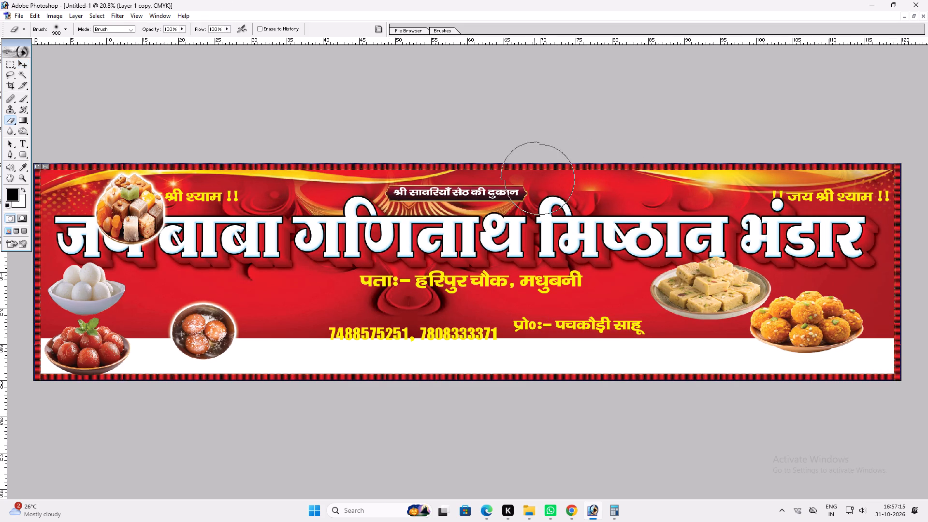
pyautogui.moveTo(527, 171); pyautogui.dragTo(650, 167)
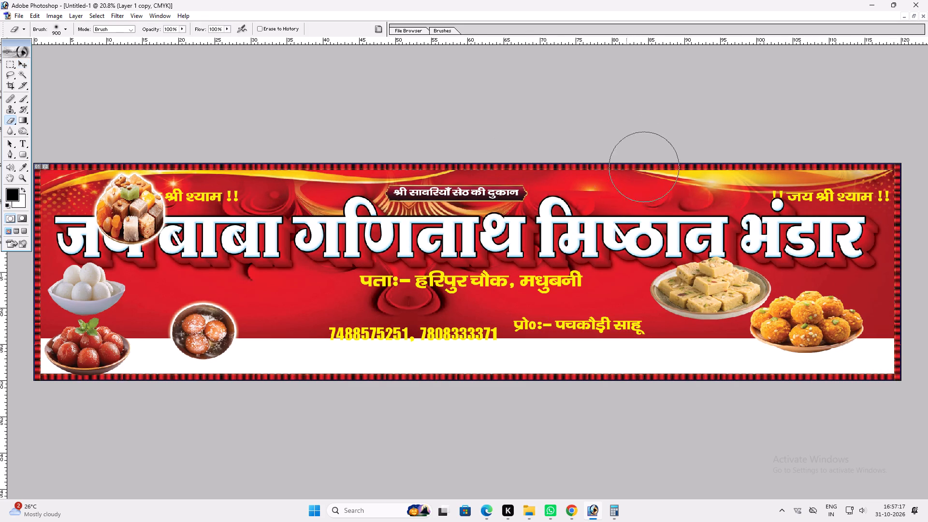
pyautogui.moveTo(650, 167); pyautogui.dragTo(667, 168)
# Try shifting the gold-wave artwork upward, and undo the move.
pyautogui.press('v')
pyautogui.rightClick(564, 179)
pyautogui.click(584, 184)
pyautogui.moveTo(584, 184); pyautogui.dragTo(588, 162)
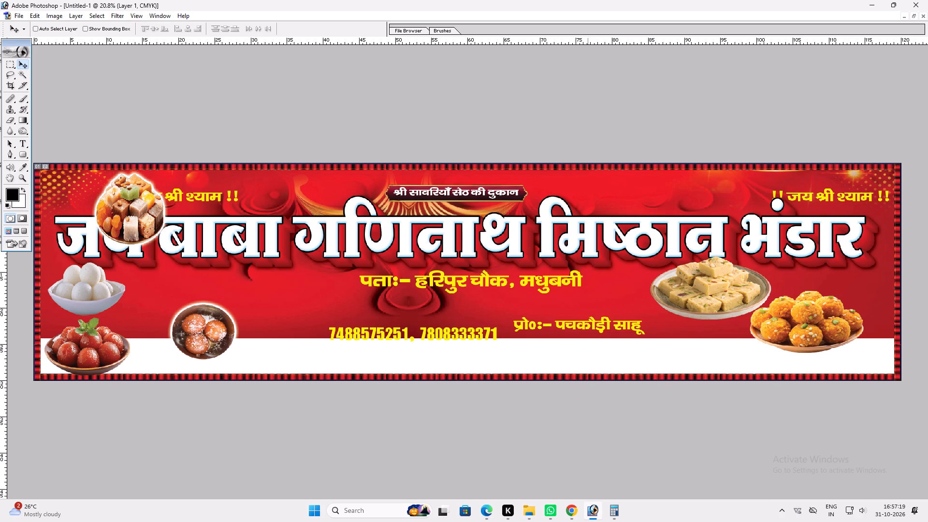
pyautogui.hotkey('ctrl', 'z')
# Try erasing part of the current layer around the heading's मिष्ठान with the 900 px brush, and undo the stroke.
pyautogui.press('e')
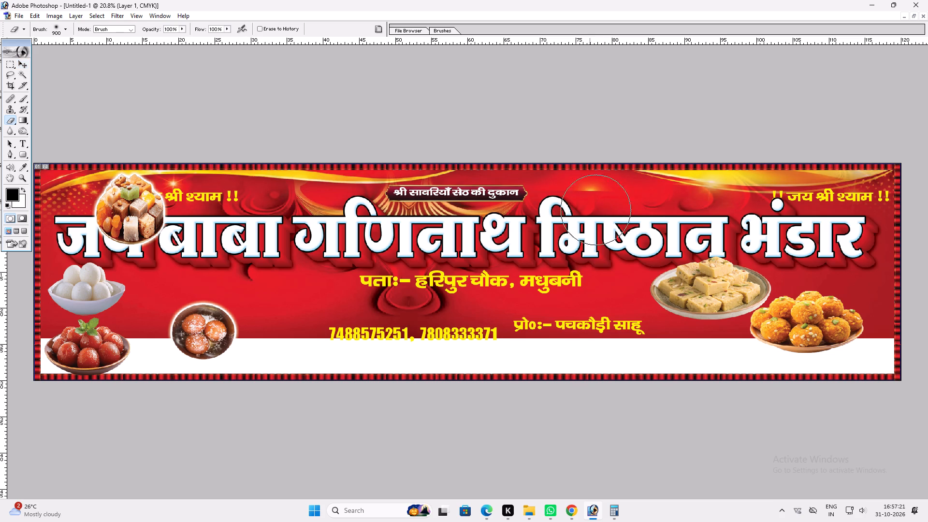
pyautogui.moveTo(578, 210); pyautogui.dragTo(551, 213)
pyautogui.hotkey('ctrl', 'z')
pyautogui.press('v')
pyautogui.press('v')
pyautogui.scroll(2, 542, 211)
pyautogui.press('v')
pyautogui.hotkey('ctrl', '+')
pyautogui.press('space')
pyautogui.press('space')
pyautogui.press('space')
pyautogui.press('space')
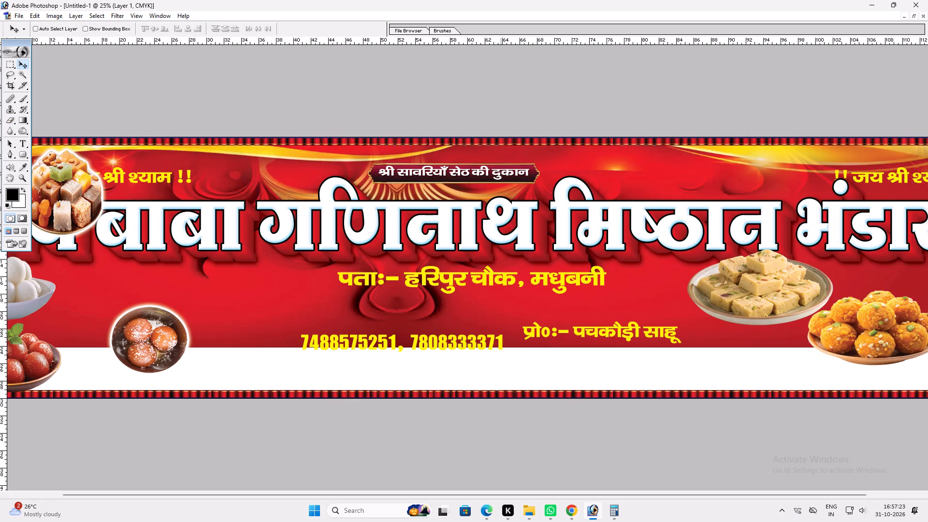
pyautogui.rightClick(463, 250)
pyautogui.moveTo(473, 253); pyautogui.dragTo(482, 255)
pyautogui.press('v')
# Move the mint-topped gulab jamun bowl from the banner's lower-left corner up over the lower part of the heading's बाबा.
pyautogui.keyDown('ctrl'); pyautogui.click(95, 353); pyautogui.keyUp('ctrl')
pyautogui.keyDown('ctrl'); pyautogui.moveTo(95, 353); pyautogui.dragTo(207, 289); pyautogui.keyUp('ctrl')
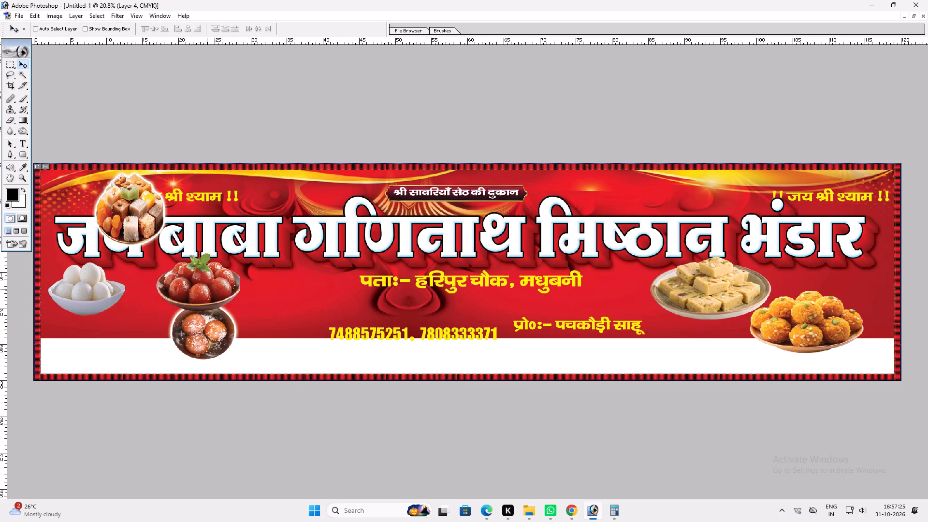
pyautogui.keyDown('ctrl'); pyautogui.moveTo(207, 289); pyautogui.dragTo(213, 267); pyautogui.keyUp('ctrl')
# Lower the white bottom strip's top edge to just below the phone numbers.
pyautogui.keyDown('ctrl'); pyautogui.click(279, 346); pyautogui.keyUp('ctrl')
pyautogui.hotkey('ctrl', 't')
pyautogui.keyDown('shift'); pyautogui.moveTo(290, 334); pyautogui.dragTo(280, 340); pyautogui.keyUp('shift')
pyautogui.hotkey('shift', 'Return')
pyautogui.press('v')
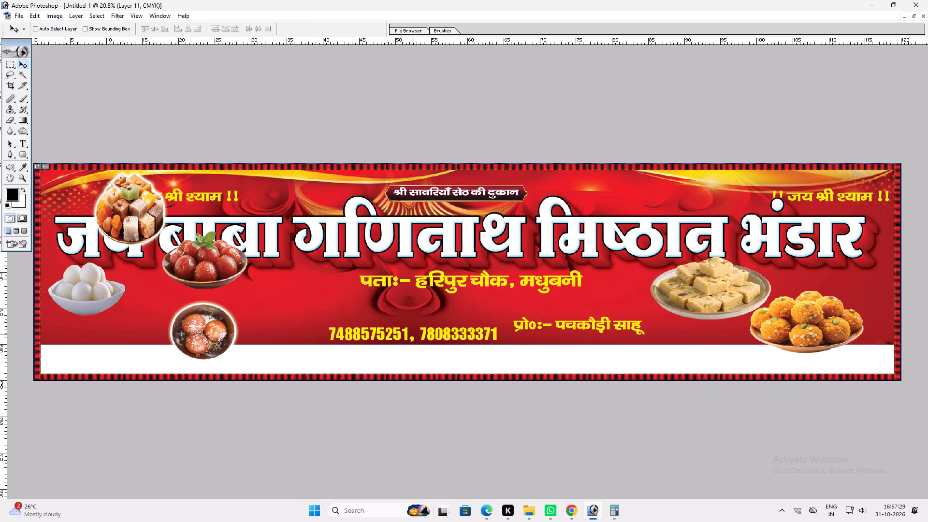
pyautogui.click(392, 347)
# Add a yellow Color Overlay of C 0, M 0, Y 100, K 0 to the white bottom strip.
pyautogui.hotkey('alt', 'l')
pyautogui.hotkey('alt', 'y')
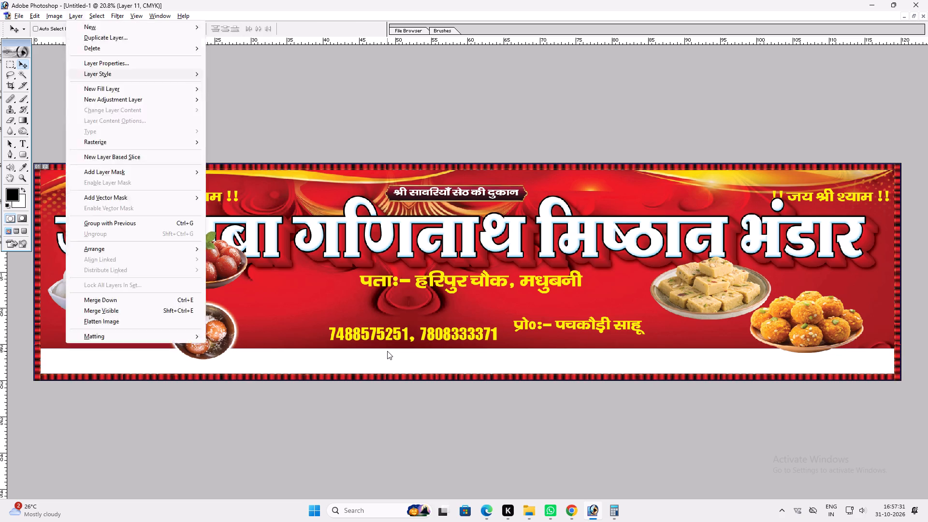
pyautogui.press('n')
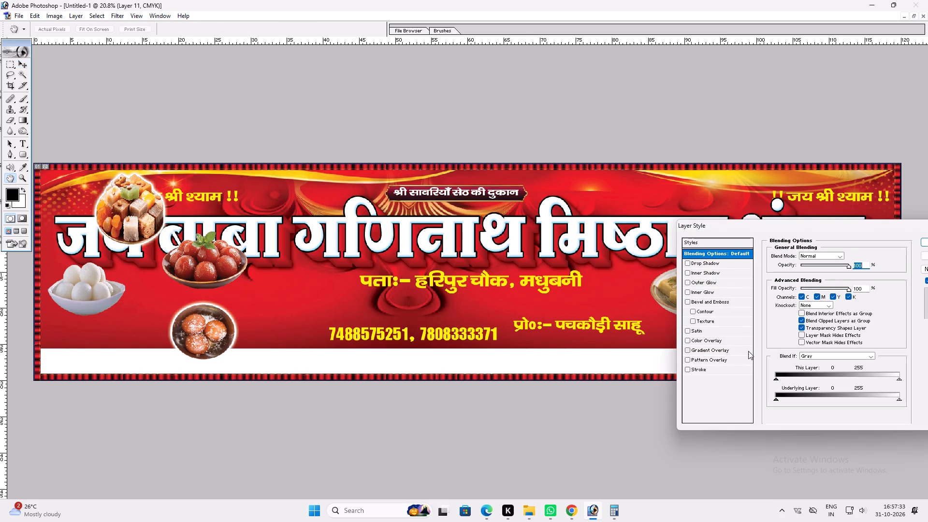
pyautogui.click(731, 345)
pyautogui.click(728, 342)
pyautogui.click(851, 253)
pyautogui.press('Tab')
pyautogui.press('0')
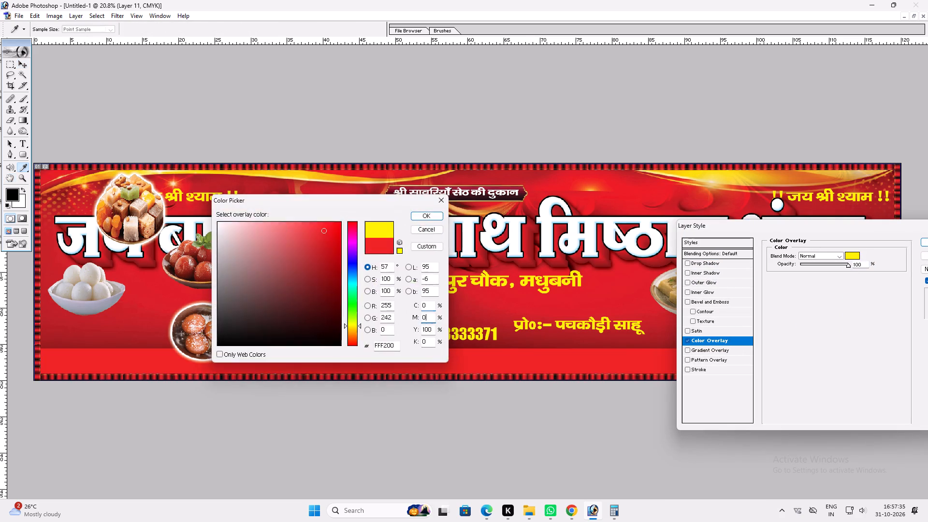
pyautogui.press('Return')
# Set the bottom strip's overlay colour to blue with C 100, M 60, Y 0, K 0.
pyautogui.click(852, 256)
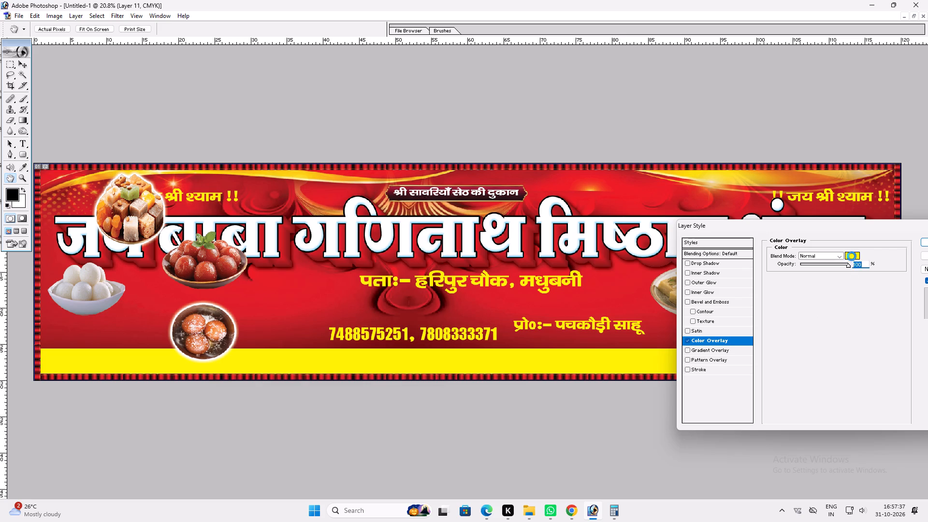
pyautogui.press('Tab')
pyautogui.write('100')
pyautogui.hotkey('shift', 'Tab')
pyautogui.write('100')
pyautogui.press('Tab')
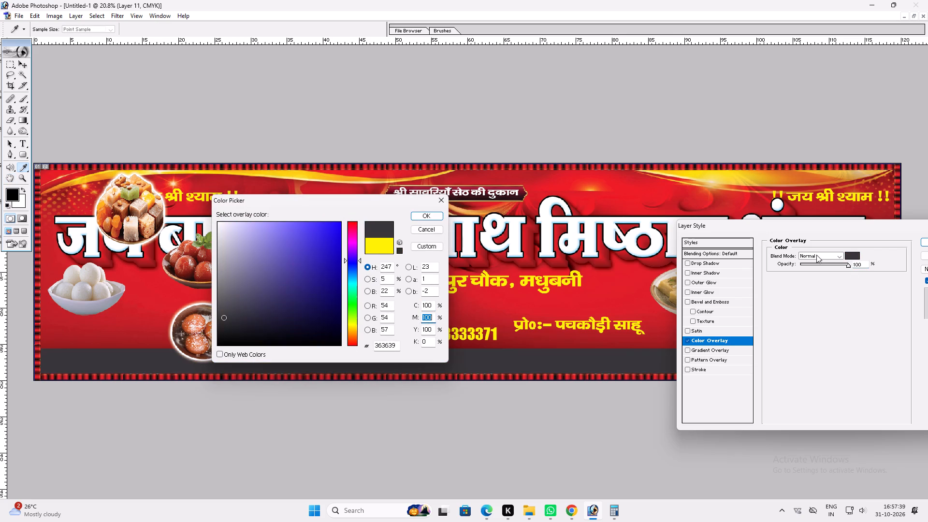
pyautogui.write('60')
pyautogui.press('Tab')
pyautogui.press('0')
pyautogui.press('Tab')
pyautogui.press('Return')
pyautogui.press('Return')
pyautogui.press('v')
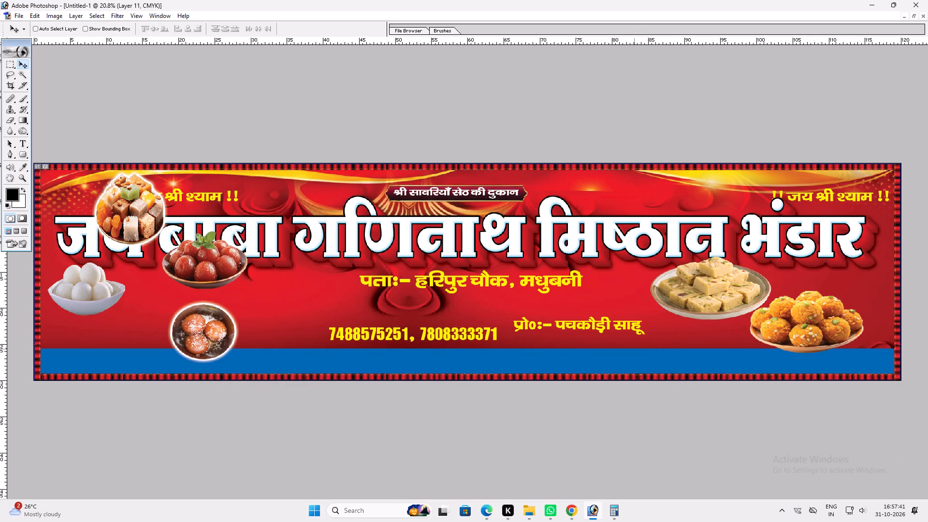
# Duplicate the blue bottom strip, offsetting the copy slightly to the right.
pyautogui.keyDown('ctrl'); pyautogui.click(631, 349); pyautogui.keyUp('ctrl')
pyautogui.keyDown('ctrl'); pyautogui.click(627, 354); pyautogui.keyUp('ctrl')
pyautogui.keyDown('alt'); pyautogui.keyDown('shift'); pyautogui.moveTo(617, 355); pyautogui.dragTo(633, 355); pyautogui.keyUp('shift'); pyautogui.keyUp('alt')
# Set the duplicated strip's Color Overlay to orange with C 0, M 60, Y 100.
pyautogui.hotkey('alt', 'y')
pyautogui.hotkey('alt', 'l')
pyautogui.hotkey('alt', 'y')
pyautogui.press('n')
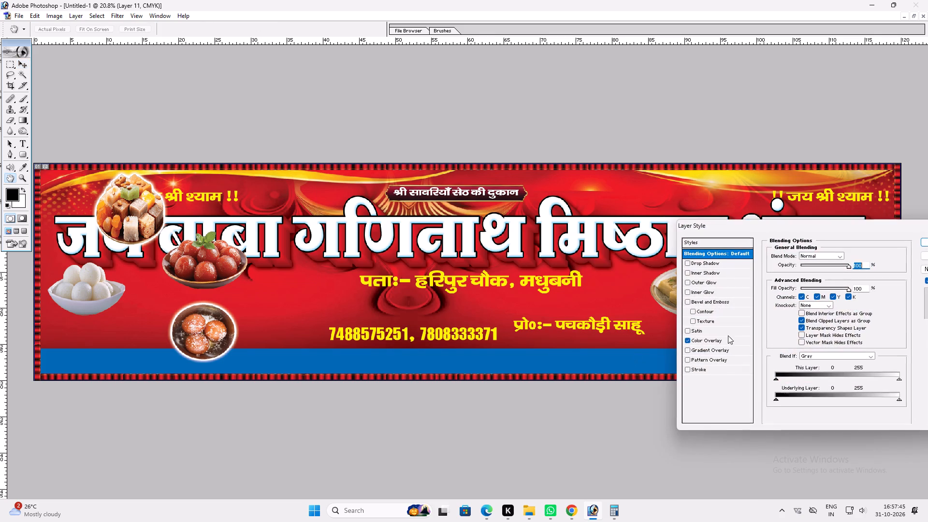
pyautogui.click(735, 338)
pyautogui.click(853, 255)
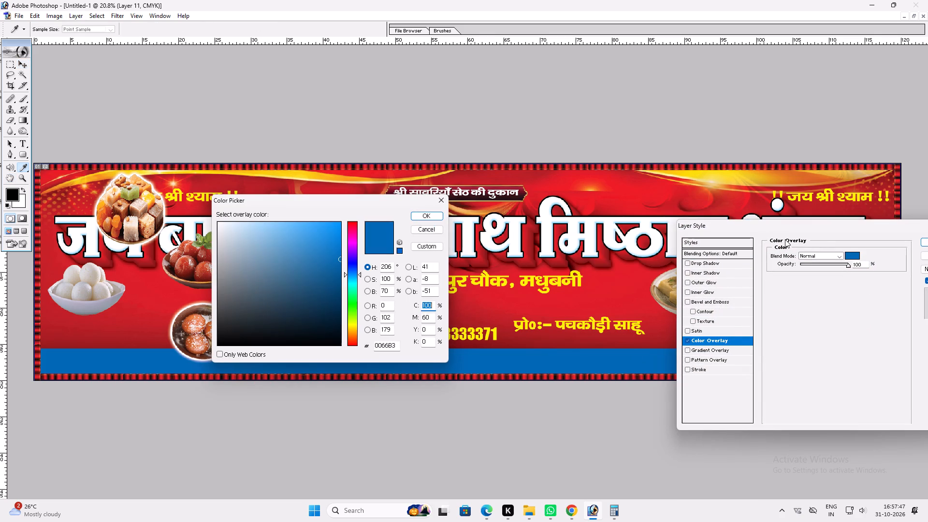
pyautogui.press('Tab')
pyautogui.hotkey('shift', 'Tab')
pyautogui.press('0')
pyautogui.press('Tab')
pyautogui.press('Tab')
pyautogui.write('100')
pyautogui.press('Return')
pyautogui.press('Return')
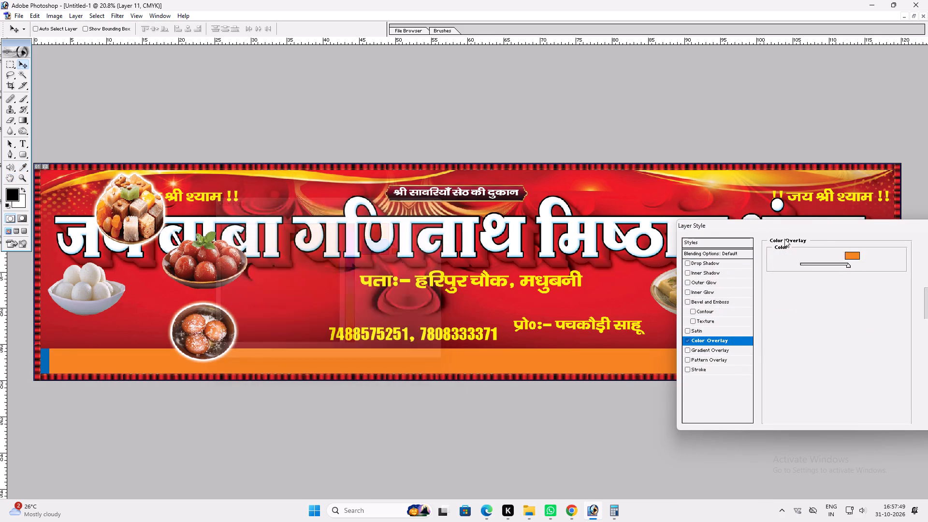
# Narrow the orange strip to about 39% width at the banner's right end and slant its left edge about 40 degrees.
pyautogui.press('v')
pyautogui.hotkey('ctrl', 't')
pyautogui.keyDown('shift'); pyautogui.moveTo(51, 366); pyautogui.dragTo(500, 366); pyautogui.keyUp('shift')
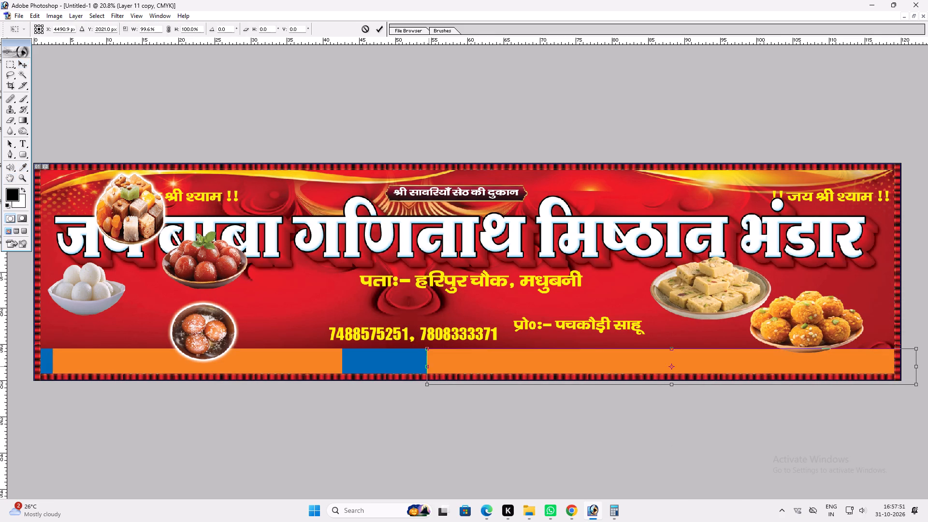
pyautogui.keyDown('shift'); pyautogui.moveTo(500, 366); pyautogui.dragTo(585, 361); pyautogui.keyUp('shift')
pyautogui.keyDown('shift'); pyautogui.moveTo(585, 361); pyautogui.dragTo(609, 361); pyautogui.keyUp('shift')
pyautogui.keyDown('ctrl'); pyautogui.keyDown('shift'); pyautogui.moveTo(605, 386); pyautogui.dragTo(575, 387); pyautogui.keyUp('shift'); pyautogui.keyUp('ctrl')
pyautogui.press('Return')
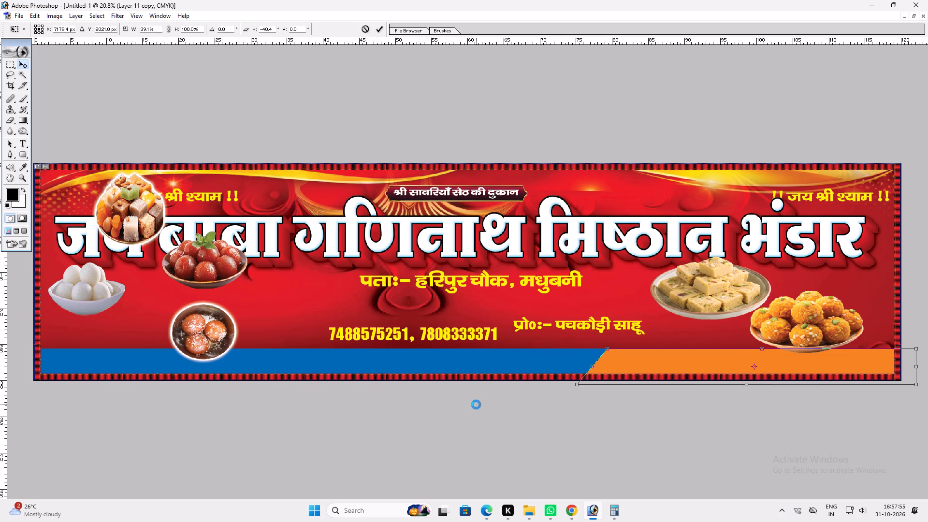
pyautogui.write('vv')
# Duplicate the slanted orange strip and set the copy's Color Overlay to yellow with M 0 and Y 100.
pyautogui.hotkey('ctrl', 'j')
pyautogui.hotkey('alt', 'l')
pyautogui.write('yn')
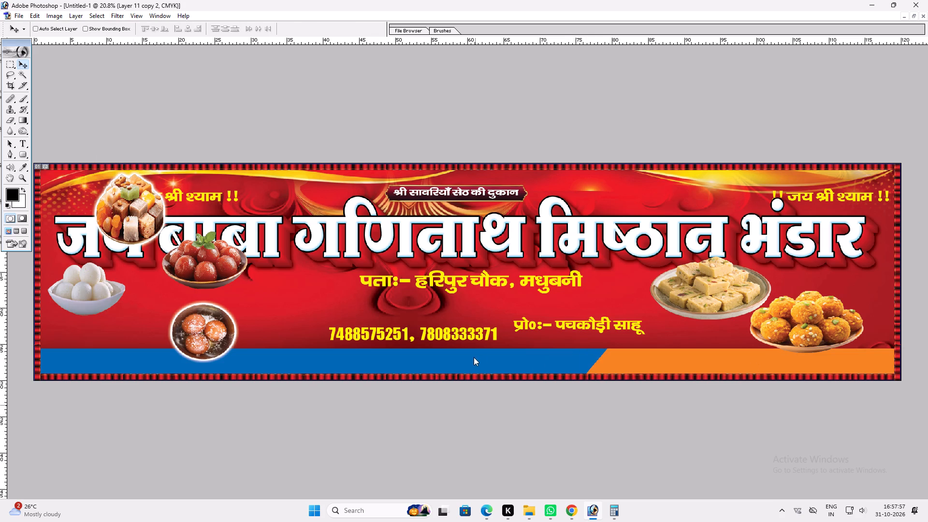
pyautogui.click(724, 342)
pyautogui.click(851, 255)
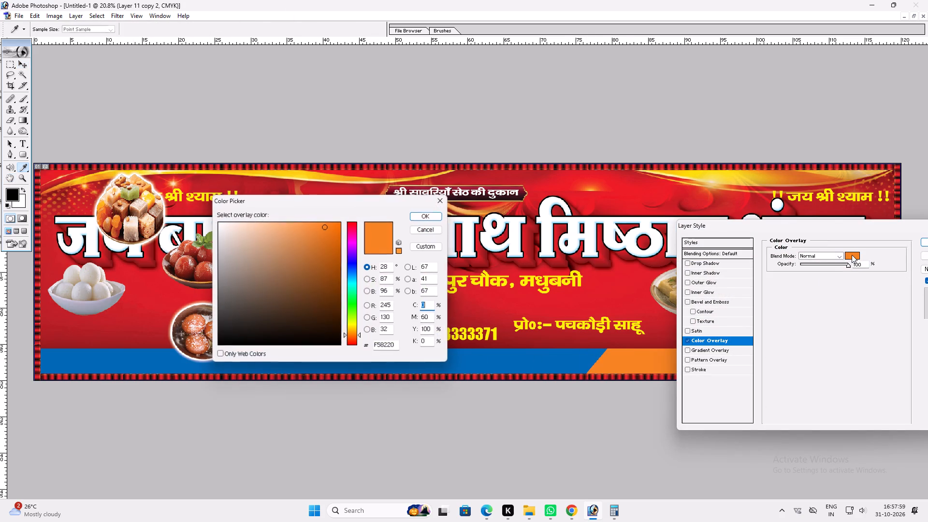
pyautogui.press('Tab')
pyautogui.press('0')
pyautogui.press('Return')
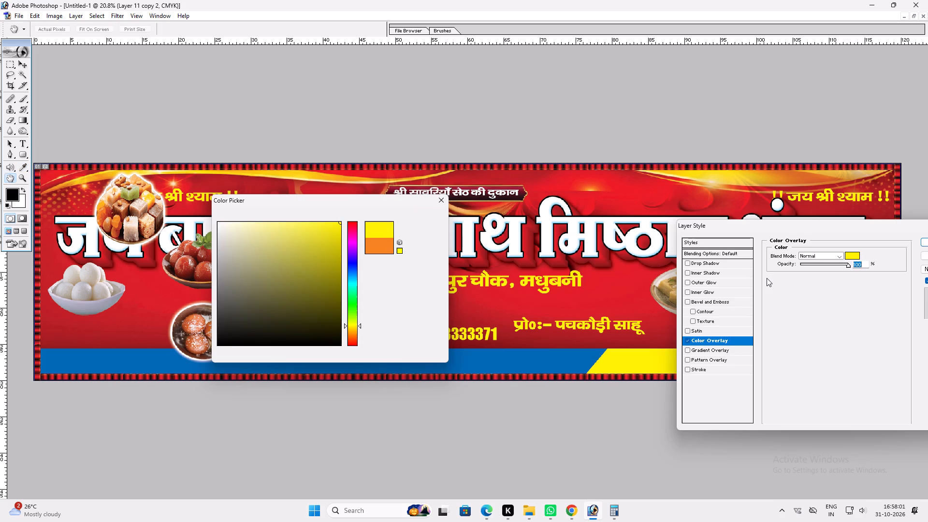
pyautogui.press('Return')
# Shift the yellow strip slightly right to leave a thin orange band along its slanted edge.
pyautogui.keyDown('shift'); pyautogui.moveTo(606, 366); pyautogui.dragTo(612, 366); pyautogui.keyUp('shift')
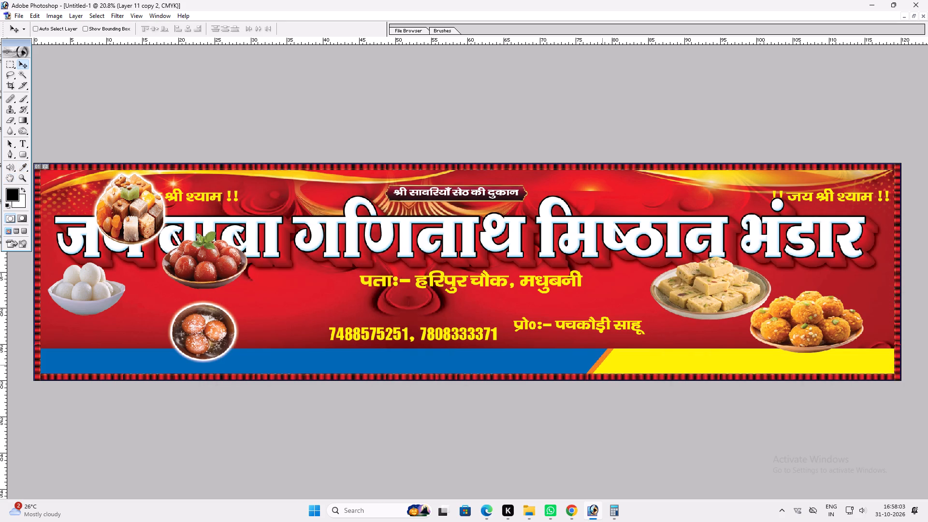
pyautogui.press('v')
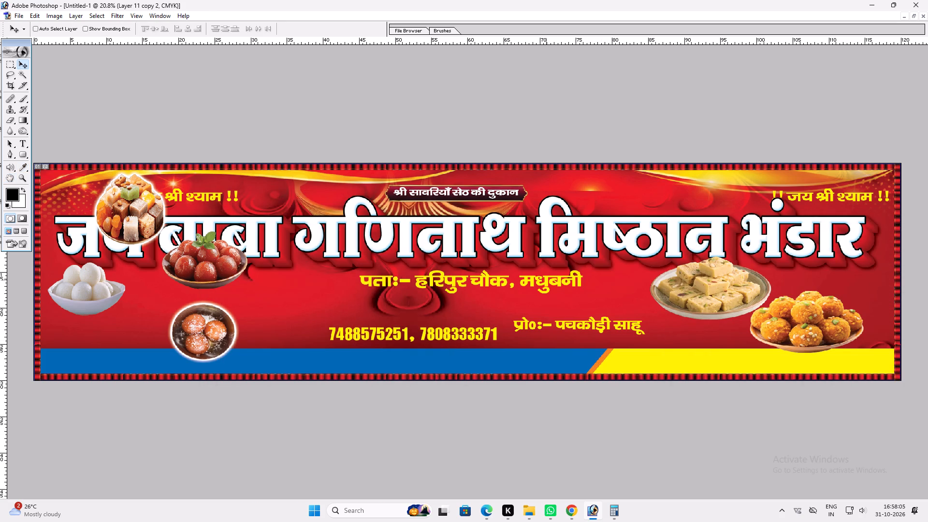
# Move the address line down onto the yellow strip and bring it to the front.
pyautogui.keyDown('ctrl'); pyautogui.click(546, 280); pyautogui.keyUp('ctrl')
pyautogui.moveTo(546, 280); pyautogui.dragTo(753, 362)
pyautogui.hotkey('ctrl', 'shift', ']')
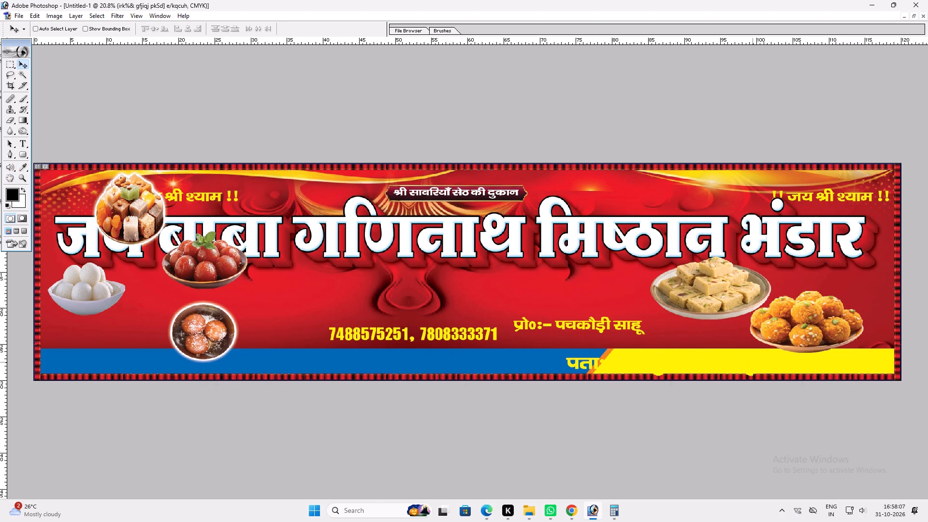
pyautogui.press('v')
pyautogui.moveTo(718, 358); pyautogui.dragTo(739, 356)
# Set the address text's Color Overlay to red with C 0, M 100, Y 100, K 0.
pyautogui.hotkey('alt', 'l')
pyautogui.hotkey('alt', 'y')
pyautogui.press('n')
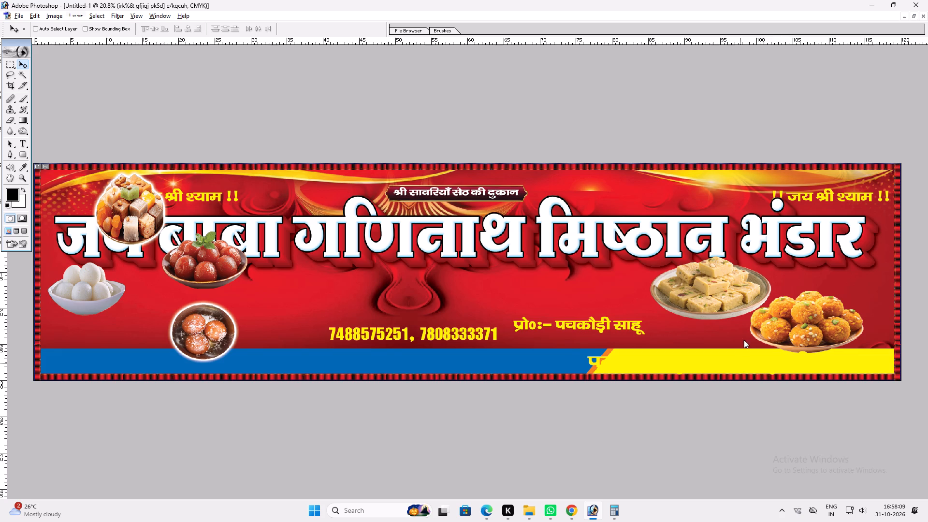
pyautogui.click(717, 339)
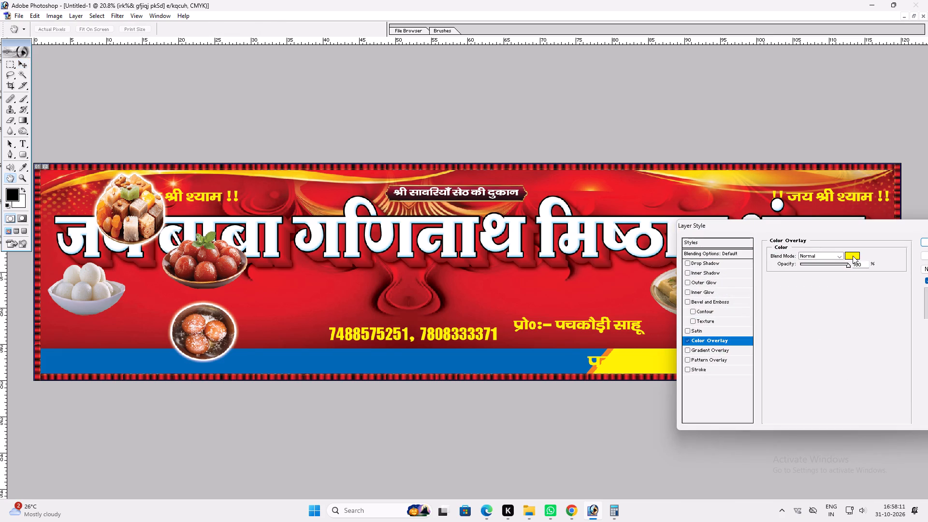
pyautogui.click(853, 256)
pyautogui.press('Tab')
pyautogui.press('0')
pyautogui.press('Tab')
pyautogui.press('0')
pyautogui.hotkey('shift', 'Tab')
pyautogui.hotkey('shift', 'Tab')
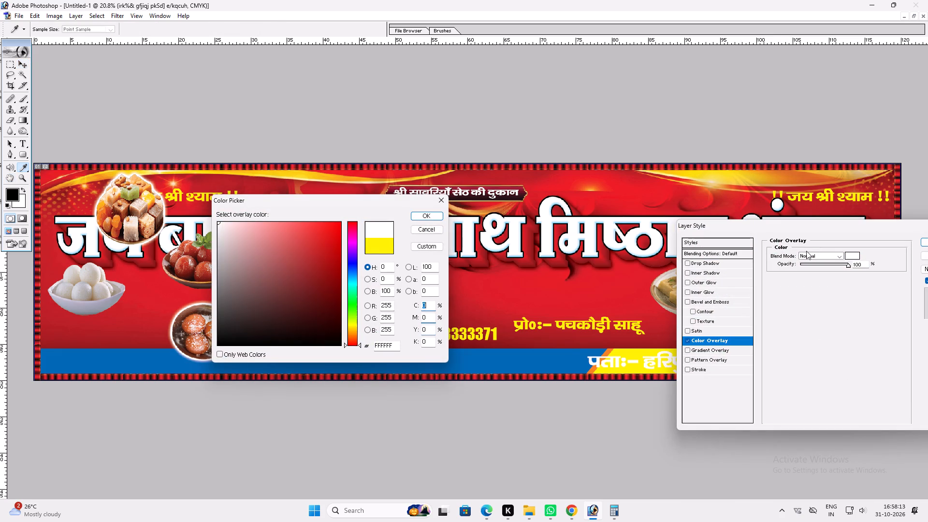
pyautogui.write('100')
pyautogui.press('Tab')
pyautogui.press('1')
pyautogui.hotkey('shift', 'Tab')
pyautogui.press('0')
pyautogui.press('Tab')
pyautogui.write('100')
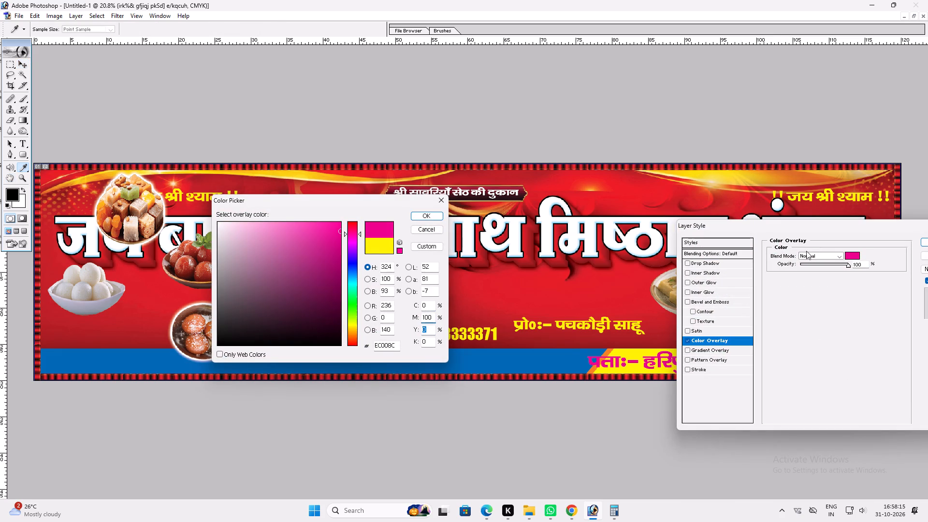
pyautogui.press('Tab')
pyautogui.write('100')
pyautogui.press('Tab')
pyautogui.press('Return')
# Add a white Stroke around the red address text.
pyautogui.click(716, 369)
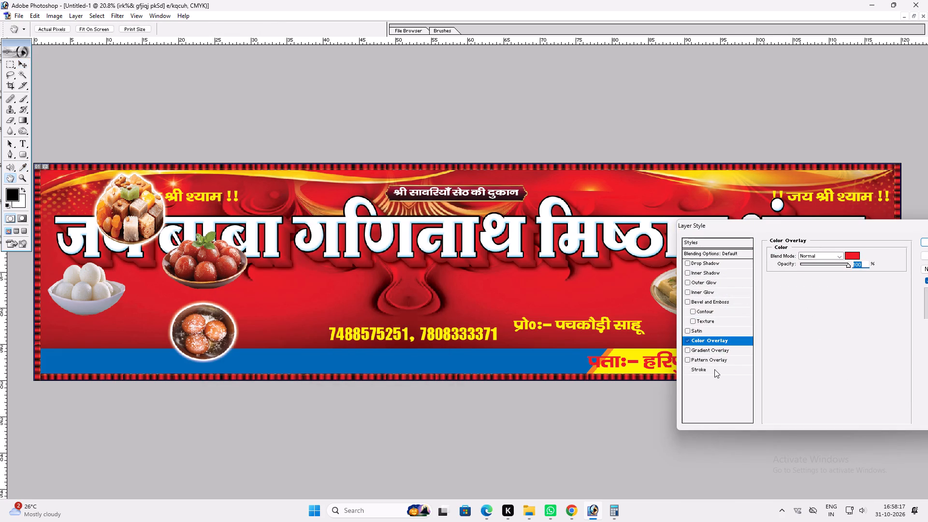
pyautogui.click(789, 309)
pyautogui.moveTo(297, 256); pyautogui.dragTo(53, 123)
pyautogui.press('Return')
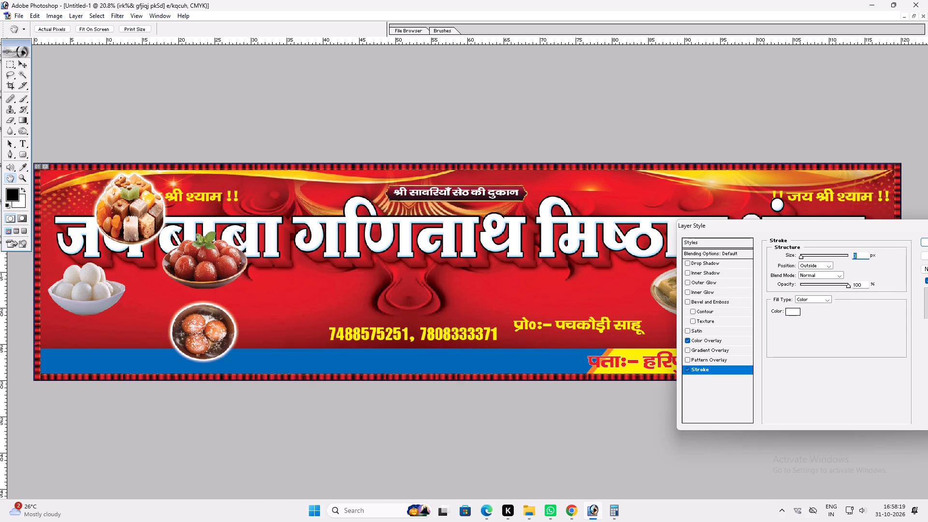
pyautogui.scroll(5, 846, 304)
pyautogui.press('Return')
# Stretch and reposition the address text so that it spans the yellow strip's width.
pyautogui.hotkey('ctrl', 't')
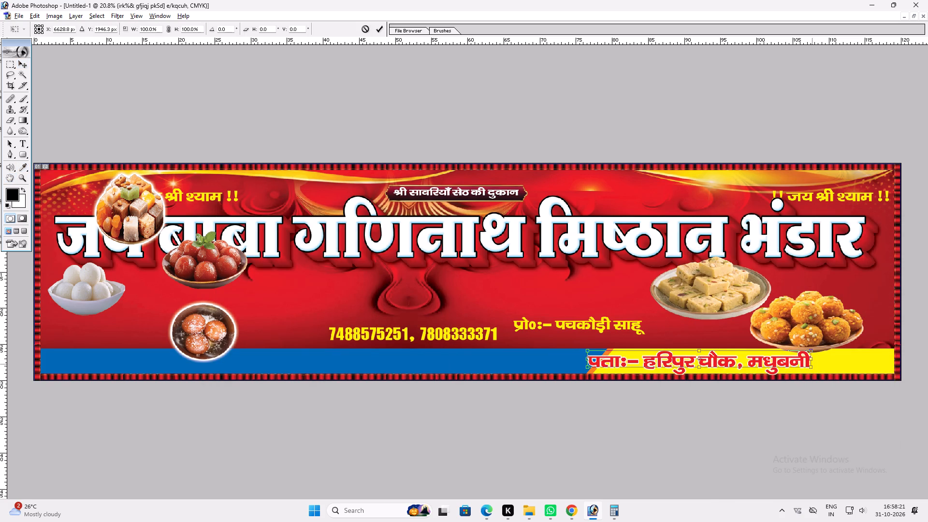
pyautogui.keyDown('alt'); pyautogui.keyDown('shift'); pyautogui.moveTo(813, 366); pyautogui.dragTo(791, 363); pyautogui.keyUp('shift'); pyautogui.keyUp('alt')
pyautogui.hotkey('alt', 'shift', 'Return')
pyautogui.write('vv')
pyautogui.hotkey('ctrl', 't')
pyautogui.keyDown('shift'); pyautogui.moveTo(791, 358); pyautogui.dragTo(866, 359); pyautogui.keyUp('shift')
pyautogui.hotkey('shift', 'Return')
pyautogui.press('v')
pyautogui.moveTo(844, 359); pyautogui.dragTo(851, 357)
pyautogui.hotkey('ctrl', 't')
pyautogui.keyDown('shift'); pyautogui.moveTo(867, 361); pyautogui.dragTo(881, 363); pyautogui.keyUp('shift')
pyautogui.hotkey('shift', 'Return')
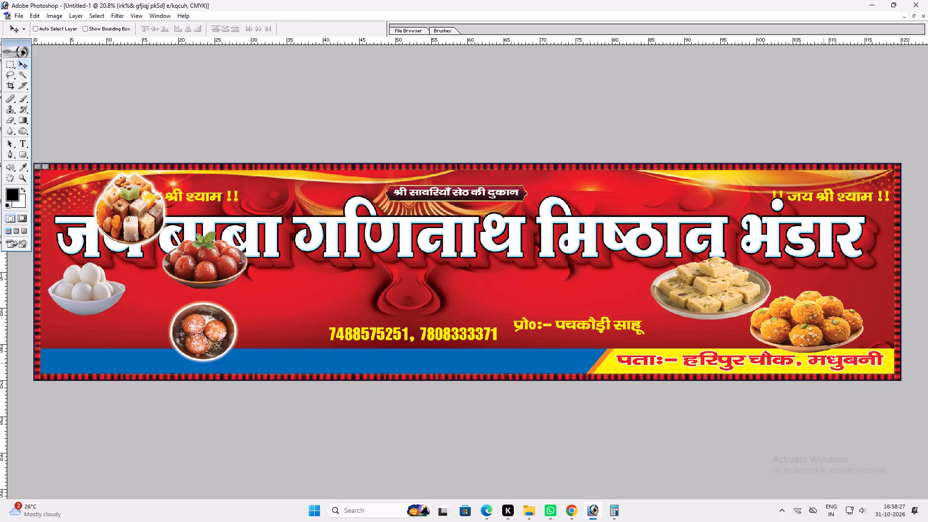
# Fine-tune the address text with Free Transform and nudge it slightly right and down within the yellow strip.
pyautogui.hotkey('ctrl', 't')
pyautogui.keyDown('shift'); pyautogui.click(825, 353); pyautogui.keyUp('shift')
pyautogui.press('Return')
pyautogui.press('v')
pyautogui.hotkey('ctrl', 't')
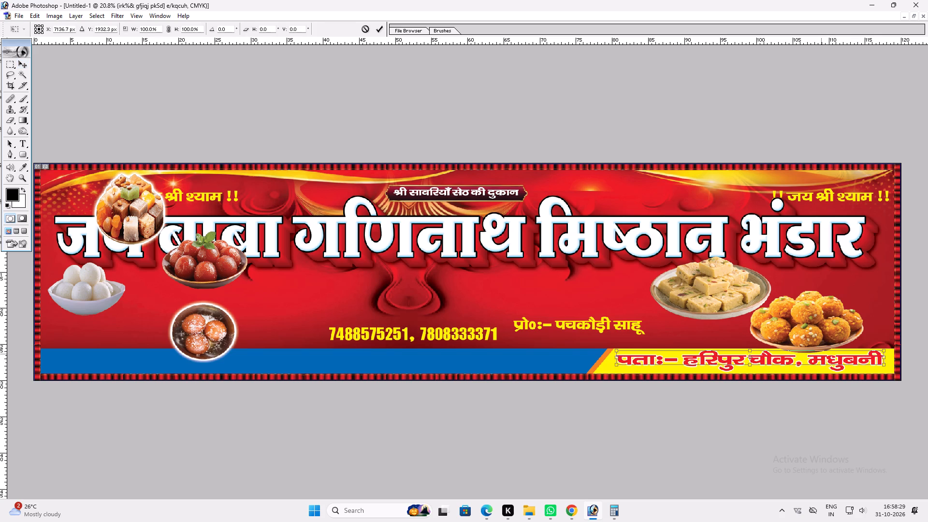
pyautogui.keyDown('shift'); pyautogui.click(821, 353); pyautogui.keyUp('shift')
pyautogui.hotkey('shift', 'Return')
pyautogui.write('vv')
pyautogui.press('Right')
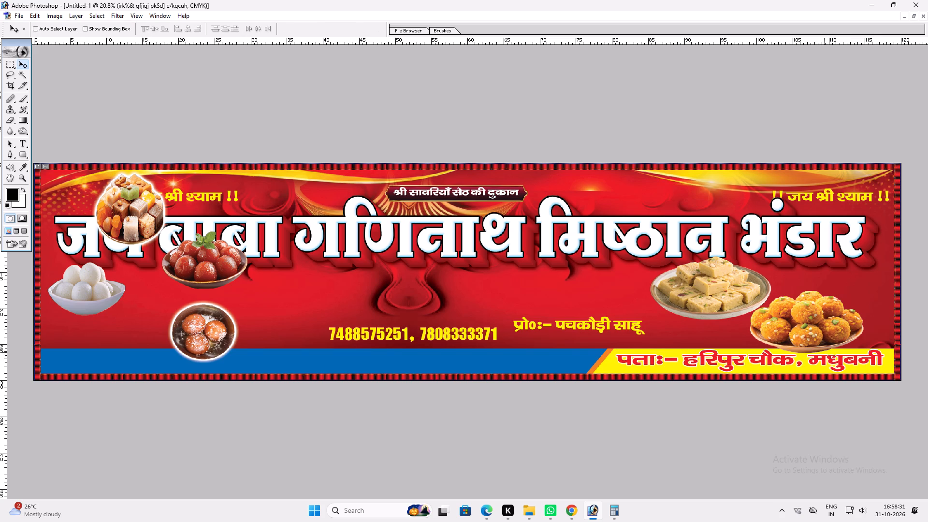
pyautogui.press('Right')
pyautogui.press('Down')
pyautogui.press('Down')
pyautogui.press('v')
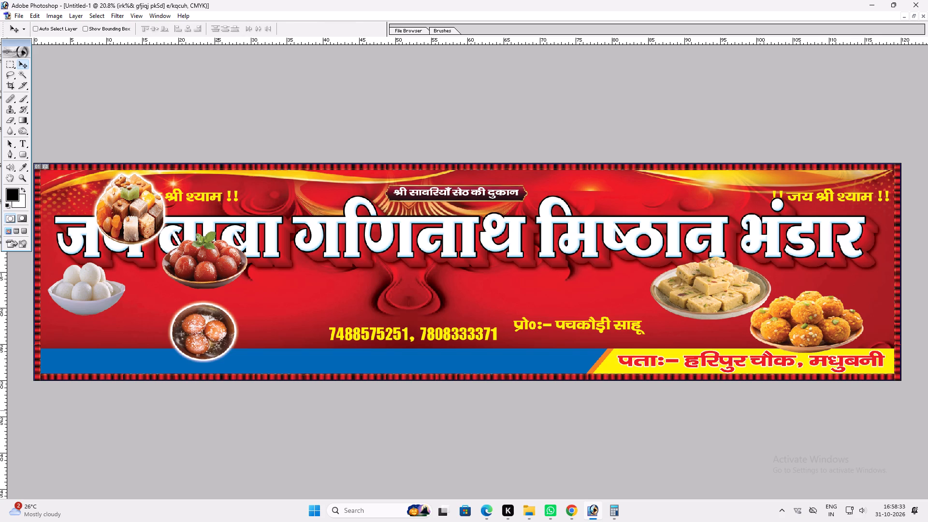
# Move the white rasgulla bowl down and enlarge it with Free Transform to roughly one-third wider.
pyautogui.keyDown('ctrl'); pyautogui.click(102, 295); pyautogui.keyUp('ctrl')
pyautogui.moveTo(101, 293); pyautogui.dragTo(105, 321)
pyautogui.hotkey('ctrl', 't')
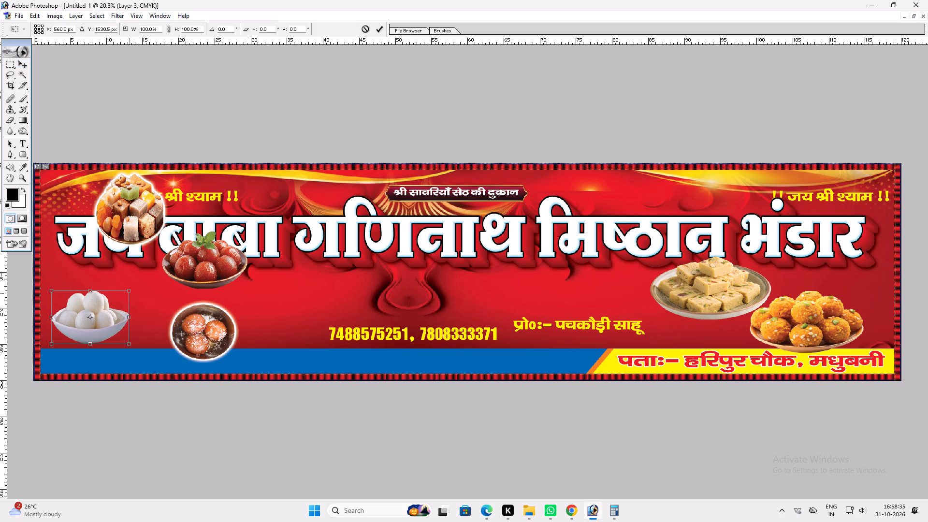
pyautogui.keyDown('shift'); pyautogui.moveTo(127, 291); pyautogui.dragTo(152, 276); pyautogui.keyUp('shift')
pyautogui.hotkey('shift', 'Return')
pyautogui.press('v')
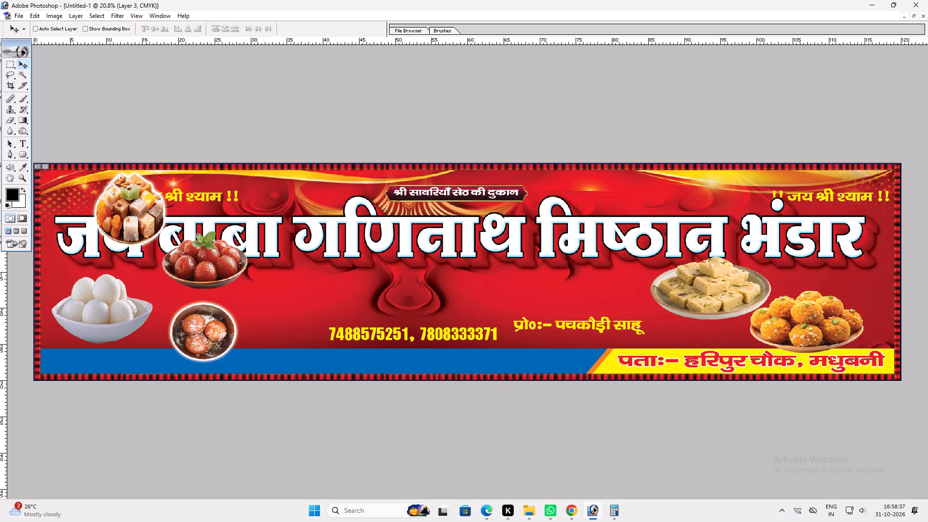
# Delete the round assorted-sweets plate that overlaps the beginning of the shop name.
pyautogui.keyDown('ctrl'); pyautogui.click(141, 215); pyautogui.keyUp('ctrl')
pyautogui.moveTo(141, 215); pyautogui.dragTo(163, 209)
pyautogui.hotkey('alt', 'l')
pyautogui.hotkey('alt', 'l')
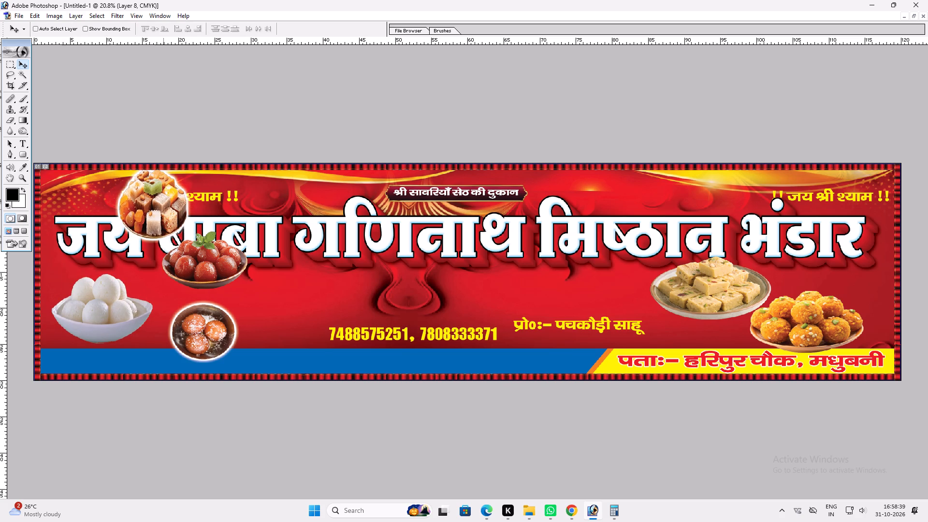
pyautogui.hotkey('alt', 'l')
pyautogui.press('v')
# Move the red gulab jamun bowl with the mint leaves below the shop name, beside the rasgulla bowl.
pyautogui.keyDown('ctrl'); pyautogui.click(200, 251); pyautogui.keyUp('ctrl')
pyautogui.moveTo(200, 251); pyautogui.dragTo(187, 203)
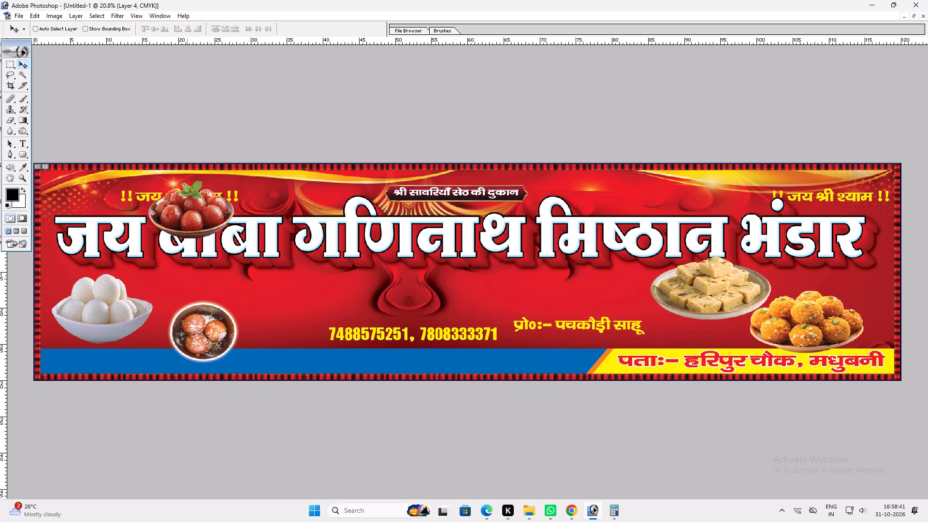
pyautogui.moveTo(187, 203); pyautogui.dragTo(198, 283)
# Delete the dark bowl of gulab jamun and the plate of barfi from the artwork.
pyautogui.keyDown('ctrl'); pyautogui.click(196, 342); pyautogui.keyUp('ctrl')
pyautogui.moveTo(196, 342); pyautogui.dragTo(333, 312)
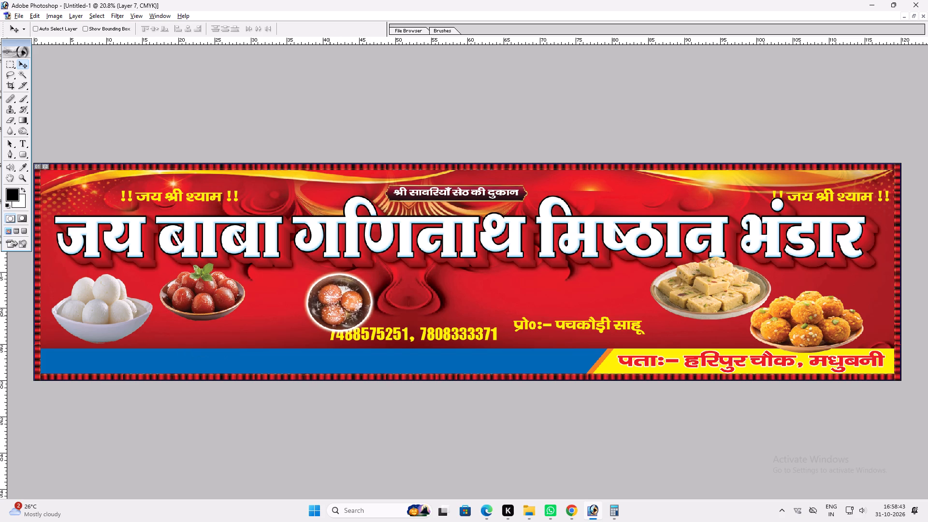
pyautogui.hotkey('alt', 'l')
pyautogui.hotkey('alt', 'l')
pyautogui.hotkey('alt', 'l')
pyautogui.press('v')
pyautogui.keyDown('ctrl'); pyautogui.click(656, 284); pyautogui.keyUp('ctrl')
pyautogui.moveTo(656, 285); pyautogui.dragTo(572, 290)
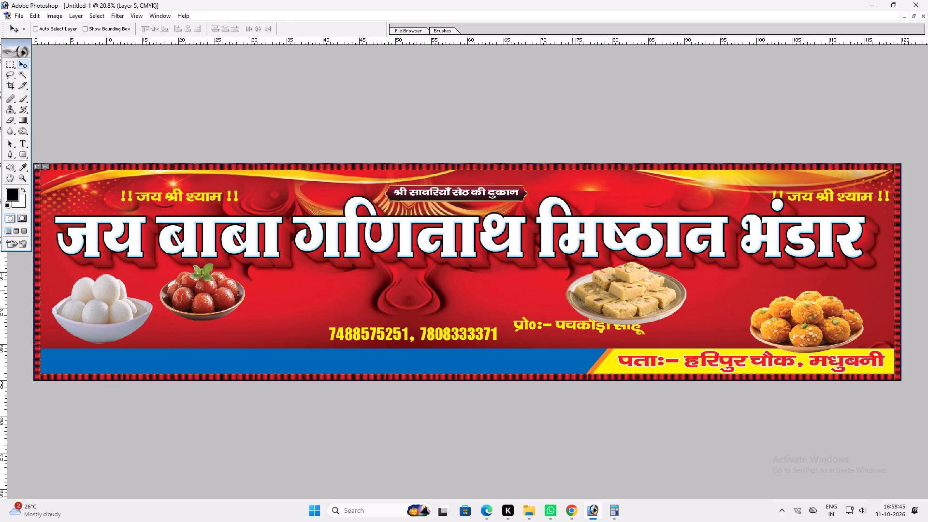
pyautogui.moveTo(572, 290); pyautogui.dragTo(296, 312)
pyautogui.hotkey('alt', 'l')
pyautogui.hotkey('alt', 'l')
pyautogui.hotkey('alt', 'l')
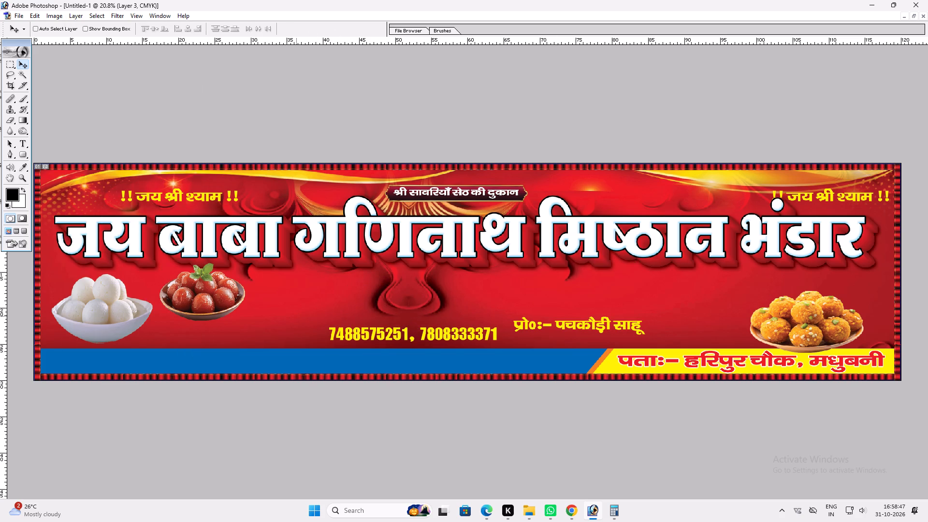
pyautogui.press('v')
# Move the orange laddu plate across the banner to sit beside the red gulab jamun bowl.
pyautogui.keyDown('ctrl'); pyautogui.click(801, 304); pyautogui.keyUp('ctrl')
pyautogui.keyDown('ctrl'); pyautogui.moveTo(810, 308); pyautogui.dragTo(271, 296); pyautogui.keyUp('ctrl')
# Fine-tune the white rasgulla bowl with Free Transform.
pyautogui.keyDown('ctrl'); pyautogui.click(113, 311); pyautogui.keyUp('ctrl')
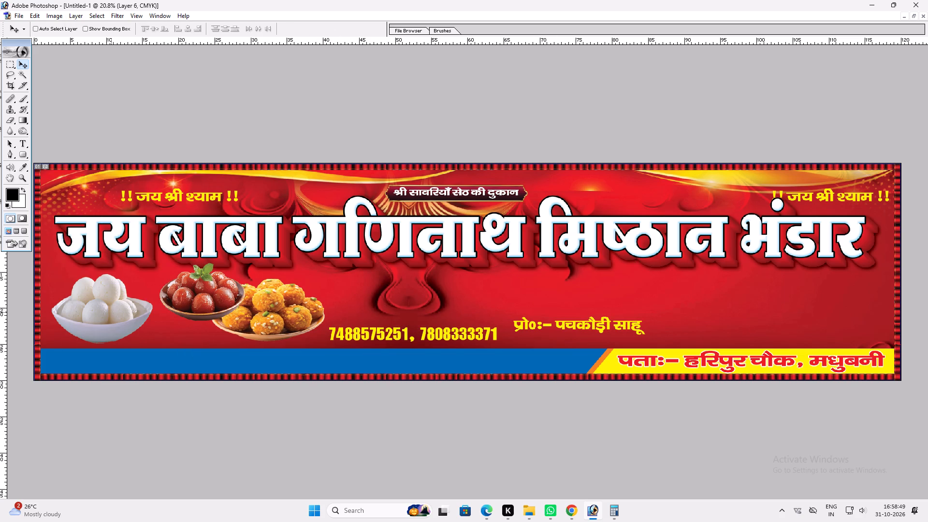
pyautogui.hotkey('ctrl', 't')
pyautogui.keyDown('shift'); pyautogui.click(118, 340); pyautogui.keyUp('shift')
pyautogui.press('Return')
pyautogui.press('v')
# Cut the proprietor text and paste it before the phone numbers in their text line, separated by a comma.
pyautogui.press('t')
pyautogui.click(559, 319)
pyautogui.hotkey('ctrl', 'a')
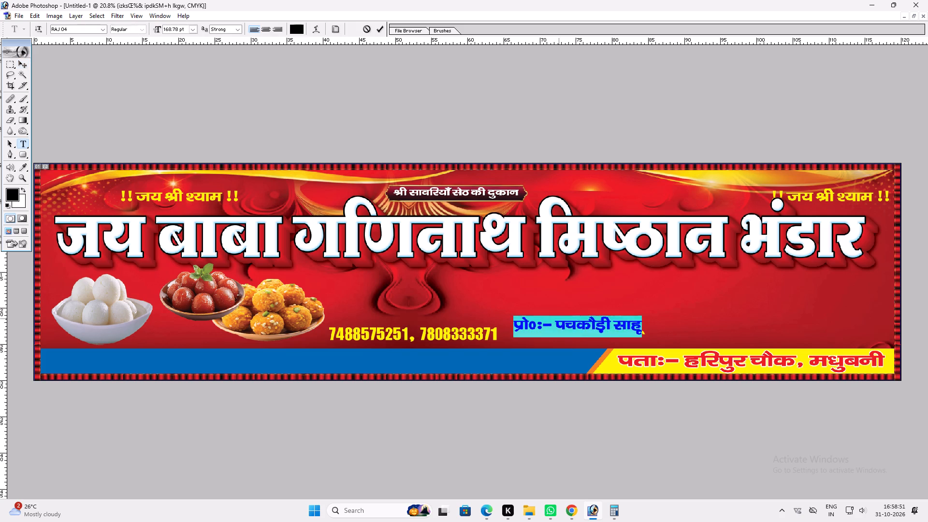
pyautogui.hotkey('ctrl', 'x')
pyautogui.hotkey('ctrl', 'Return')
pyautogui.press('v')
pyautogui.press('t')
pyautogui.click(332, 334)
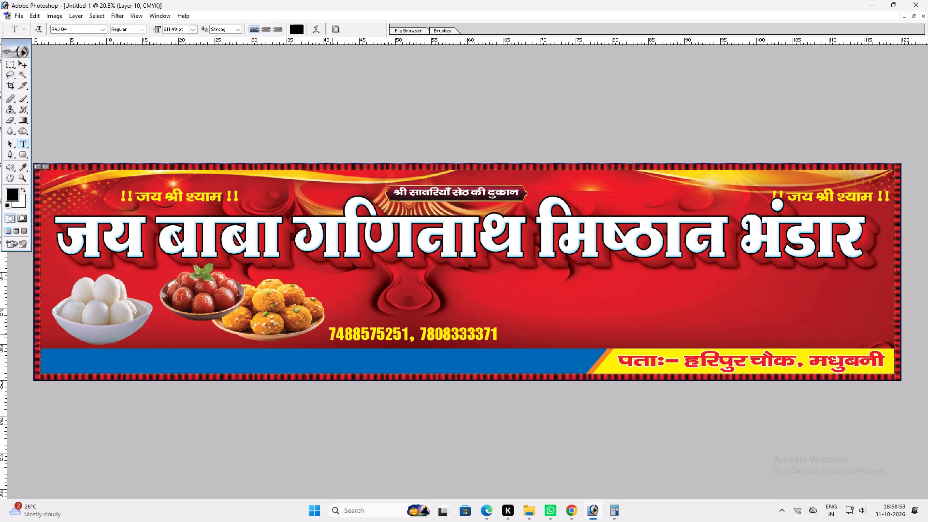
pyautogui.write(']')
pyautogui.press('space')
pyautogui.press('Home')
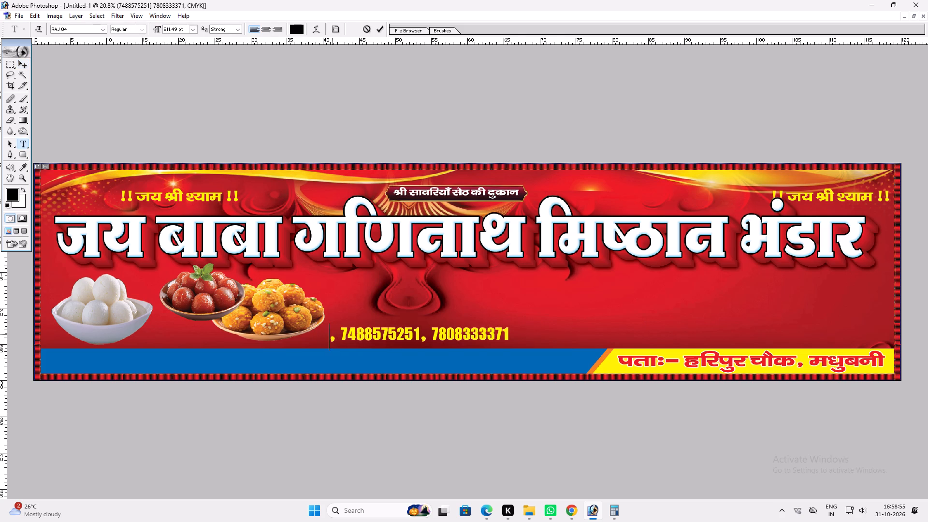
pyautogui.press('Home')
pyautogui.hotkey('ctrl', 'v')
# Move the combined proprietor and phone line onto the blue strip and stretch it to span the strip's width.
pyautogui.moveTo(659, 403); pyautogui.dragTo(604, 414)
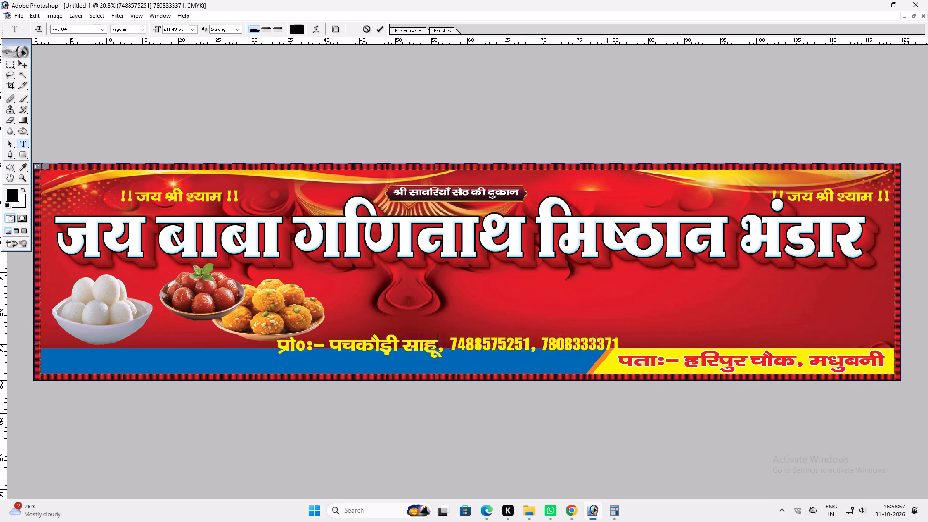
pyautogui.moveTo(604, 414); pyautogui.dragTo(384, 427)
pyautogui.press('space')
pyautogui.press('Return')
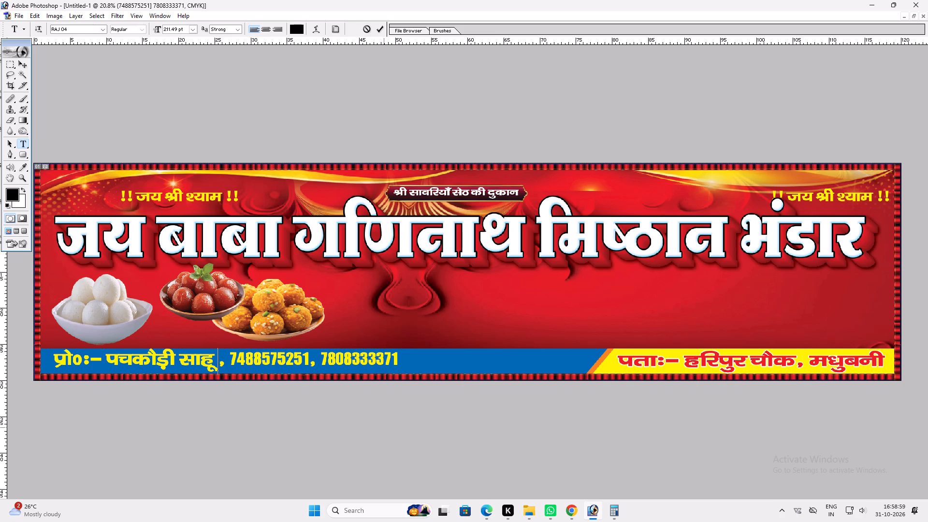
pyautogui.hotkey('ctrl', 't')
pyautogui.keyDown('shift'); pyautogui.moveTo(399, 359); pyautogui.dragTo(553, 359); pyautogui.keyUp('shift')
pyautogui.keyDown('shift'); pyautogui.moveTo(551, 365); pyautogui.dragTo(572, 365); pyautogui.keyUp('shift')
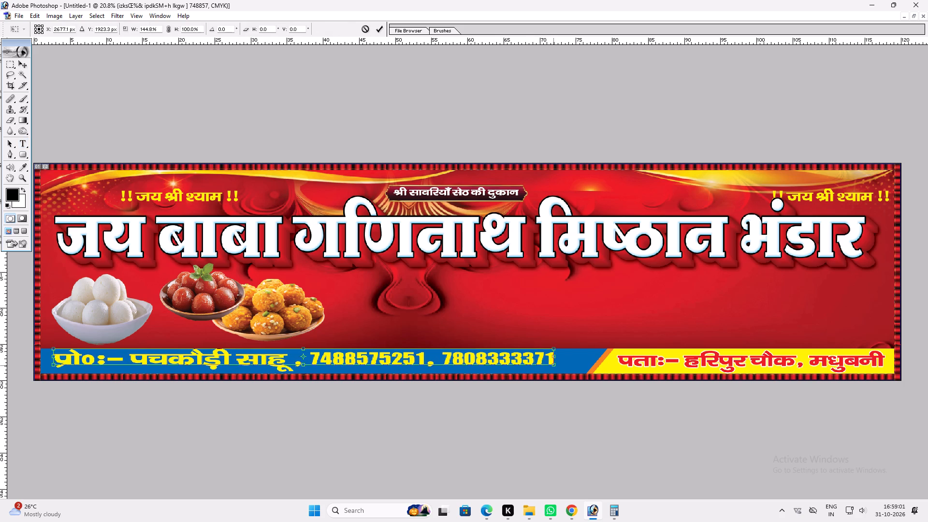
pyautogui.keyDown('shift'); pyautogui.moveTo(572, 365); pyautogui.dragTo(577, 366); pyautogui.keyUp('shift')
pyautogui.hotkey('shift', 'Return')
pyautogui.press('v')
# Scale the proprietor and phone line to about 90.6%, then widen it again to fill the blue strip.
pyautogui.keyDown('ctrl'); pyautogui.click(595, 355); pyautogui.keyUp('ctrl')
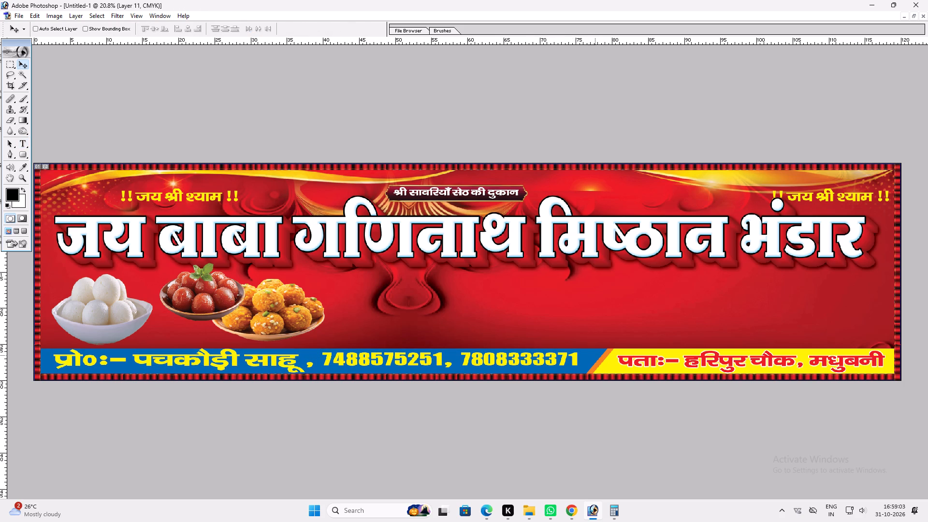
pyautogui.keyDown('ctrl'); pyautogui.click(575, 358); pyautogui.keyUp('ctrl')
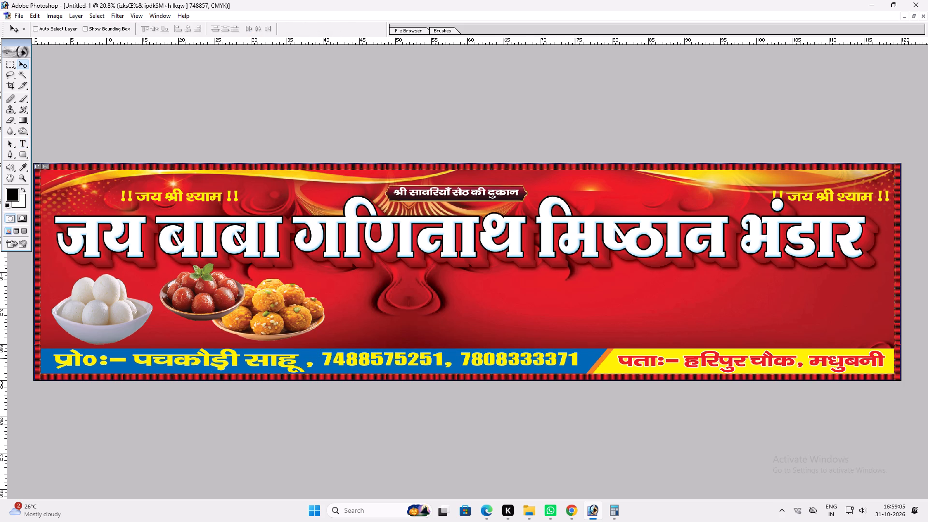
pyautogui.hotkey('ctrl', 't')
pyautogui.keyDown('shift'); pyautogui.moveTo(578, 350); pyautogui.dragTo(524, 352); pyautogui.keyUp('shift')
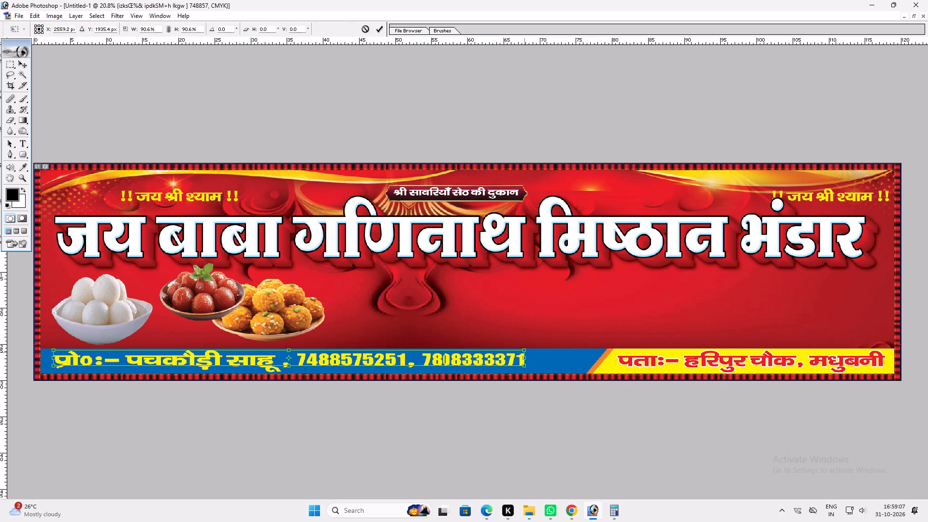
pyautogui.keyDown('shift'); pyautogui.moveTo(522, 356); pyautogui.dragTo(576, 357); pyautogui.keyUp('shift')
pyautogui.hotkey('shift', 'Return')
pyautogui.press('v')
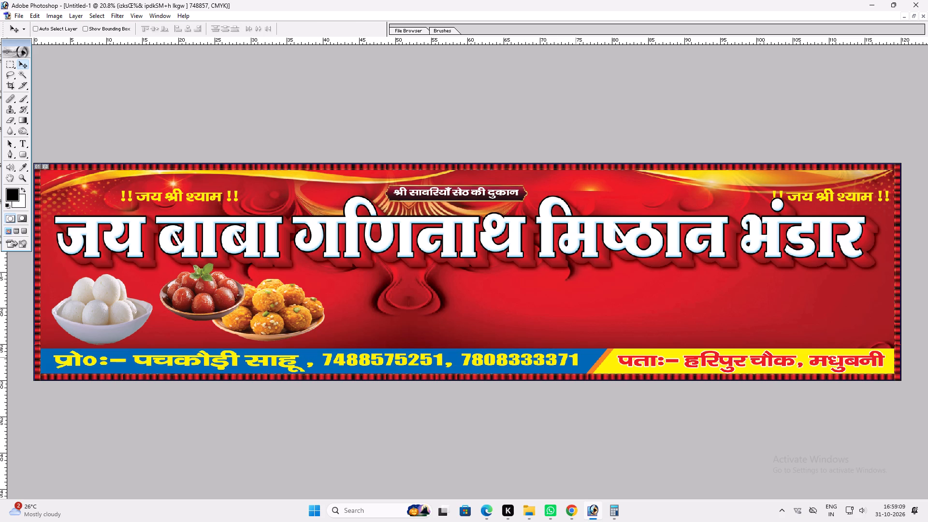
# Set the proprietor and phone line's Color Overlay to white.
pyautogui.hotkey('alt', 'l')
pyautogui.hotkey('alt', 'y')
pyautogui.press('n')
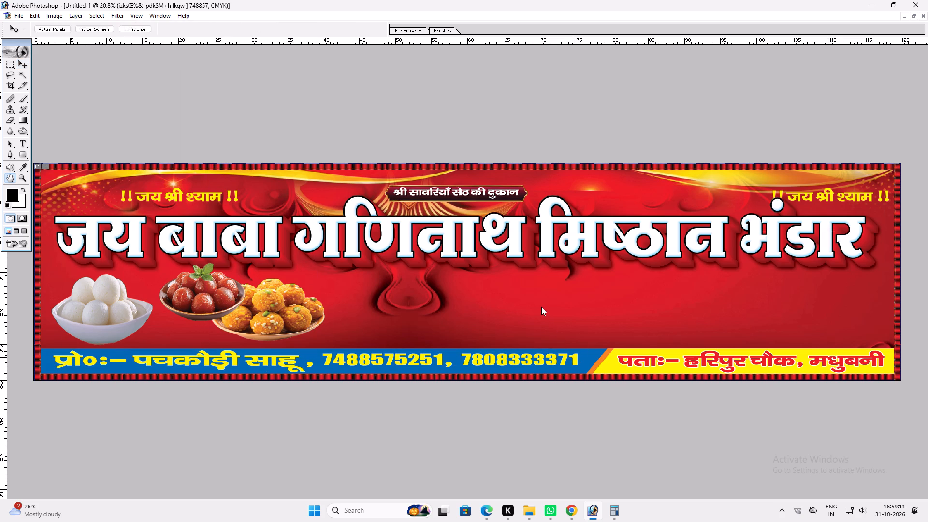
pyautogui.click(710, 344)
pyautogui.click(846, 257)
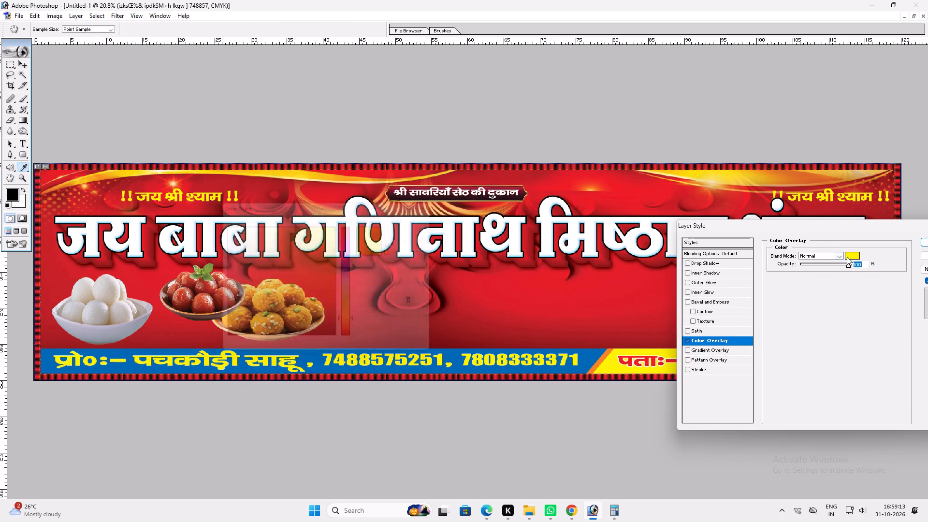
pyautogui.moveTo(293, 271); pyautogui.dragTo(52, 100)
pyautogui.press('Return')
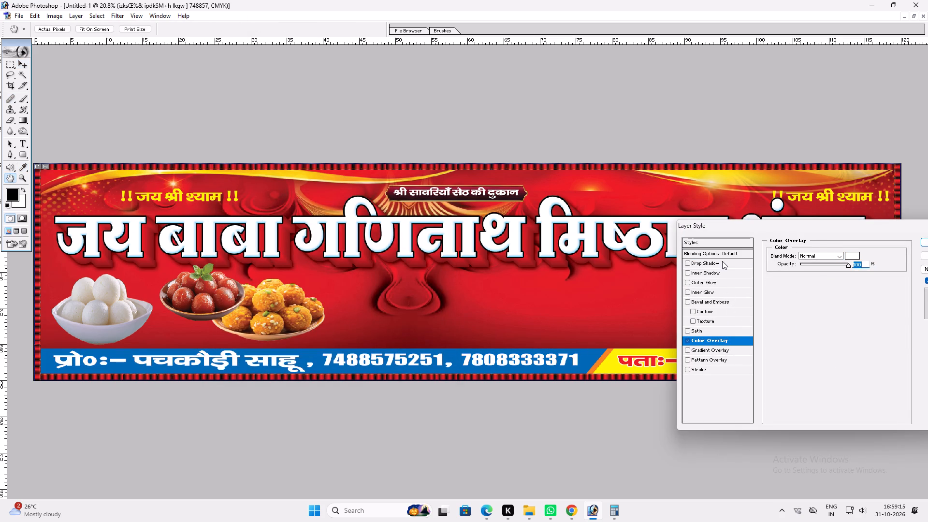
# Add a Drop Shadow at 100% opacity to the proprietor and phone line, with reduced size and increased distance.
pyautogui.click(722, 261)
pyautogui.moveTo(837, 267); pyautogui.dragTo(927, 262)
pyautogui.moveTo(804, 311); pyautogui.dragTo(798, 310)
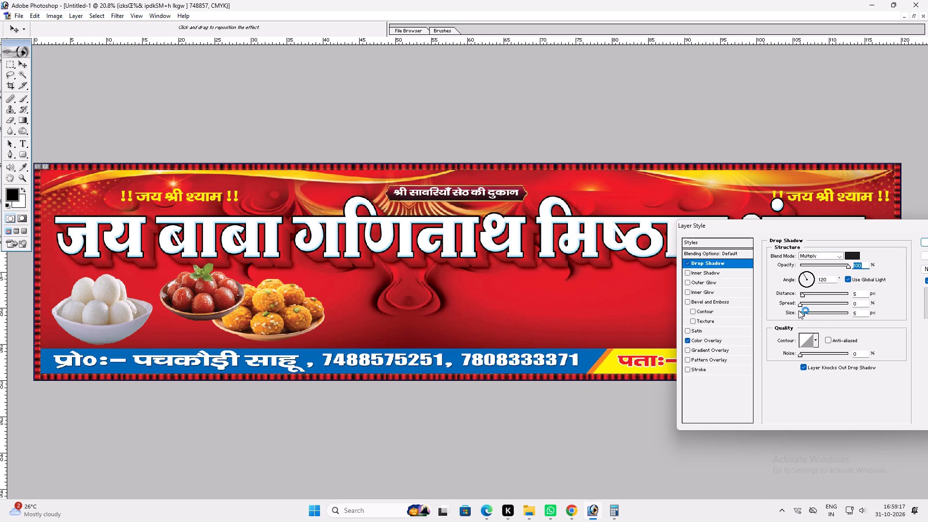
pyautogui.moveTo(798, 310); pyautogui.dragTo(789, 309)
pyautogui.click(808, 294)
pyautogui.press('Return')
pyautogui.press('v')
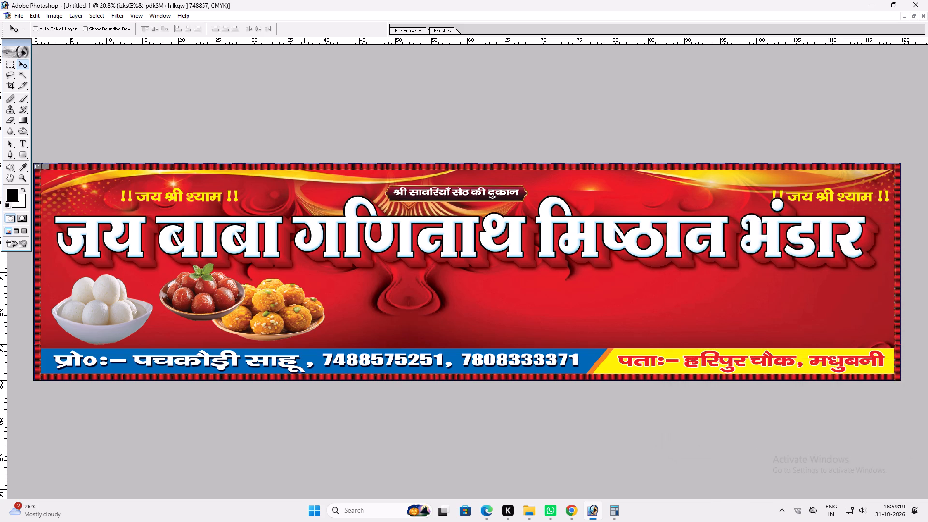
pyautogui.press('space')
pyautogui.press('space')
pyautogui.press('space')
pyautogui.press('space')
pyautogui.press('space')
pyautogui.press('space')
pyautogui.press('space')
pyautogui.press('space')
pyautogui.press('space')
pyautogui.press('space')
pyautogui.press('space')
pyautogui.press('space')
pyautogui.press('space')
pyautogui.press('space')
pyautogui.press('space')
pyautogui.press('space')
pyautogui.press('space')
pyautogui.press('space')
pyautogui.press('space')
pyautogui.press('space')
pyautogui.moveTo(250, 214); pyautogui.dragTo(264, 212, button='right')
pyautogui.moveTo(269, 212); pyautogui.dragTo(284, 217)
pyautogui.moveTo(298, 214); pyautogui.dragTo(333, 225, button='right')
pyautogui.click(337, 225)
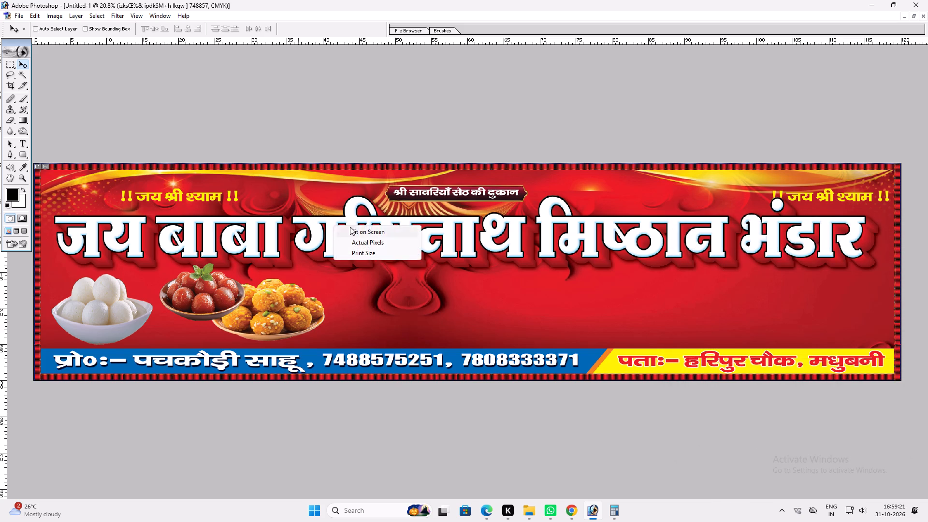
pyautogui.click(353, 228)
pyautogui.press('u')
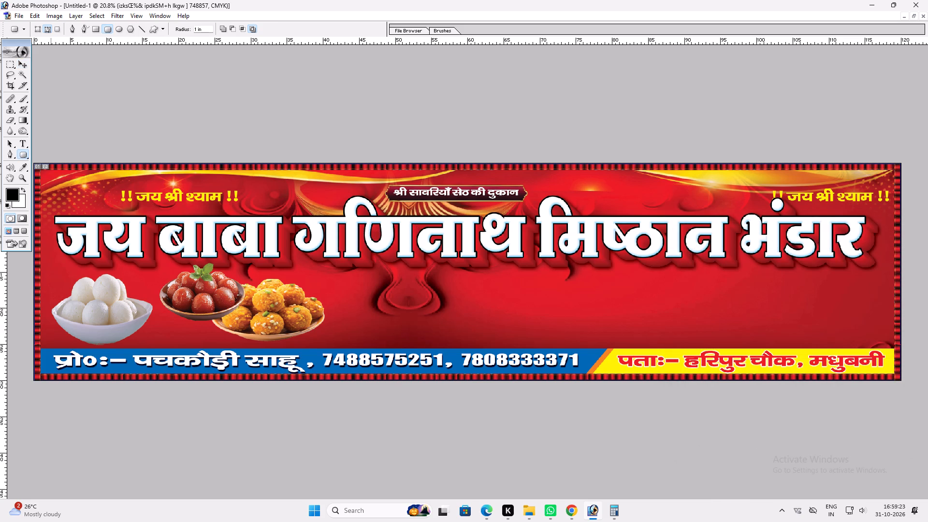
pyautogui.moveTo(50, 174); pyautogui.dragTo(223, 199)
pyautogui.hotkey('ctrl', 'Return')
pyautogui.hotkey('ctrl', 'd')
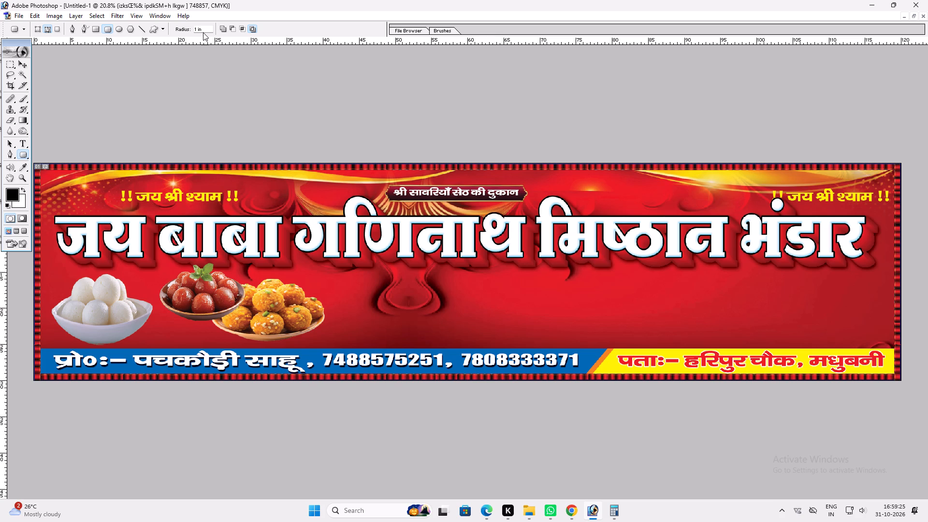
# Draw a rounded rectangle with 3 in radius, about 25 by 3 in, over the upper-left slogan and make it a selection.
pyautogui.click(203, 32)
pyautogui.moveTo(205, 26); pyautogui.dragTo(0, 34)
pyautogui.press('3')
pyautogui.moveTo(53, 181); pyautogui.dragTo(238, 203)
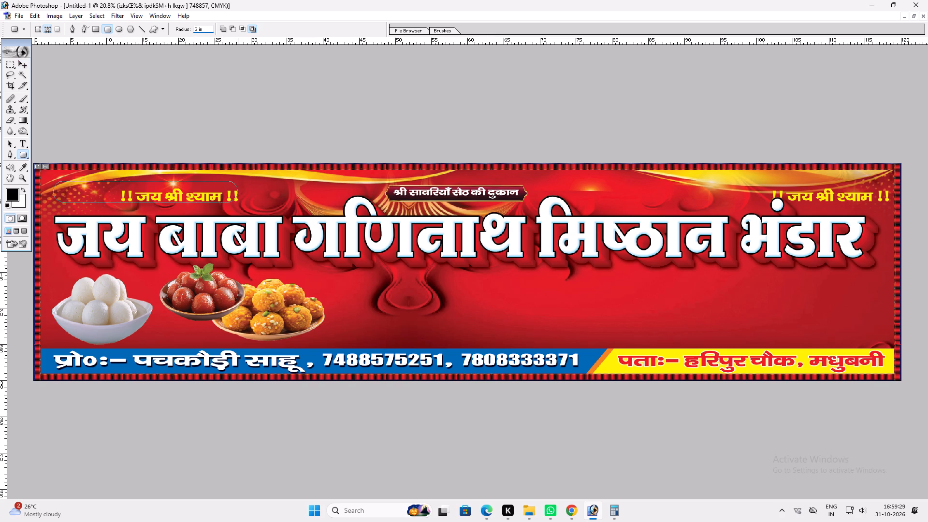
pyautogui.moveTo(238, 203); pyautogui.dragTo(236, 203)
pyautogui.hotkey('ctrl', 'Return')
# Copy the selected area of the Background to a new layer and bring that layer to the front.
pyautogui.press('v')
pyautogui.rightClick(256, 205)
pyautogui.click(297, 232)
pyautogui.hotkey('ctrl', 'c')
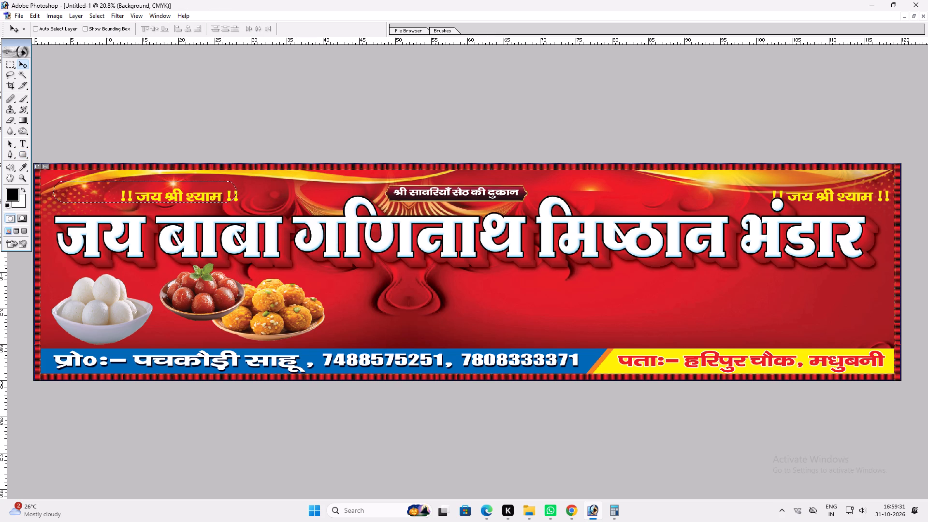
pyautogui.hotkey('ctrl', 'v')
pyautogui.hotkey('ctrl', 'shift', ']')
# Give the rounded rectangle a dark blue Color Overlay with C 100, M 100, Y 0, K 60.
pyautogui.hotkey('alt', 'l')
pyautogui.hotkey('alt', 'y')
pyautogui.press('n')
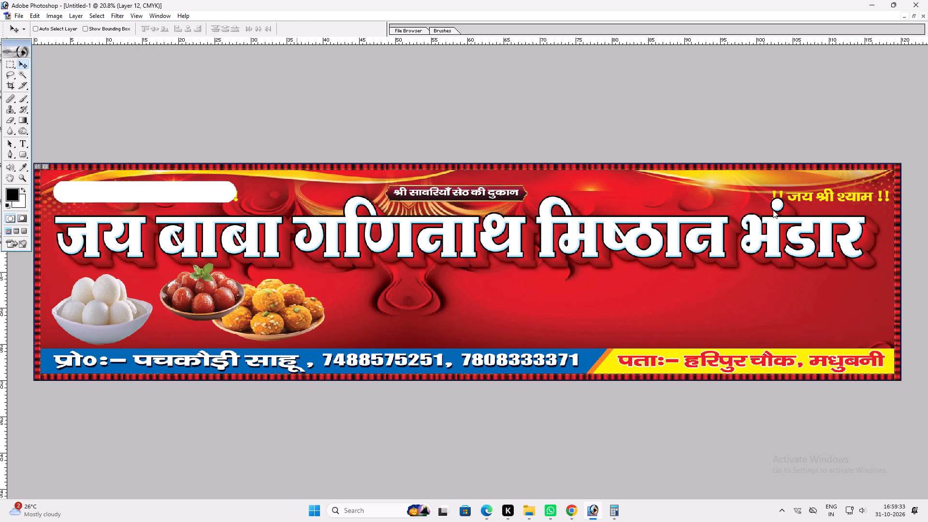
pyautogui.click(731, 346)
pyautogui.click(727, 343)
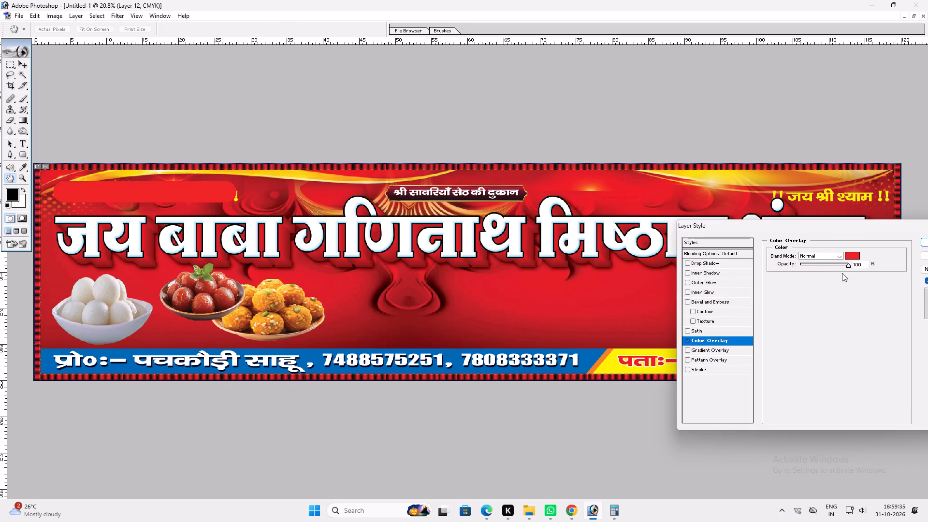
pyautogui.click(855, 255)
pyautogui.write('100')
pyautogui.press('Tab')
pyautogui.hotkey('shift', 'Tab')
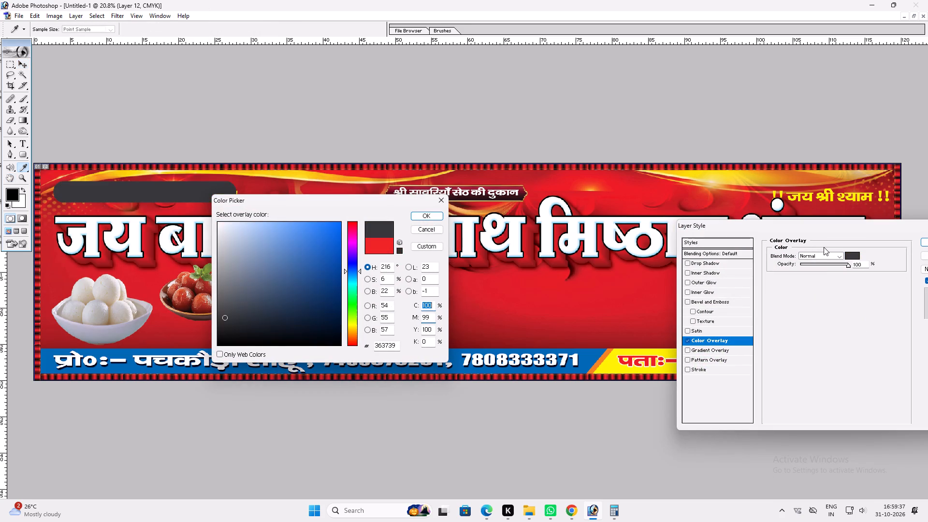
pyautogui.press('0')
pyautogui.press('Tab')
pyautogui.write('100')
pyautogui.press('Tab')
pyautogui.write('100')
pyautogui.hotkey('shift', 'Tab')
pyautogui.hotkey('shift', 'Tab')
pyautogui.write('100')
pyautogui.press('Tab')
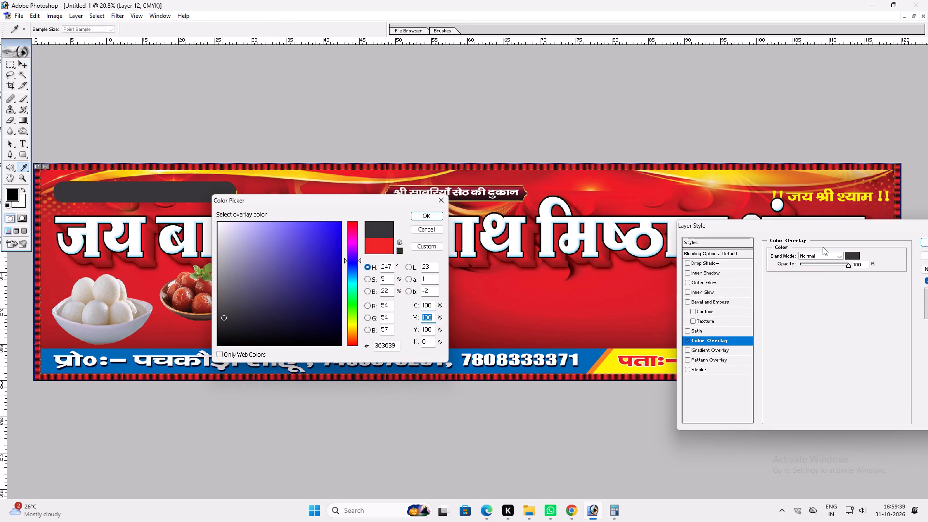
pyautogui.press('Tab')
pyautogui.press('0')
pyautogui.press('Tab')
pyautogui.write('60')
pyautogui.press('Return')
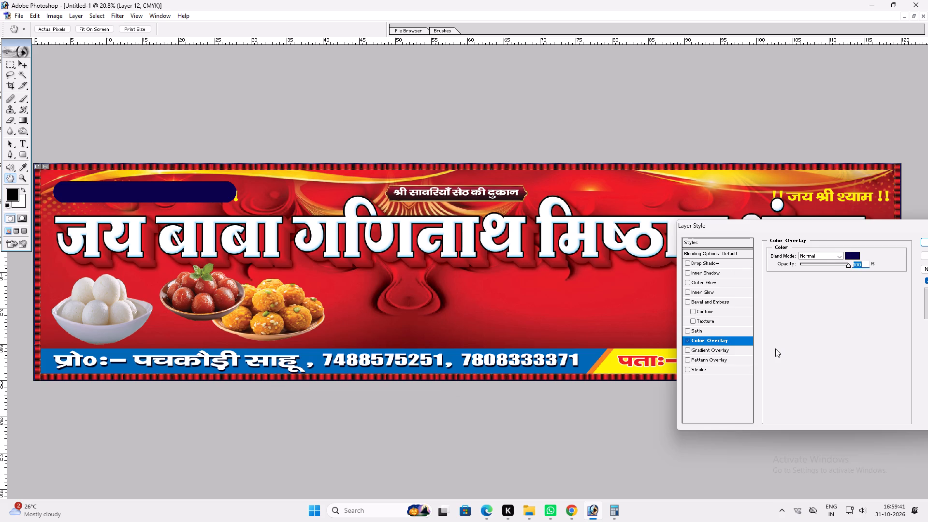
# Add an outside Stroke to the rounded rectangle with C 0, M 30, Y 100, K 0 and increase its size.
pyautogui.click(702, 369)
pyautogui.click(798, 311)
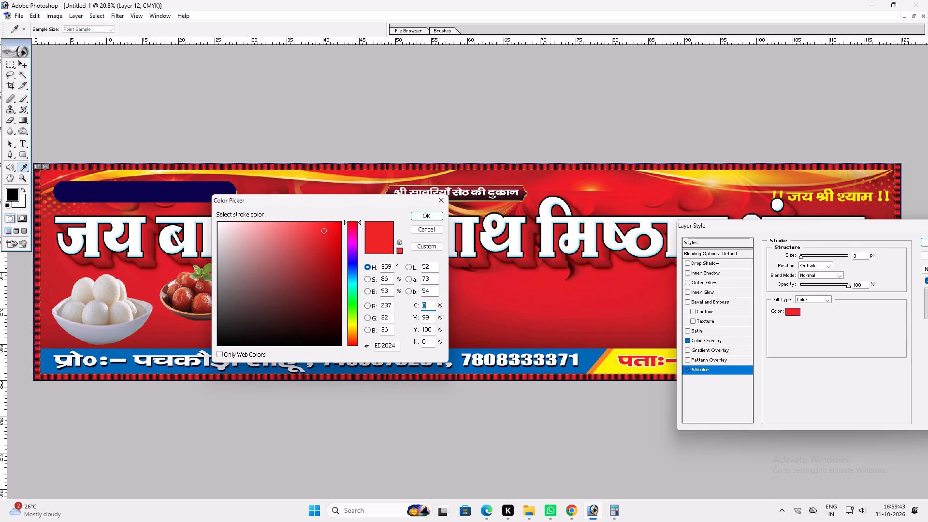
pyautogui.press('Tab')
pyautogui.press('0')
pyautogui.hotkey('shift', 'Tab')
pyautogui.press('Tab')
pyautogui.press('6')
pyautogui.hotkey('shift', 'Tab')
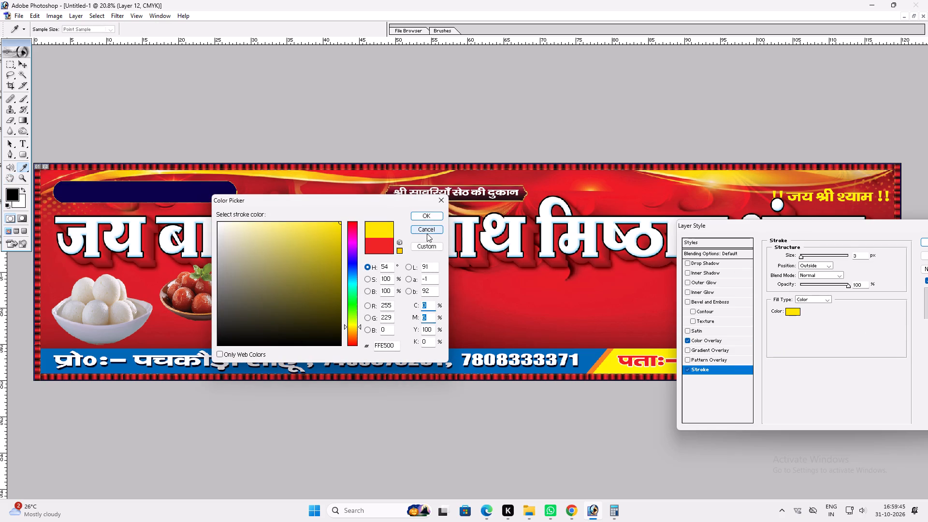
pyautogui.press('Tab')
pyautogui.write('30')
pyautogui.press('Return')
pyautogui.scroll(7, 832, 330)
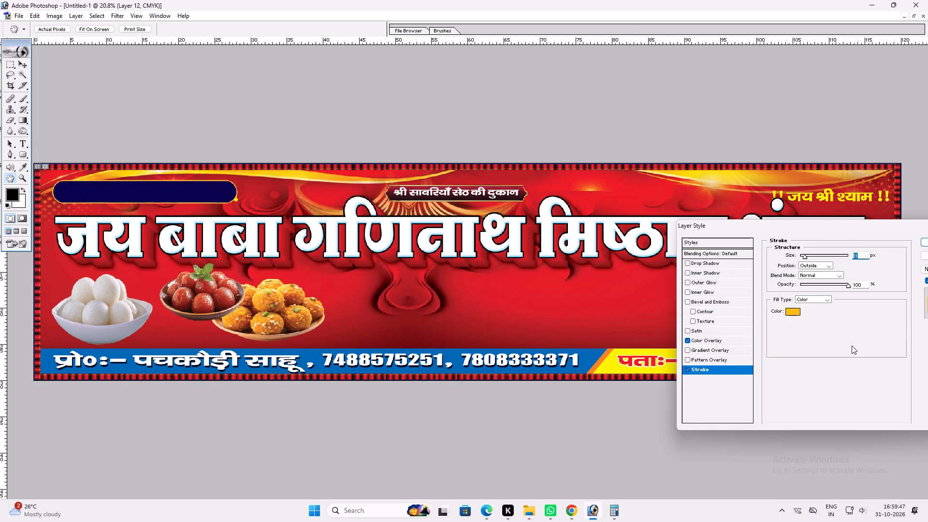
pyautogui.scroll(2, 852, 346)
pyautogui.press('Return')
# Move the blue rounded rectangle slightly up and towards the banner's left edge, near the upper-left slogan.
pyautogui.press('v')
pyautogui.keyDown('shift'); pyautogui.click(184, 203); pyautogui.keyUp('shift')
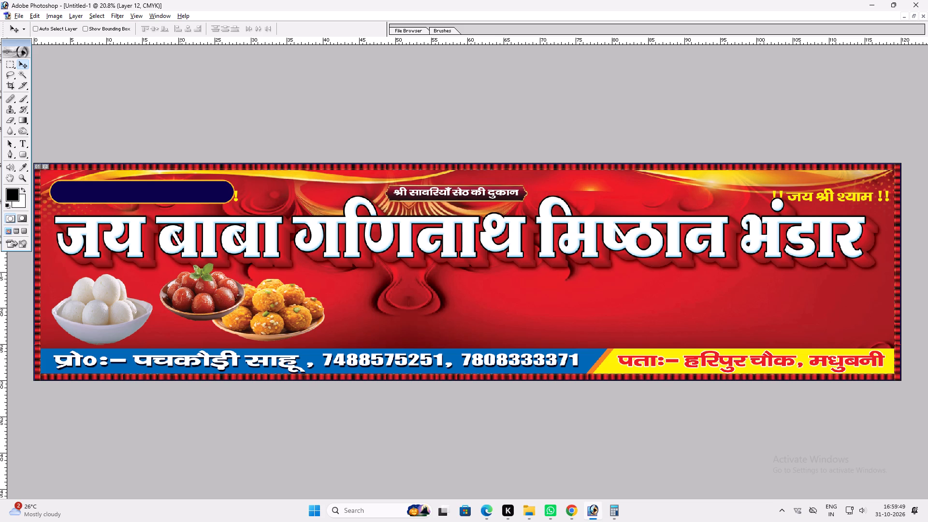
pyautogui.keyDown('alt'); pyautogui.moveTo(179, 200); pyautogui.dragTo(832, 162); pyautogui.keyUp('alt')
pyautogui.hotkey('ctrl', 'z')
pyautogui.keyDown('ctrl'); pyautogui.click(100, 192); pyautogui.keyUp('ctrl')
pyautogui.moveTo(100, 192); pyautogui.dragTo(100, 188)
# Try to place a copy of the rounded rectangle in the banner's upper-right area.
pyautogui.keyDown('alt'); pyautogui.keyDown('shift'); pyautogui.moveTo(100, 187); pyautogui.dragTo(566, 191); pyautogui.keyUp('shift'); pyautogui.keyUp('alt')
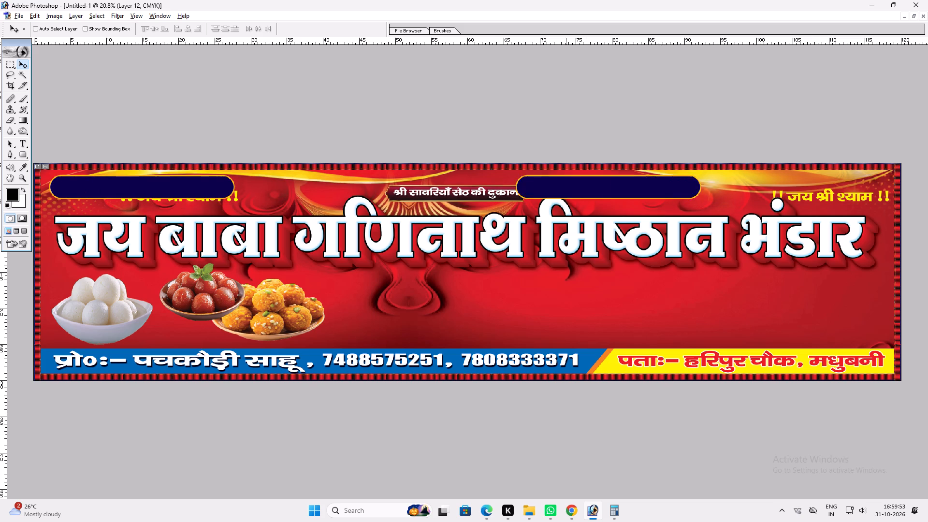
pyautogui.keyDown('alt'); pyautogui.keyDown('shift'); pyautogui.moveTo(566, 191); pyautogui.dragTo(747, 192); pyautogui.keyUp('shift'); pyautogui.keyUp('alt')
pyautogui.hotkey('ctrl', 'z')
# Scale the rounded rectangle down from its lower-right corner and leave its blending options as they are.
pyautogui.hotkey('ctrl', 't')
pyautogui.keyDown('shift'); pyautogui.moveTo(233, 200); pyautogui.dragTo(232, 200); pyautogui.keyUp('shift')
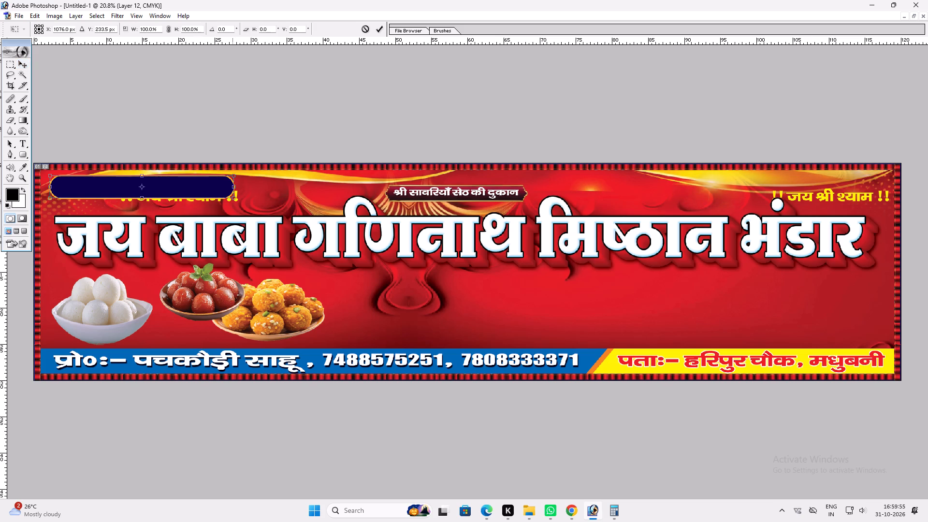
pyautogui.keyDown('shift'); pyautogui.moveTo(232, 200); pyautogui.dragTo(214, 199); pyautogui.keyUp('shift')
pyautogui.press('Return')
pyautogui.hotkey('alt', 'l')
pyautogui.hotkey('alt', 'y')
pyautogui.press('n')
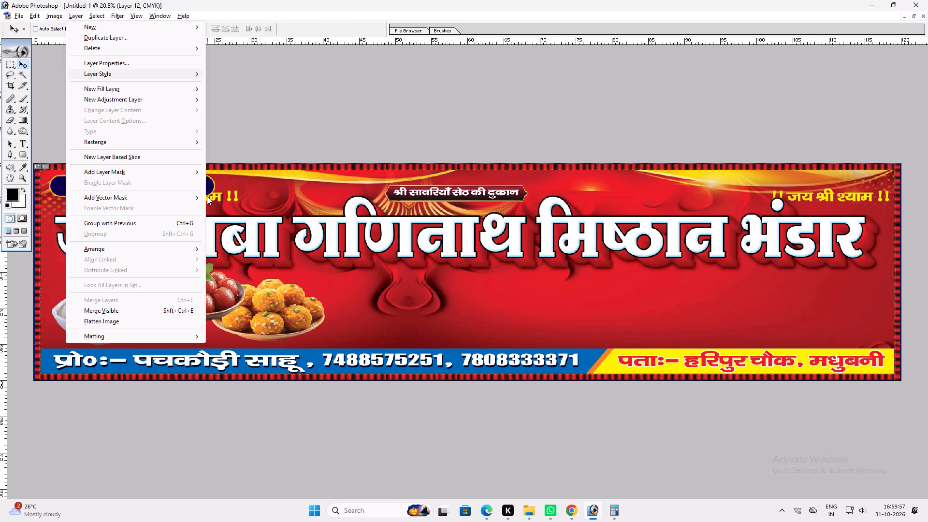
pyautogui.press('Return')
# Bring the upper-left slogan to the front, fill it with white and move it onto the blue rounded rectangle.
pyautogui.press('t')
pyautogui.click(214, 198)
pyautogui.press('Return')
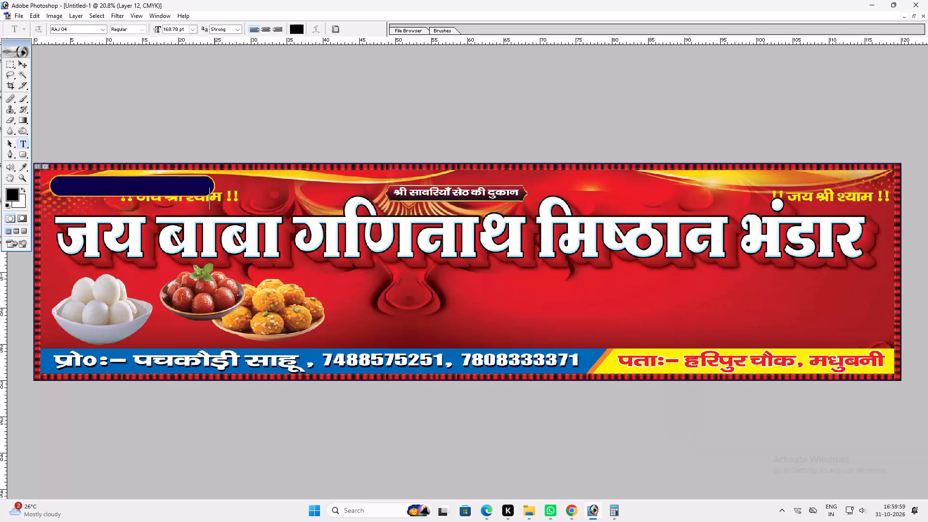
pyautogui.hotkey('ctrl', 'shift', ']')
pyautogui.hotkey('ctrl', 'shift', 'BackSpace')
pyautogui.press('v')
pyautogui.moveTo(217, 201); pyautogui.dragTo(170, 192)
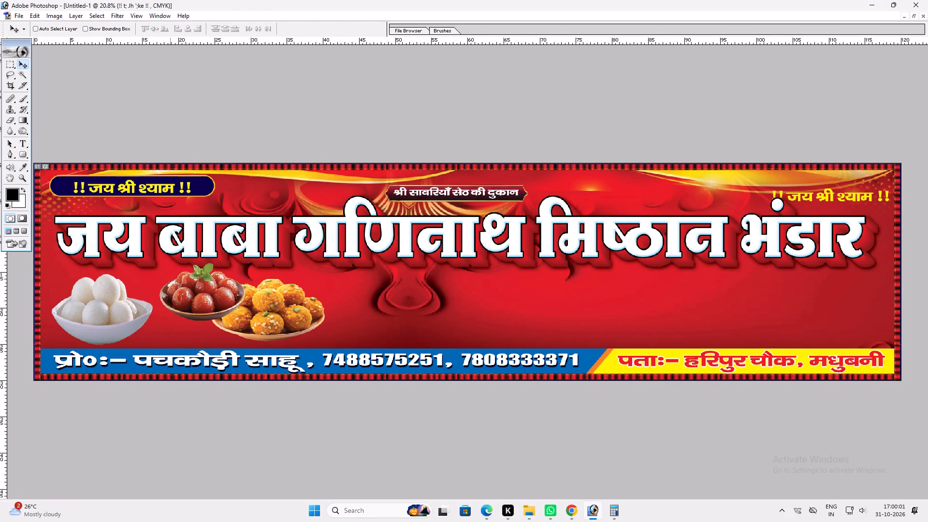
# Change the upper-left slogan's Color Overlay to white.
pyautogui.hotkey('alt', 'l')
pyautogui.hotkey('alt', 'y')
pyautogui.press('n')
pyautogui.click(723, 343)
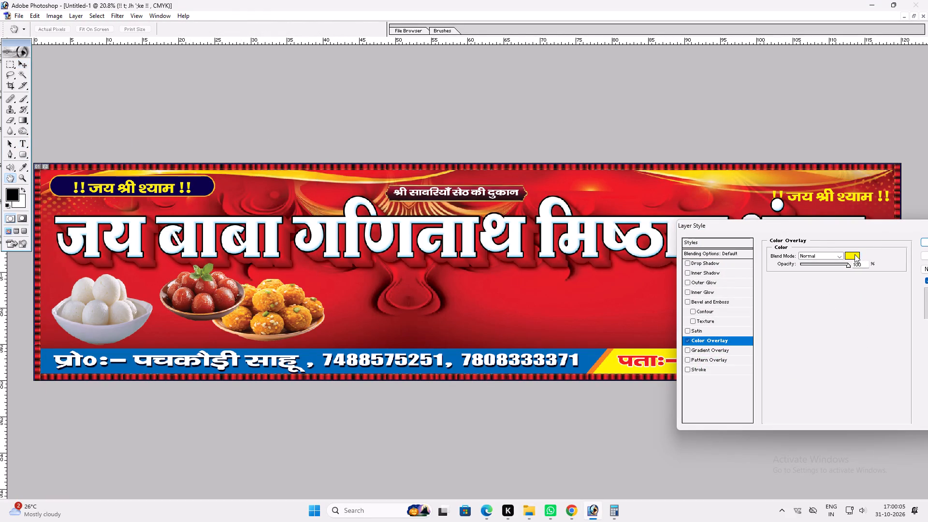
pyautogui.click(855, 254)
pyautogui.moveTo(278, 275); pyautogui.dragTo(138, 155)
pyautogui.press('Return')
pyautogui.press('Return')
# Move the slogan to the left end of its blue shape and stretch it wider to fill the shape.
pyautogui.press('v')
pyautogui.moveTo(130, 184); pyautogui.dragTo(120, 187)
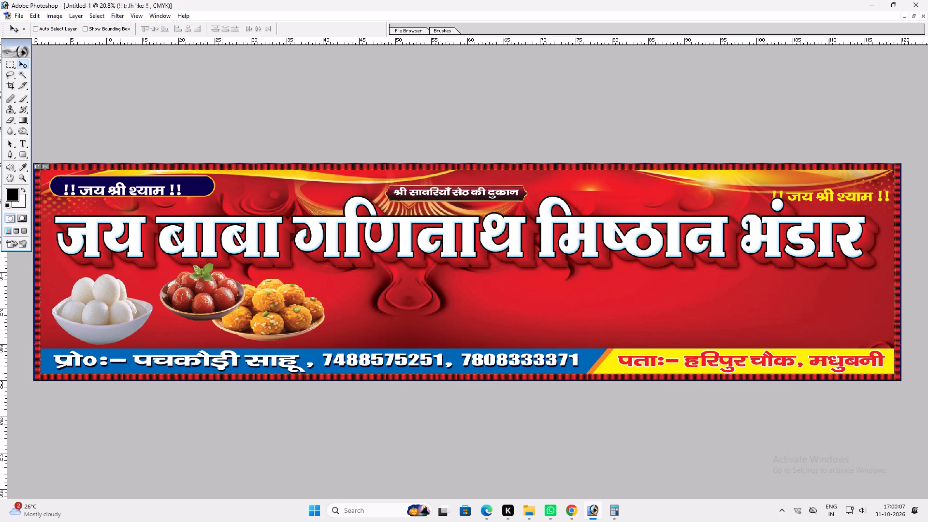
pyautogui.moveTo(120, 187); pyautogui.dragTo(116, 182)
pyautogui.hotkey('ctrl', 't')
pyautogui.keyDown('shift'); pyautogui.moveTo(177, 184); pyautogui.dragTo(195, 182); pyautogui.keyUp('shift')
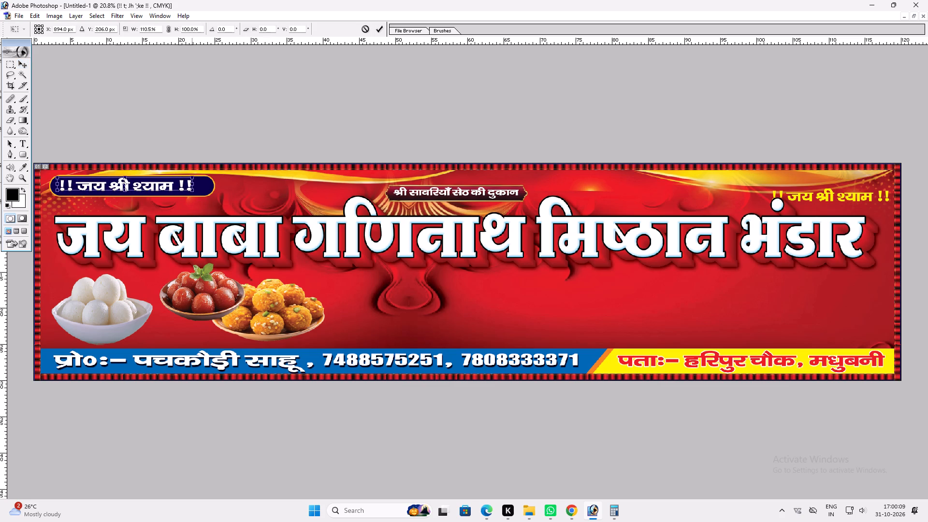
pyautogui.keyDown('shift'); pyautogui.moveTo(195, 182); pyautogui.dragTo(200, 182); pyautogui.keyUp('shift')
pyautogui.press('Return')
# Shrink the blue rounded rectangle behind the upper-left slogan to about 20 in wide and nudge it slightly up.
pyautogui.press('v')
pyautogui.keyDown('ctrl'); pyautogui.click(202, 185); pyautogui.keyUp('ctrl')
pyautogui.hotkey('ctrl', 't')
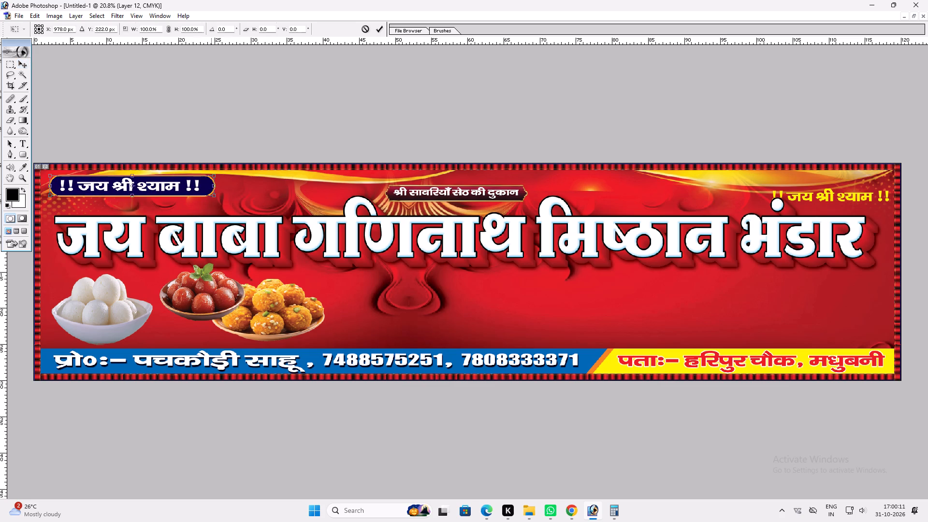
pyautogui.moveTo(211, 194); pyautogui.dragTo(191, 189)
pyautogui.hotkey('shift', 'Return')
pyautogui.hotkey('ctrl', 't')
pyautogui.keyDown('ctrl'); pyautogui.click(172, 174); pyautogui.keyUp('ctrl')
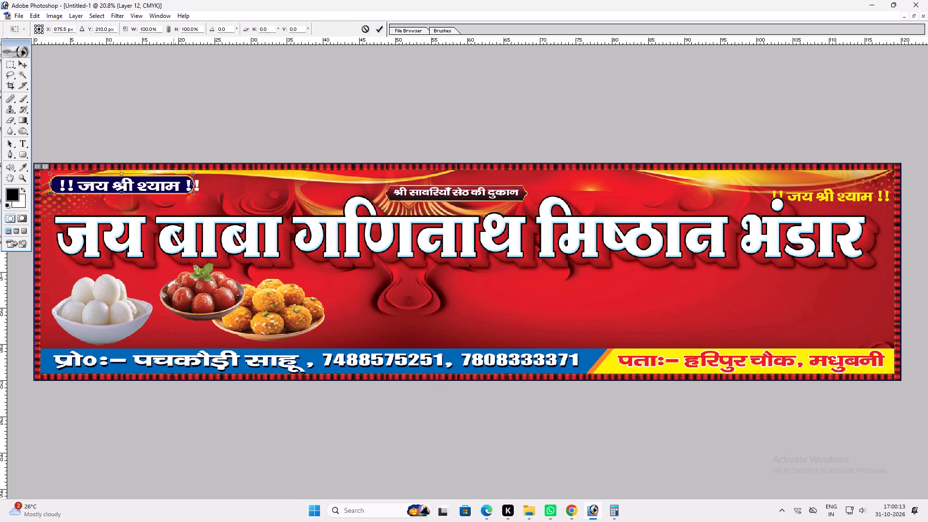
pyautogui.hotkey('shift', 'Return')
# Scale the upper-left slogan down so it fits inside the smaller blue shape.
pyautogui.press('v')
pyautogui.keyDown('ctrl'); pyautogui.click(175, 184); pyautogui.keyUp('ctrl')
pyautogui.hotkey('ctrl', 't')
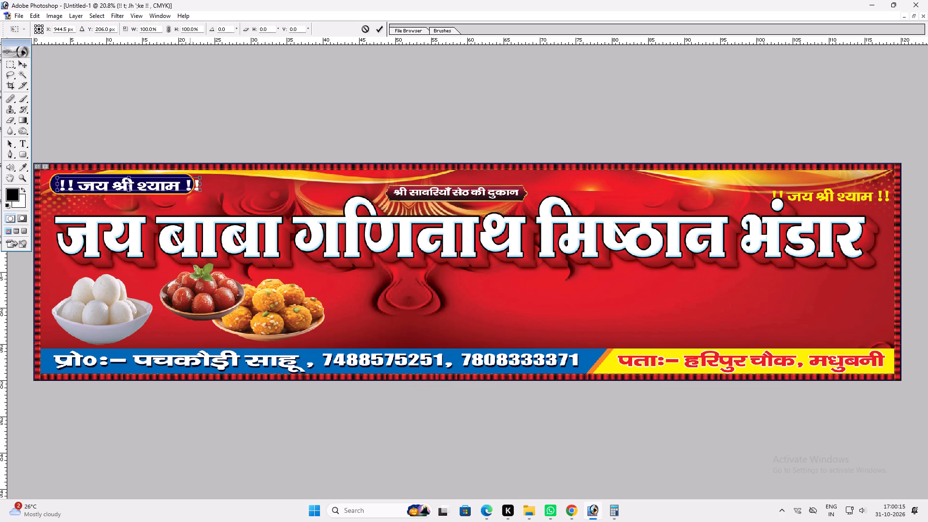
pyautogui.keyDown('shift'); pyautogui.moveTo(198, 190); pyautogui.dragTo(182, 186); pyautogui.keyUp('shift')
pyautogui.press('Return')
pyautogui.press('v')
# Duplicate the blue rounded rectangle to the banner's upper-right corner, over the slogan there.
pyautogui.keyDown('ctrl'); pyautogui.click(188, 184); pyautogui.keyUp('ctrl')
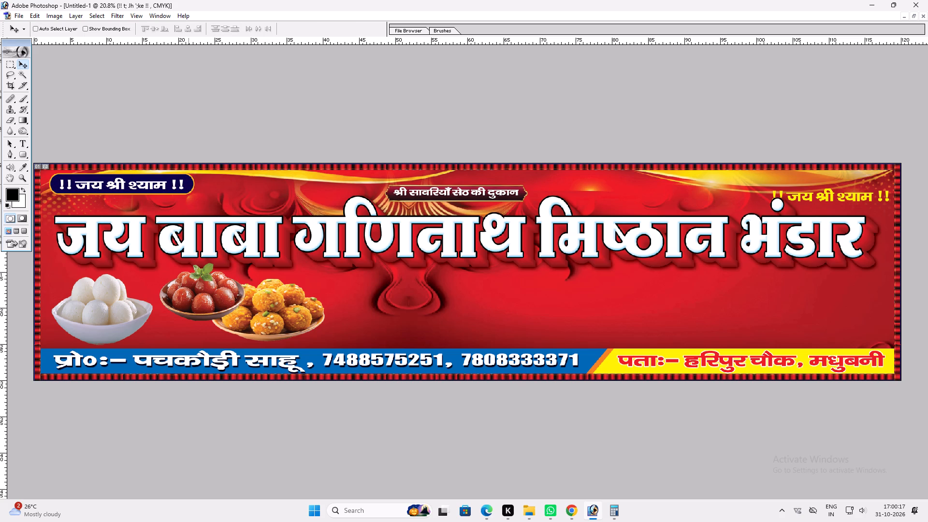
pyautogui.keyDown('alt'); pyautogui.moveTo(183, 184); pyautogui.dragTo(870, 194); pyautogui.keyUp('alt')
# Add a Drop Shadow at 100% opacity with increased distance to the upper-left slogan.
pyautogui.press('t')
pyautogui.click(165, 187)
pyautogui.press('Return')
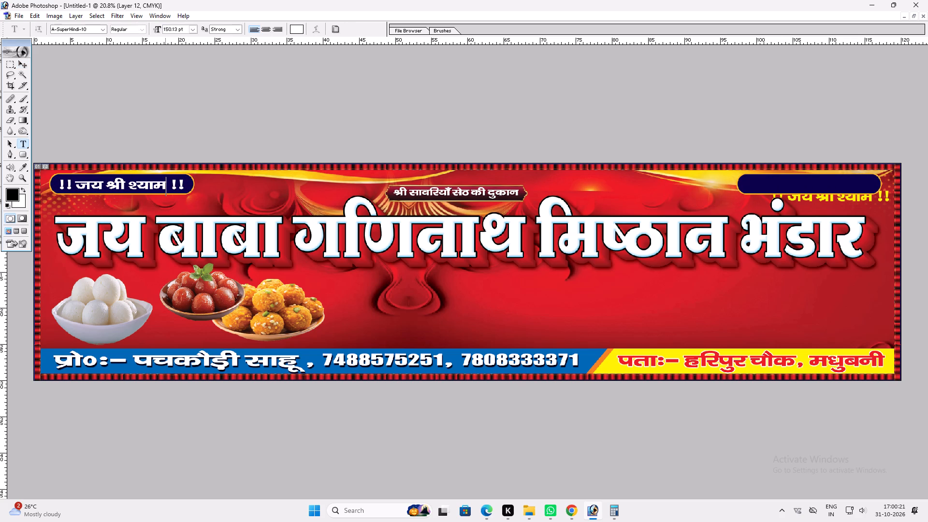
pyautogui.hotkey('alt', 'l')
pyautogui.write('yd')
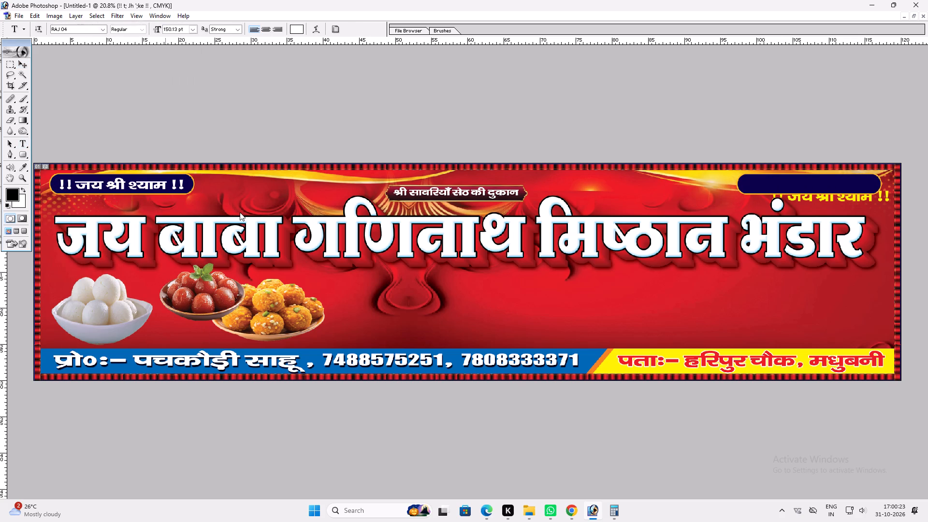
pyautogui.moveTo(842, 266); pyautogui.dragTo(871, 262)
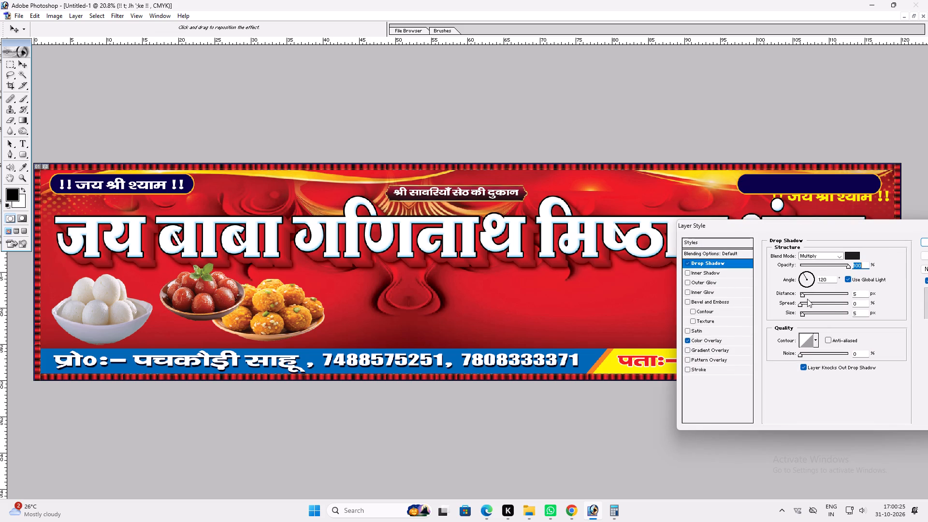
pyautogui.click(805, 293)
pyautogui.press('Return')
# Copy the upper-left slogan's layer style, bring the upper-right slogan to the front and paste the style onto it.
pyautogui.press('v')
pyautogui.press('v')
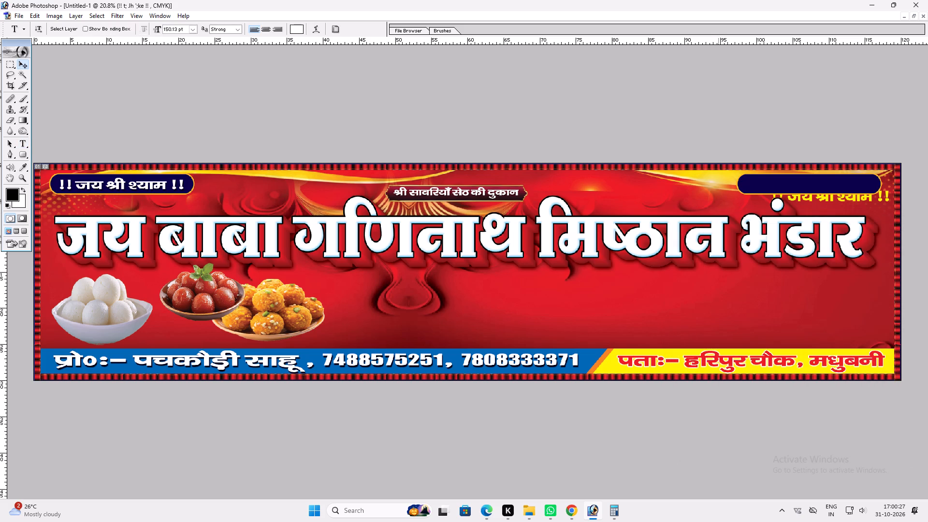
pyautogui.hotkey('alt', 'l')
pyautogui.hotkey('alt', 'y')
pyautogui.hotkey('alt', 'c')
pyautogui.press('t')
pyautogui.click(859, 193)
pyautogui.press('Return')
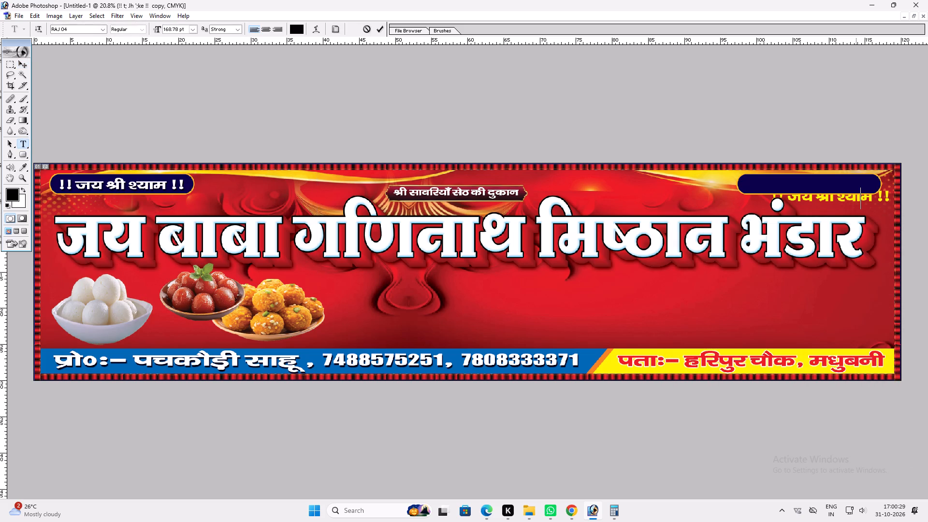
pyautogui.hotkey('ctrl', 'shift', ']')
pyautogui.hotkey('alt', 'l')
pyautogui.hotkey('alt', 'y')
pyautogui.write('pv')
pyautogui.press('v')
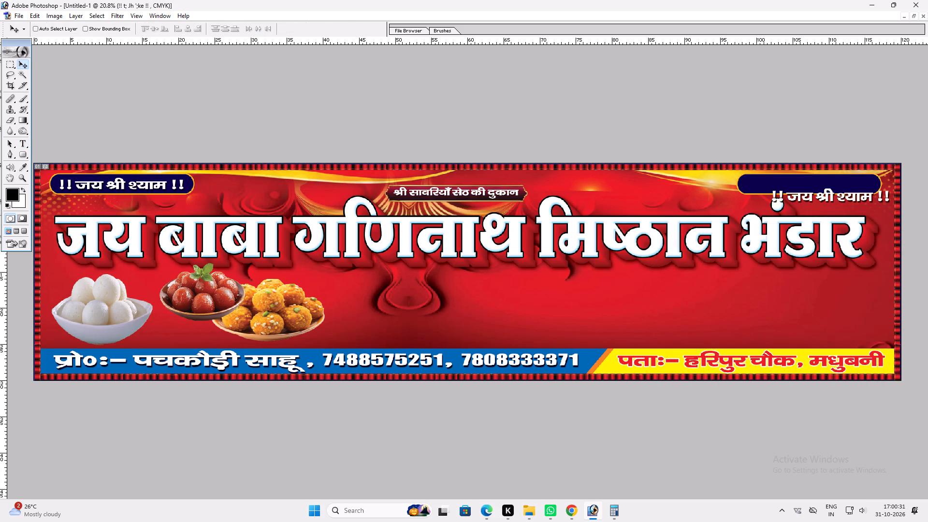
# Move the upper-right slogan onto its blue shape and stretch it slightly wider to fill the shape.
pyautogui.moveTo(827, 214); pyautogui.dragTo(800, 202)
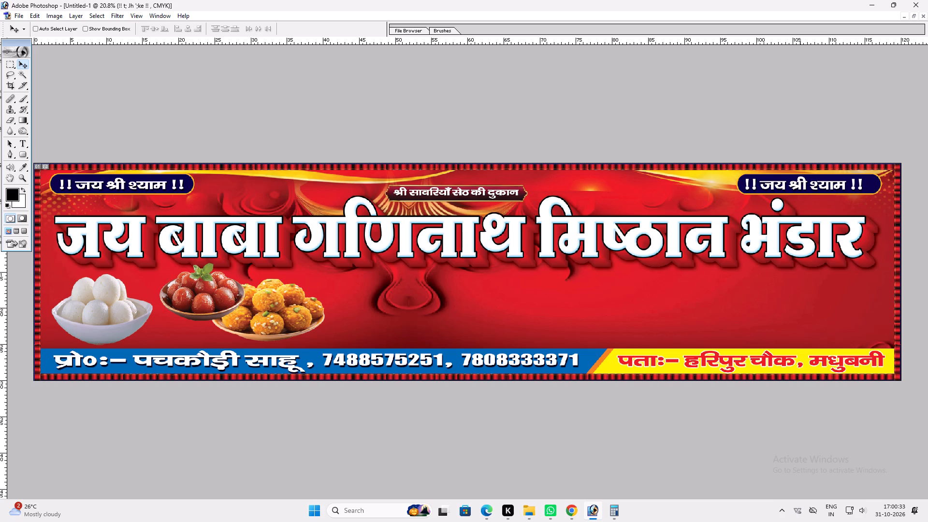
pyautogui.hotkey('ctrl', 't')
pyautogui.keyDown('shift'); pyautogui.moveTo(863, 183); pyautogui.dragTo(872, 181); pyautogui.keyUp('shift')
pyautogui.hotkey('shift', 'Return')
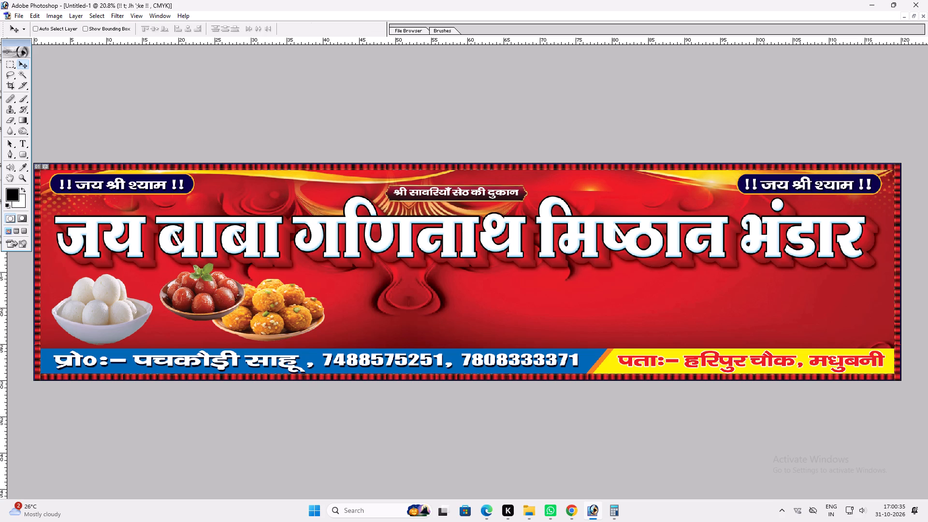
# Link the upper-right slogan with its blue shape and shift both slightly towards the banner's right edge.
pyautogui.press('v')
pyautogui.keyDown('ctrl'); pyautogui.keyDown('shift'); pyautogui.doubleClick(871, 183); pyautogui.keyUp('shift'); pyautogui.keyUp('ctrl')
pyautogui.press('v')
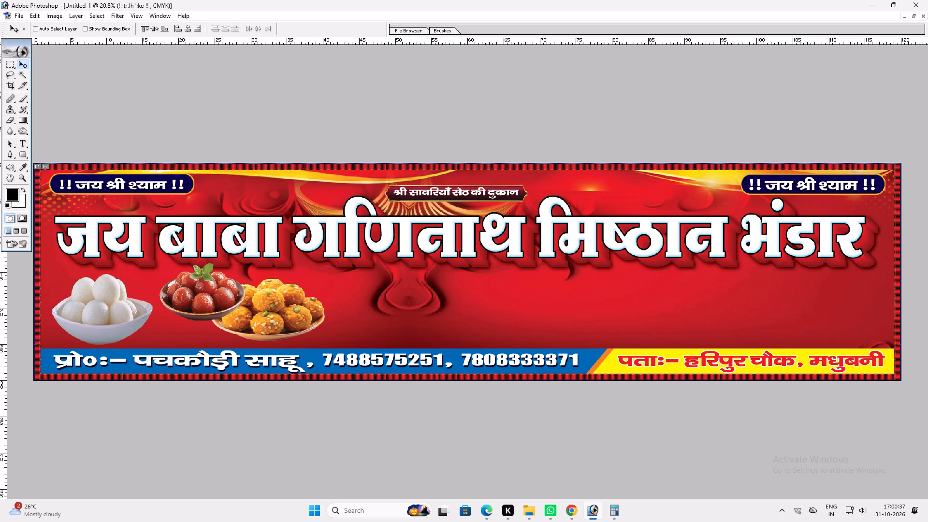
pyautogui.keyDown('ctrl'); pyautogui.click(659, 236); pyautogui.keyUp('ctrl')
# Switch to Chrome and search Google Images for "om png".
pyautogui.click(567, 501)
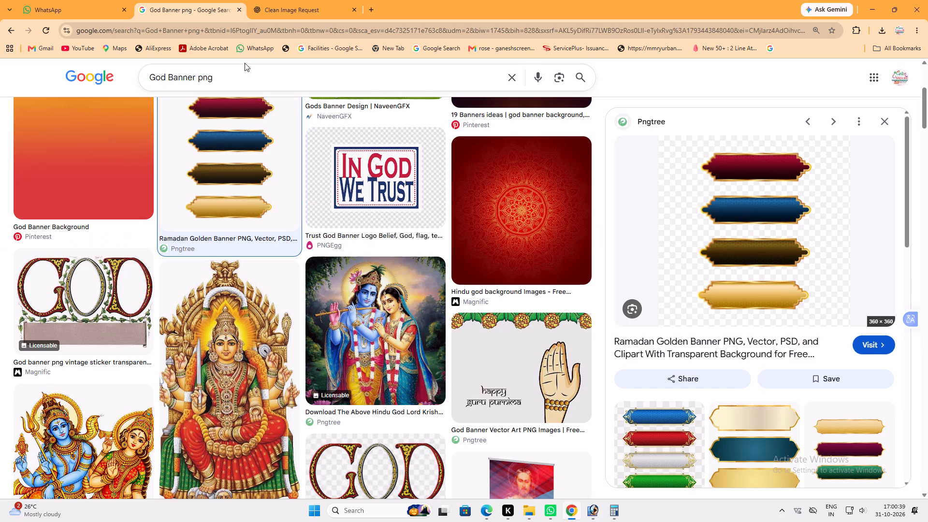
pyautogui.moveTo(242, 74); pyautogui.dragTo(242, 84)
pyautogui.hotkey('ctrl', 'a')
pyautogui.write('om png')
pyautogui.press('space')
pyautogui.press('Return')
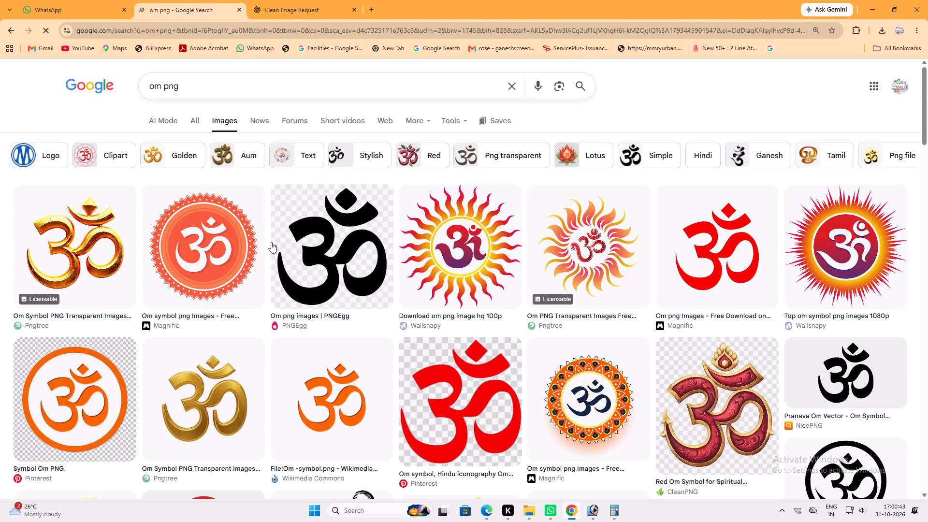
# Copy the Wallsnapy Om image with the flaming sun rays and paste it into the Photoshop banner.
pyautogui.click(499, 245)
pyautogui.rightClick(754, 264)
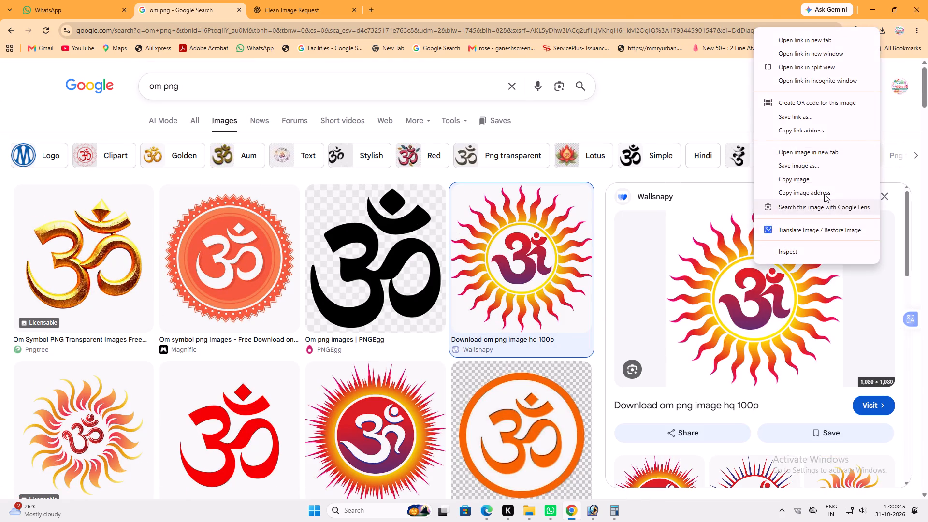
pyautogui.click(814, 182)
pyautogui.click(597, 501)
pyautogui.hotkey('ctrl', 'v')
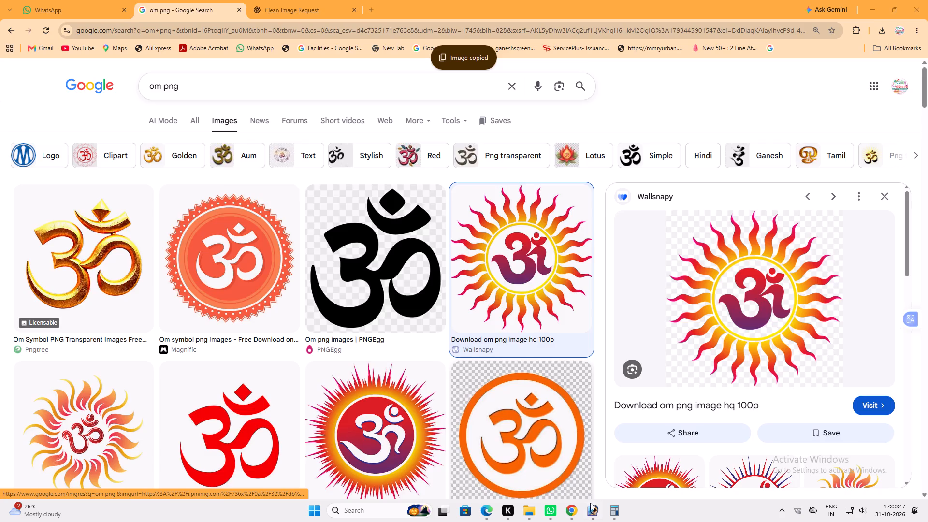
pyautogui.click(590, 504)
pyautogui.hotkey('ctrl', 'v')
# Select the black areas around and inside the Om sun with the Magic Wand and delete them.
pyautogui.press('w')
pyautogui.click(500, 313)
pyautogui.press('\\')
pyautogui.press('Delete')
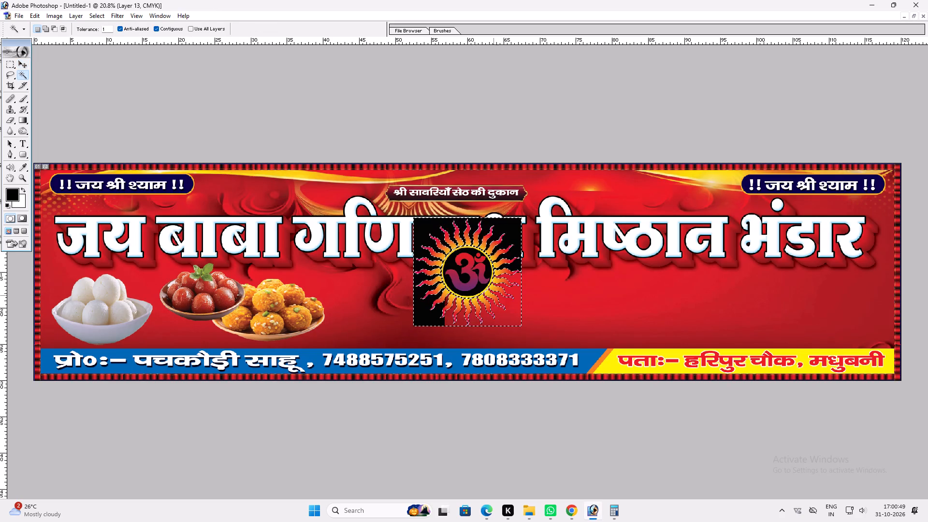
pyautogui.click(477, 287)
pyautogui.press('Delete')
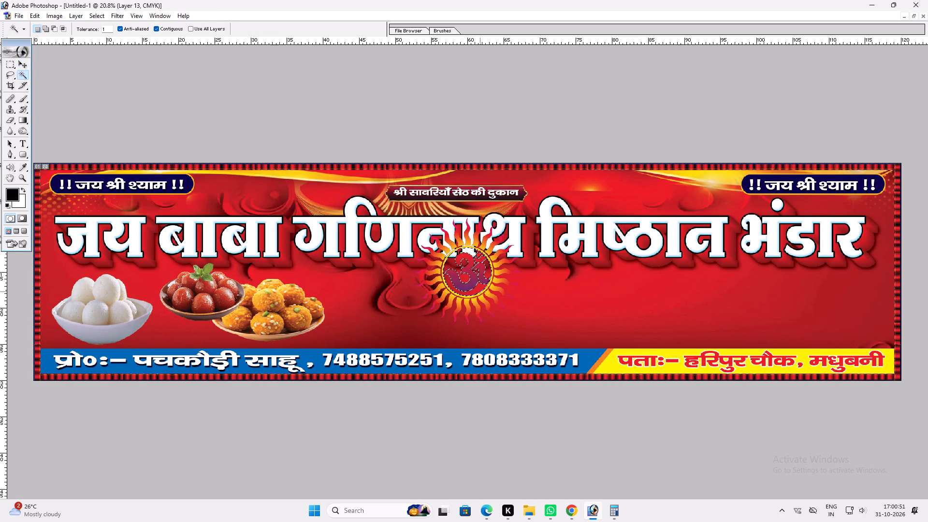
# Deselect, turn on CMYK proof colors, scale the Om sun to about 5 in across and move it right of the central top label.
pyautogui.hotkey('ctrl', 'd')
pyautogui.hotkey('ctrl', 'y')
pyautogui.hotkey('ctrl', 't')
pyautogui.keyDown('shift'); pyautogui.moveTo(520, 330); pyautogui.dragTo(492, 287); pyautogui.keyUp('shift')
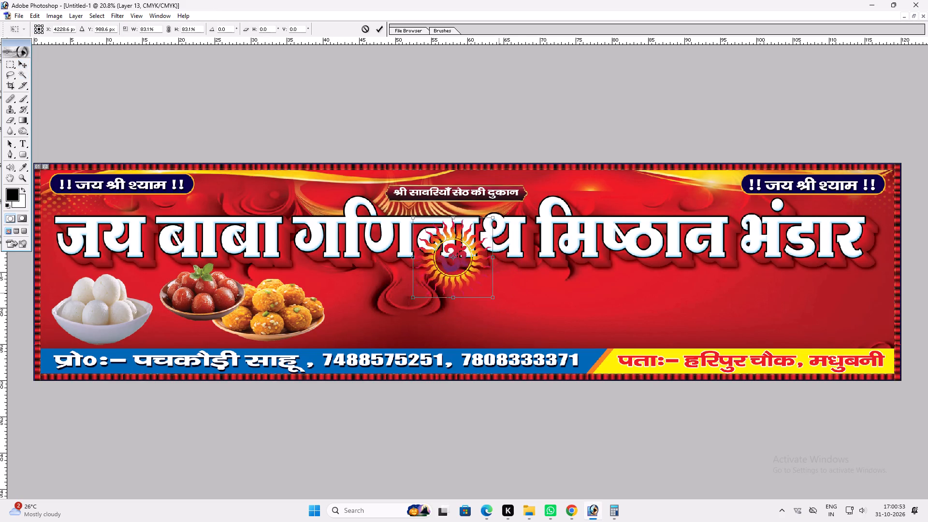
pyautogui.keyDown('shift'); pyautogui.moveTo(492, 287); pyautogui.dragTo(475, 261); pyautogui.keyUp('shift')
pyautogui.hotkey('shift', 'Return')
pyautogui.press('v')
pyautogui.press('v')
pyautogui.moveTo(472, 260); pyautogui.dragTo(633, 208)
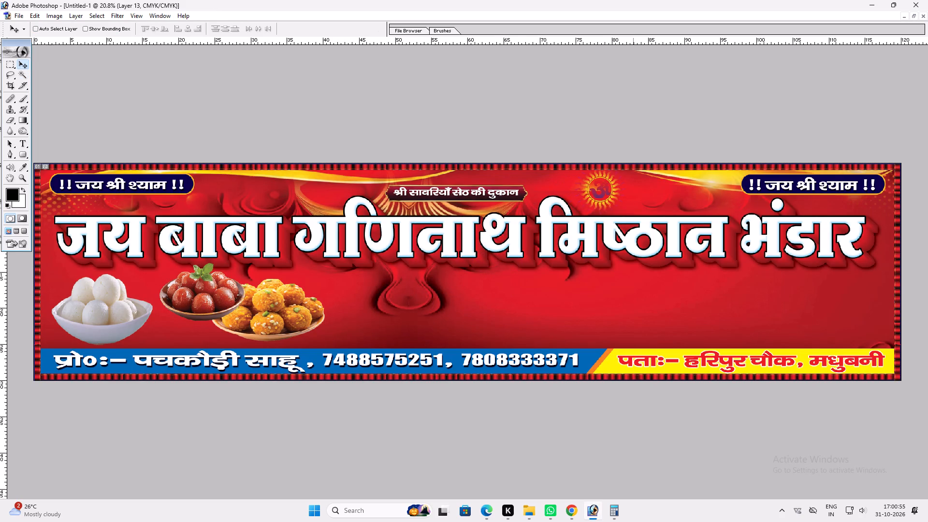
# Scale the Om sun down slightly and nudge it a little farther from the central top label.
pyautogui.moveTo(633, 208); pyautogui.dragTo(638, 208)
pyautogui.hotkey('ctrl', 't')
pyautogui.keyDown('alt'); pyautogui.keyDown('shift'); pyautogui.moveTo(633, 167); pyautogui.dragTo(622, 173); pyautogui.keyUp('shift'); pyautogui.keyUp('alt')
pyautogui.press('Return')
pyautogui.press('v')
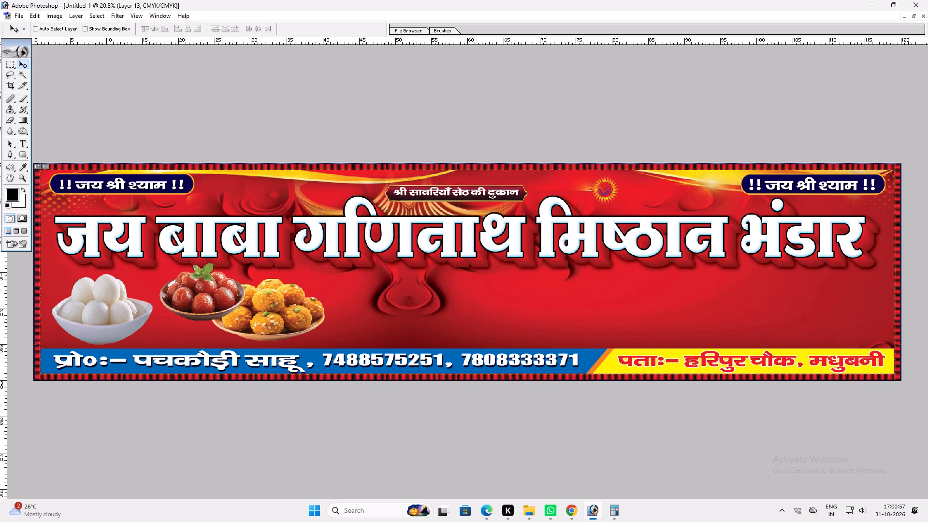
pyautogui.moveTo(618, 177); pyautogui.dragTo(622, 182)
# Add a white Outer Glow to the Om sun in Normal mode at 100% opacity, with increased spread and size.
pyautogui.hotkey('alt', 'l')
pyautogui.hotkey('alt', 'y')
pyautogui.press('o')
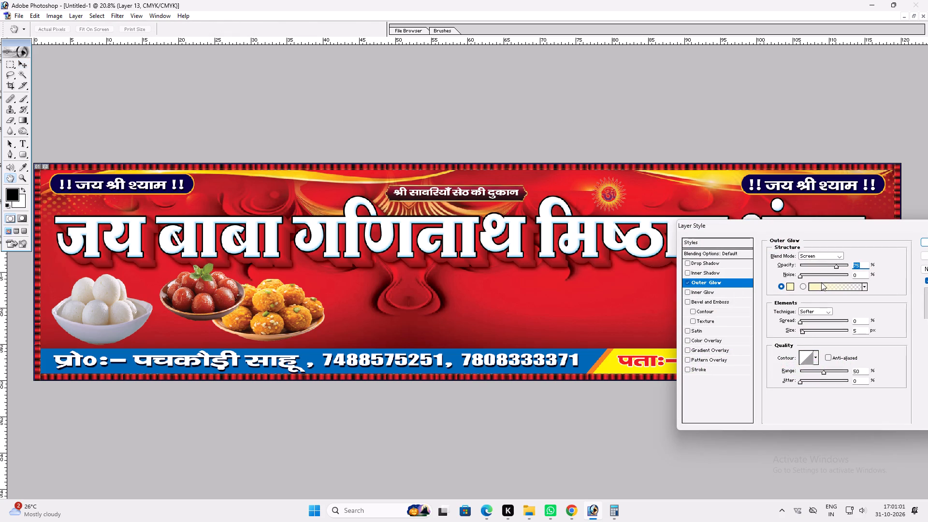
pyautogui.moveTo(838, 267); pyautogui.dragTo(854, 265)
pyautogui.click(841, 259)
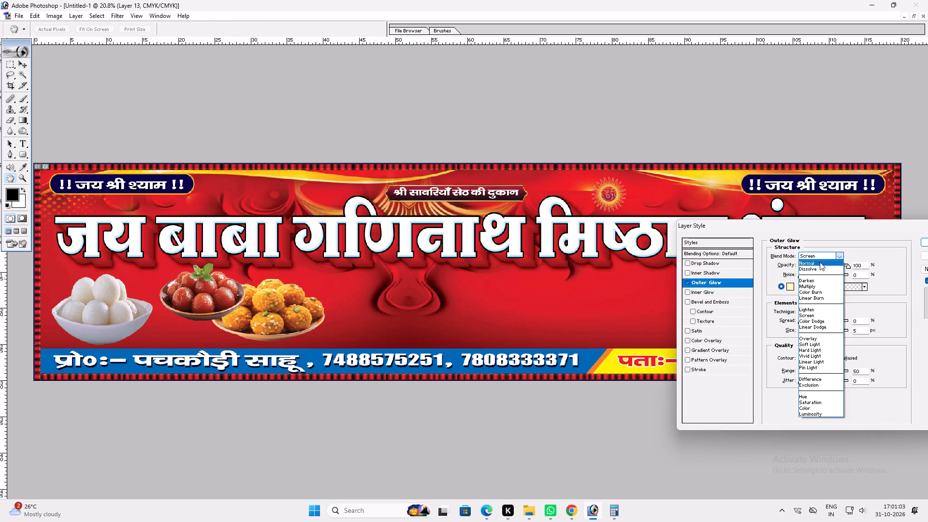
pyautogui.click(819, 262)
pyautogui.click(788, 287)
pyautogui.moveTo(277, 257); pyautogui.dragTo(92, 149)
pyautogui.press('Return')
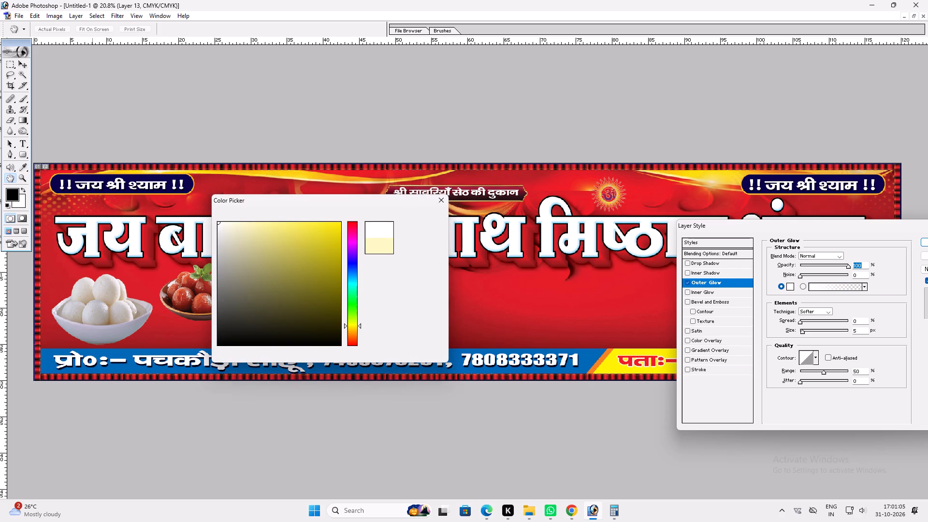
pyautogui.click(807, 333)
pyautogui.click(804, 323)
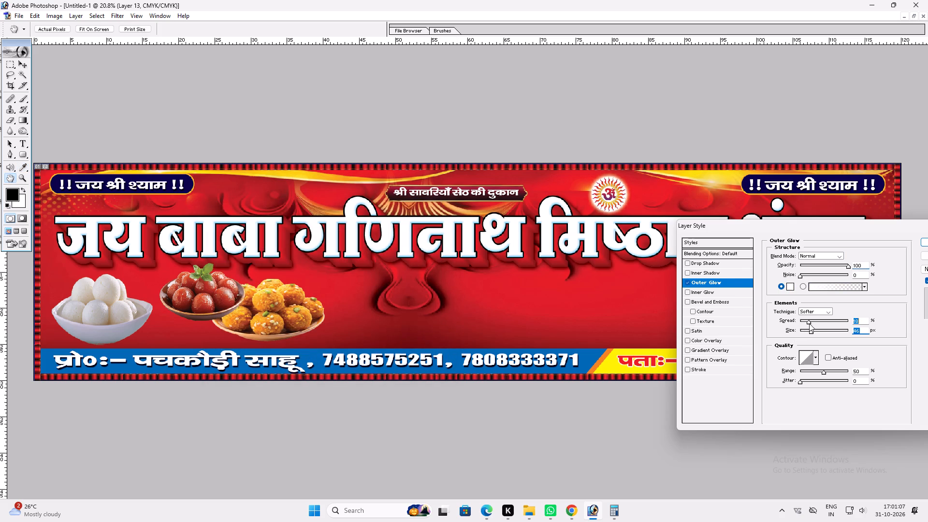
pyautogui.press('Return')
pyautogui.press('v')
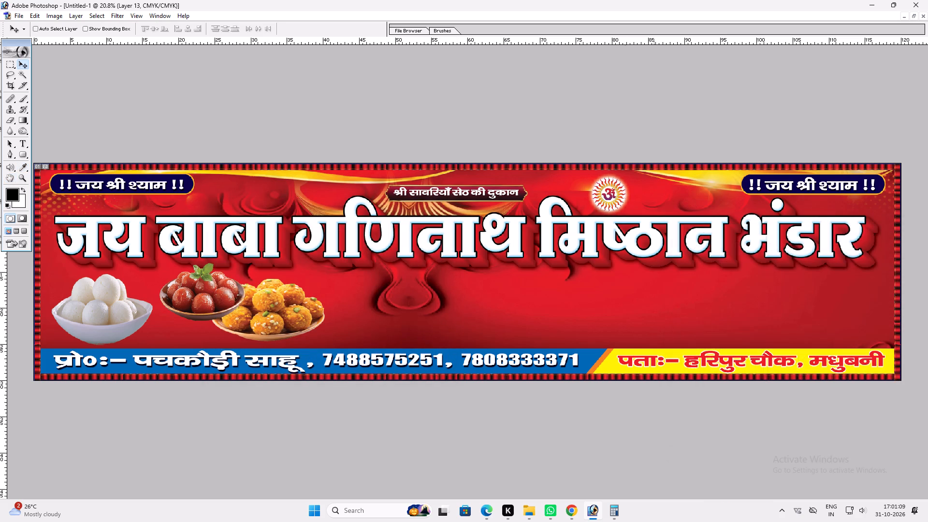
# Duplicate the glowing Om sun to the other side of the central top label, just left of it.
pyautogui.keyDown('alt'); pyautogui.keyDown('shift'); pyautogui.moveTo(629, 194); pyautogui.dragTo(321, 190); pyautogui.keyUp('shift'); pyautogui.keyUp('alt')
pyautogui.press('v')
# Scale the bowl of white sweets down slightly.
pyautogui.keyDown('ctrl'); pyautogui.click(72, 316); pyautogui.keyUp('ctrl')
pyautogui.hotkey('ctrl', 't')
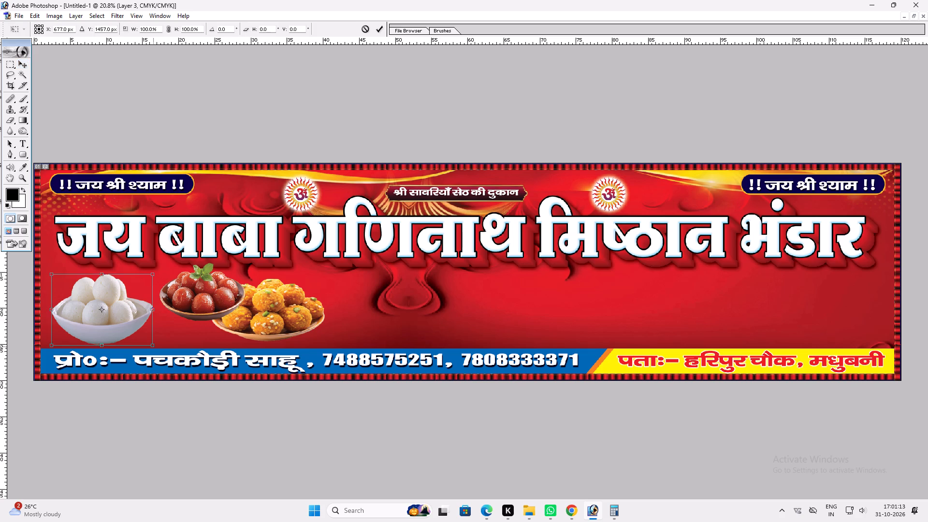
pyautogui.keyDown('shift'); pyautogui.click(153, 347); pyautogui.keyUp('shift')
pyautogui.hotkey('shift', 'Return')
pyautogui.press('v')
# Add a white Outer Glow to the white sweets bowl in Normal mode at 100% opacity, with increased spread and size.
pyautogui.hotkey('alt', 'l')
pyautogui.hotkey('alt', 'y')
pyautogui.press('o')
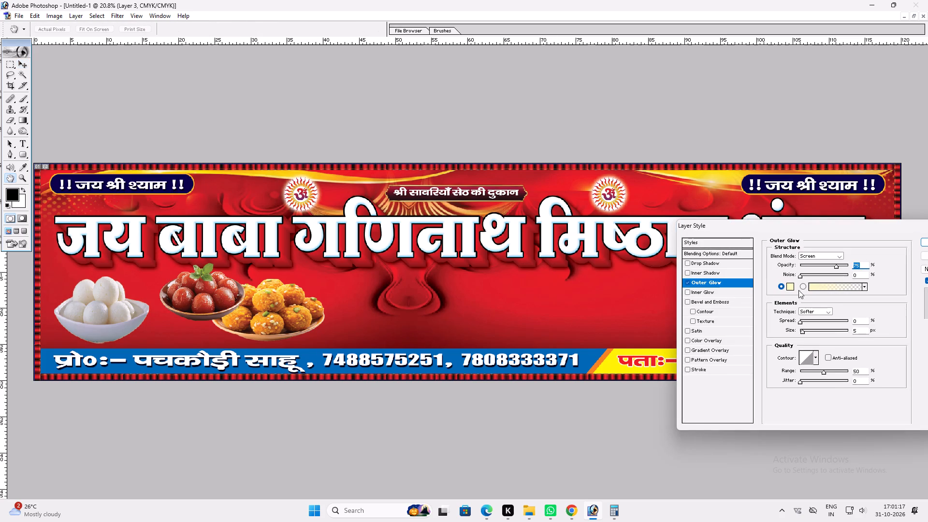
pyautogui.moveTo(842, 267); pyautogui.dragTo(856, 267)
pyautogui.click(841, 261)
pyautogui.click(835, 259)
pyautogui.click(820, 264)
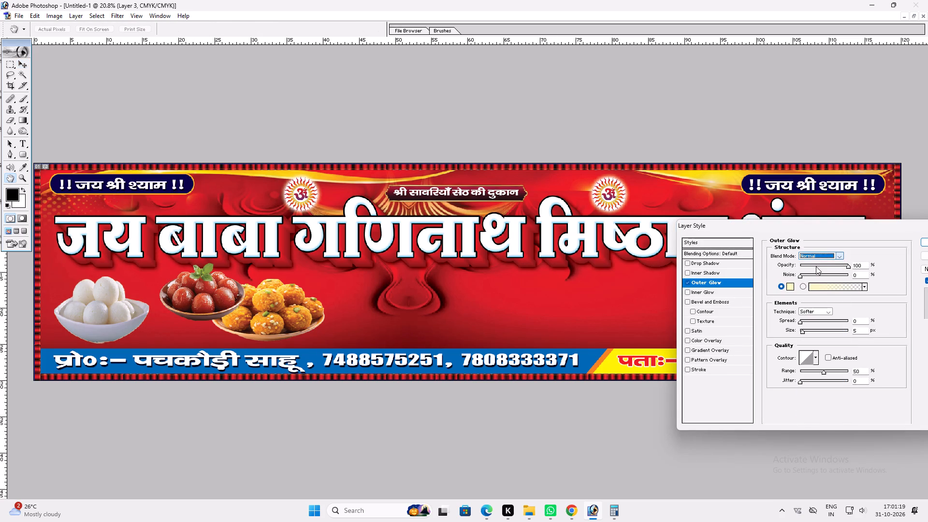
pyautogui.click(787, 287)
pyautogui.moveTo(289, 272); pyautogui.dragTo(130, 155)
pyautogui.press('Return')
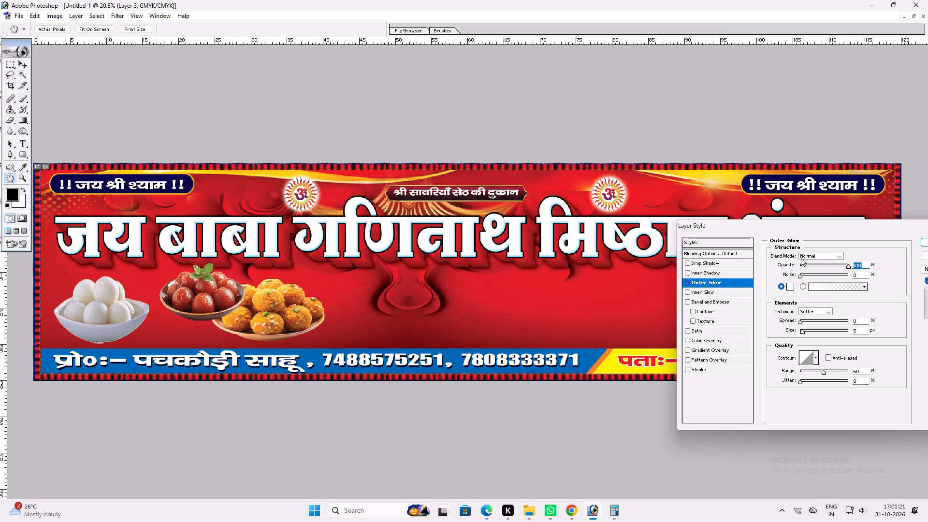
pyautogui.click(811, 329)
pyautogui.moveTo(802, 320); pyautogui.dragTo(803, 320)
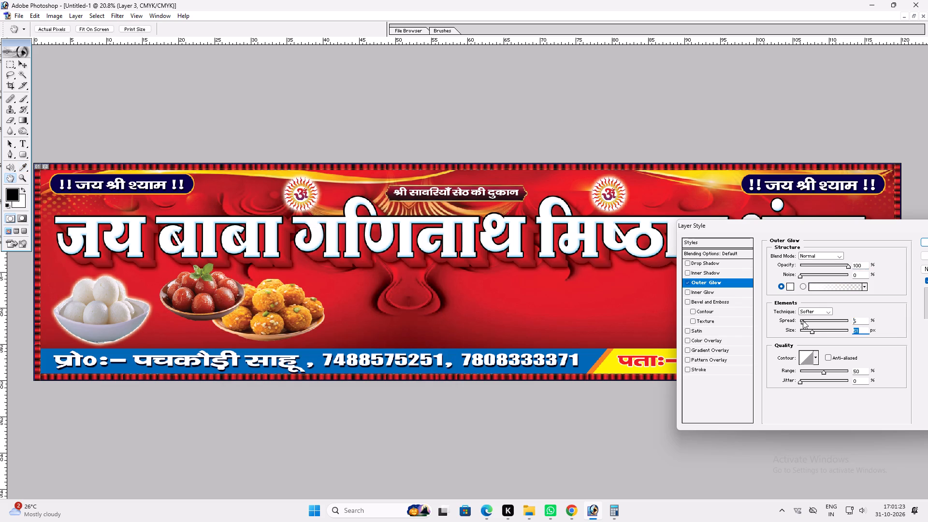
pyautogui.moveTo(803, 320); pyautogui.dragTo(809, 320)
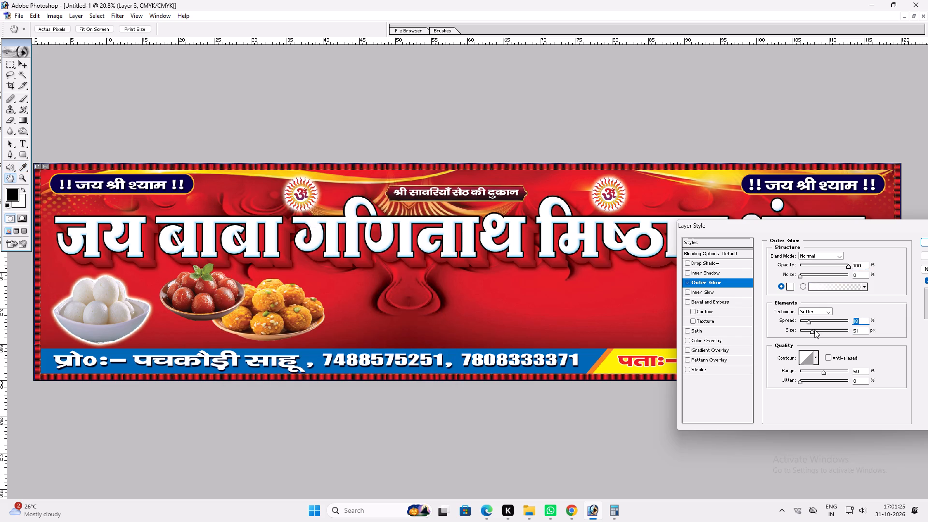
pyautogui.click(814, 330)
pyautogui.press('Return')
pyautogui.press('v')
# Shrink the glowing bowl of white sweets a little more.
pyautogui.hotkey('ctrl', 't')
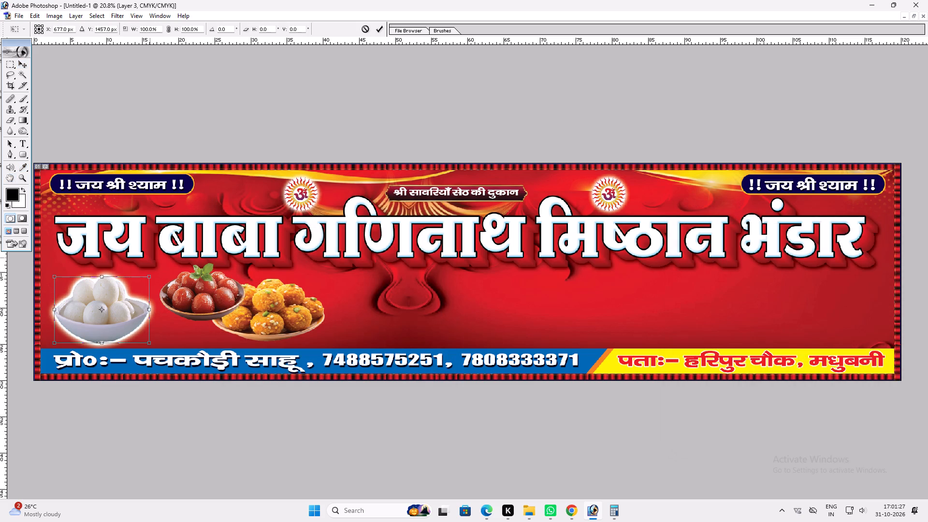
pyautogui.keyDown('shift'); pyautogui.moveTo(146, 278); pyautogui.dragTo(141, 279); pyautogui.keyUp('shift')
pyautogui.hotkey('shift', 'Return')
# Copy the white sweets bowl's layer style and paste it onto the red gulab jamun bowl.
pyautogui.hotkey('alt', 'l')
pyautogui.hotkey('alt', 'y')
pyautogui.press('c')
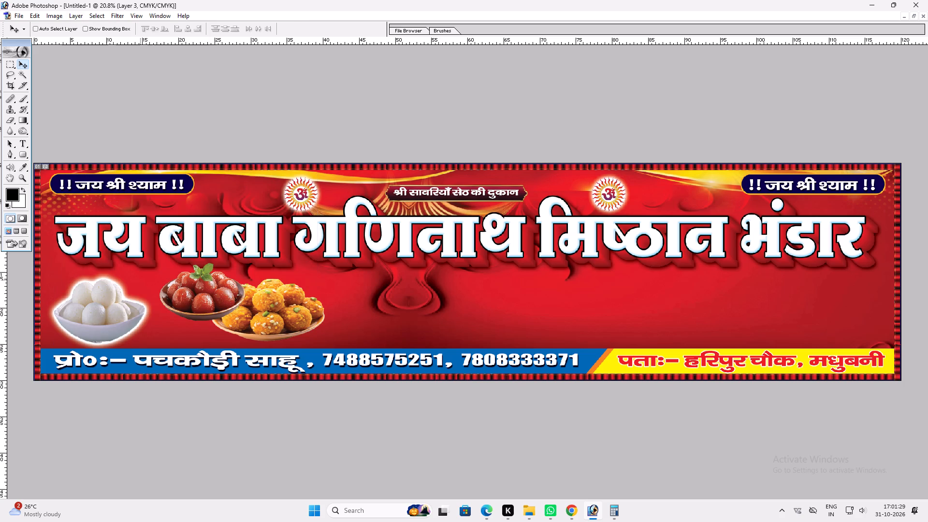
pyautogui.keyDown('ctrl'); pyautogui.click(177, 292); pyautogui.keyUp('ctrl')
pyautogui.hotkey('alt', 'l')
pyautogui.hotkey('alt', 'y')
pyautogui.write('pvv')
# Move the gulab jamun bowl down level with the white sweets bowl and stretch it slightly taller.
pyautogui.moveTo(168, 315); pyautogui.dragTo(170, 336)
pyautogui.hotkey('ctrl', 't')
pyautogui.keyDown('shift'); pyautogui.moveTo(228, 282); pyautogui.dragTo(232, 276); pyautogui.keyUp('shift')
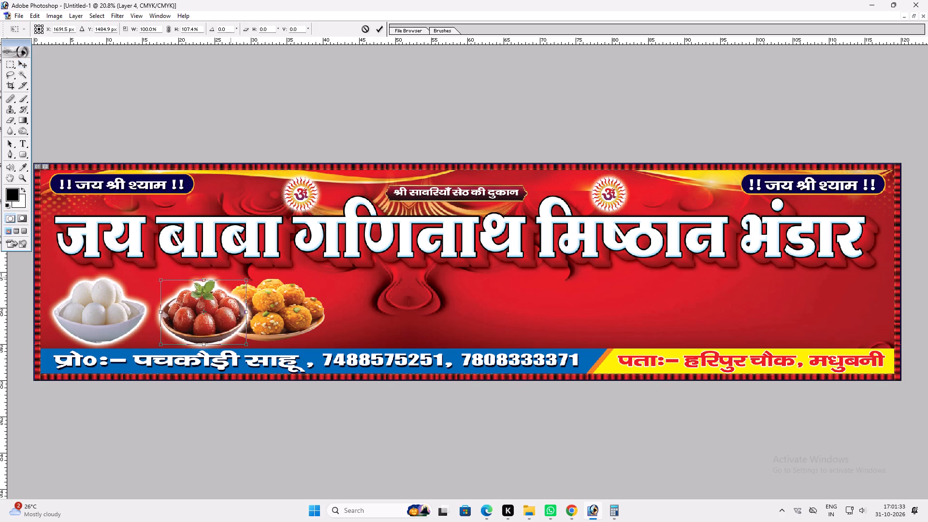
pyautogui.keyDown('shift'); pyautogui.moveTo(232, 276); pyautogui.dragTo(233, 275); pyautogui.keyUp('shift')
pyautogui.press('Return')
pyautogui.press('v')
pyautogui.moveTo(224, 317); pyautogui.dragTo(220, 315)
# Move the laddoo bowl clear of the gulab jamun bowl, narrow it to 92% width and stretch it slightly taller.
pyautogui.keyDown('ctrl'); pyautogui.click(261, 322); pyautogui.keyUp('ctrl')
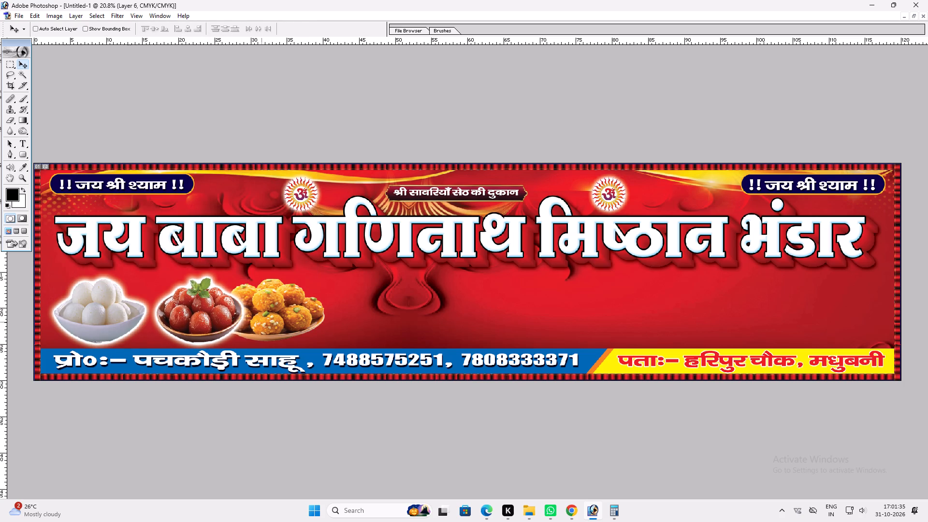
pyautogui.moveTo(261, 321); pyautogui.dragTo(300, 327)
pyautogui.hotkey('ctrl', 't')
pyautogui.keyDown('shift'); pyautogui.moveTo(365, 315); pyautogui.dragTo(356, 314); pyautogui.keyUp('shift')
pyautogui.keyDown('shift'); pyautogui.moveTo(330, 285); pyautogui.dragTo(330, 283); pyautogui.keyUp('shift')
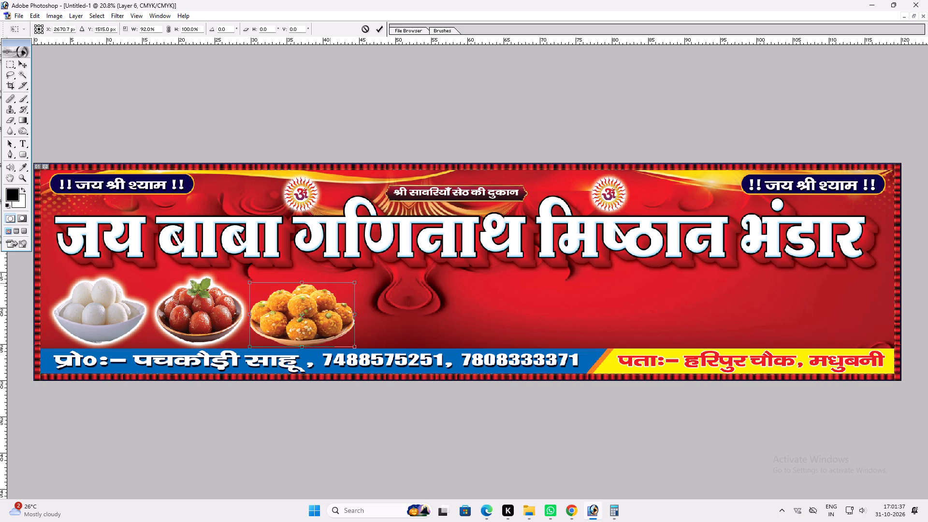
pyautogui.keyDown('shift'); pyautogui.moveTo(330, 283); pyautogui.dragTo(330, 280); pyautogui.keyUp('shift')
pyautogui.hotkey('shift', 'Return')
# Paste the copied white glow layer style onto the laddoo bowl.
pyautogui.hotkey('alt', 'l')
pyautogui.hotkey('alt', 'y')
pyautogui.press('p')
# Scale the laddoo bowl down slightly so it lines up with the other two bowls.
pyautogui.hotkey('ctrl', 't')
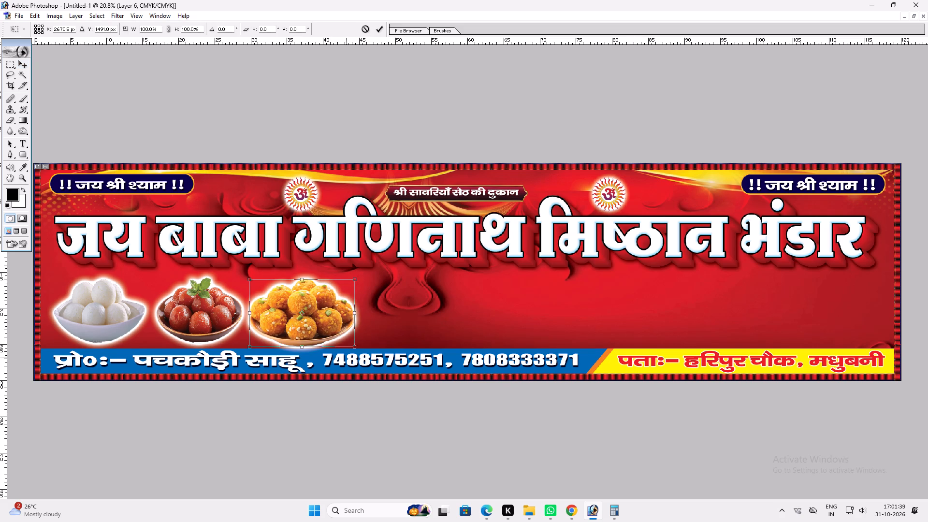
pyautogui.keyDown('shift'); pyautogui.moveTo(352, 349); pyautogui.dragTo(342, 342); pyautogui.keyUp('shift')
pyautogui.keyDown('shift'); pyautogui.moveTo(333, 340); pyautogui.dragTo(342, 340); pyautogui.keyUp('shift')
pyautogui.hotkey('shift', 'Return')
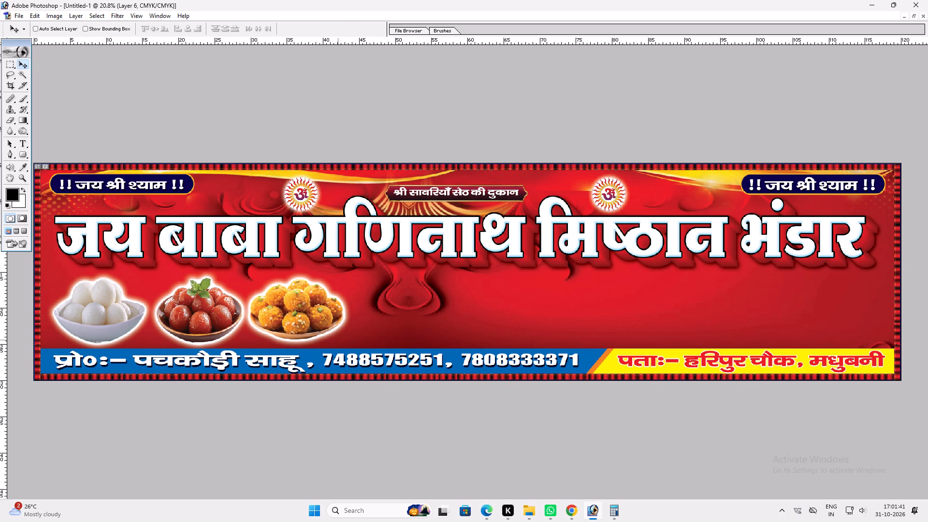
pyautogui.press('v')
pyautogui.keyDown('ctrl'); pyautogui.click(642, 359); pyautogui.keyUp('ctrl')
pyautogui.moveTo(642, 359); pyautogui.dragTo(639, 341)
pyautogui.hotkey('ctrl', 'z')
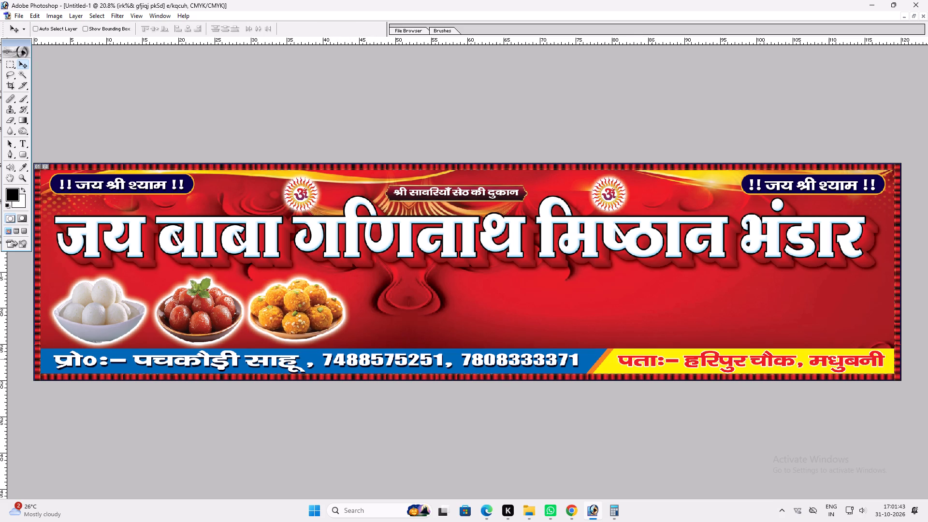
# Duplicate the address text from the yellow strip into the empty red area above it.
pyautogui.keyDown('alt'); pyautogui.moveTo(642, 358); pyautogui.dragTo(614, 305); pyautogui.keyUp('alt')
# Replace the duplicated address text with "शुद्ध एवं स्वादिष्ट मिठाई".
pyautogui.press('t')
pyautogui.click(632, 316)
pyautogui.hotkey('ctrl', 'a')
pyautogui.write("'kqn")
pyautogui.press('BackSpace')
pyautogui.hotkey('alt', '0')
pyautogui.hotkey('alt', '1')
pyautogui.hotkey('alt', '8')
pyautogui.hotkey('alt', '8')
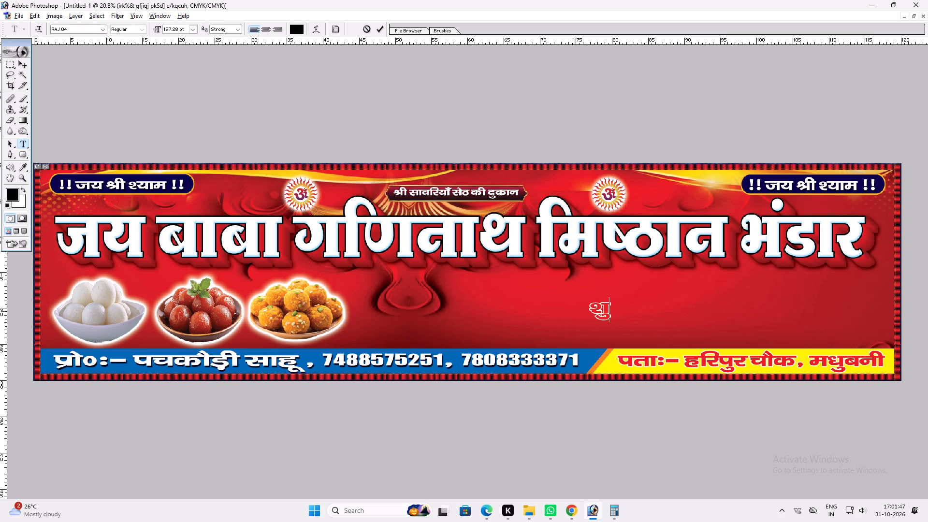
pyautogui.press('space')
pyautogui.write(',oa')
pyautogui.press('space')
pyautogui.write('Lokn')
pyautogui.press('BackSpace')
pyautogui.write('fn')
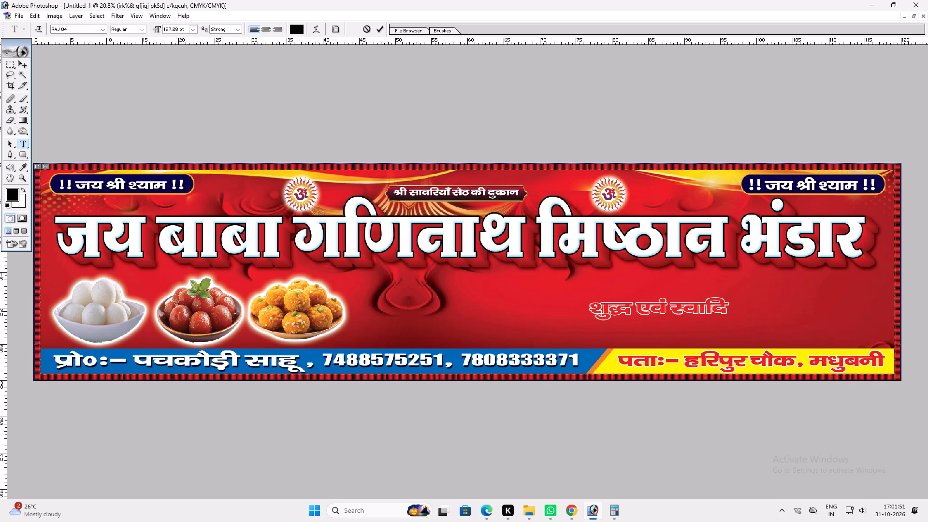
pyautogui.write('"V feBkbZ')
pyautogui.press('space')
# Shift the new text line left for room and extend it with "एवं समोसा एवं केक".
pyautogui.moveTo(625, 352); pyautogui.dragTo(508, 355)
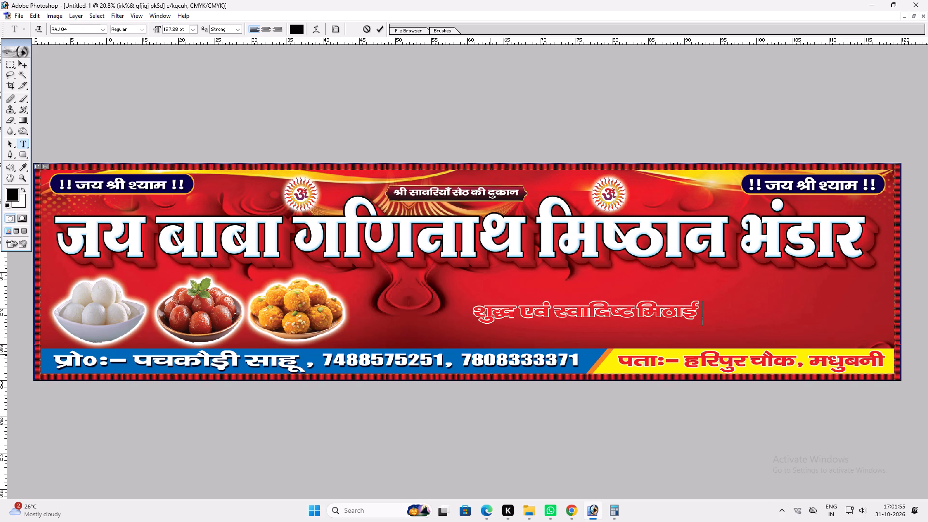
pyautogui.write(',oa leksl')
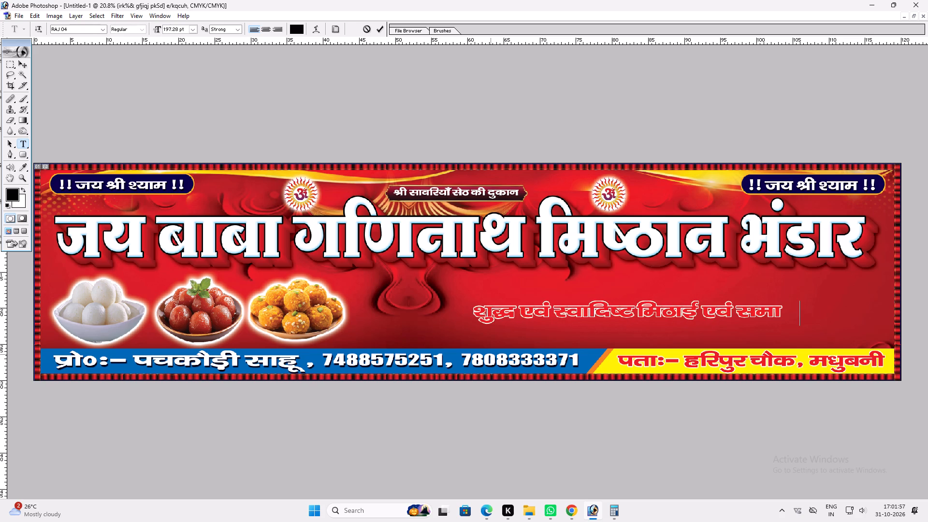
pyautogui.press('BackSpace')
pyautogui.write('lk')
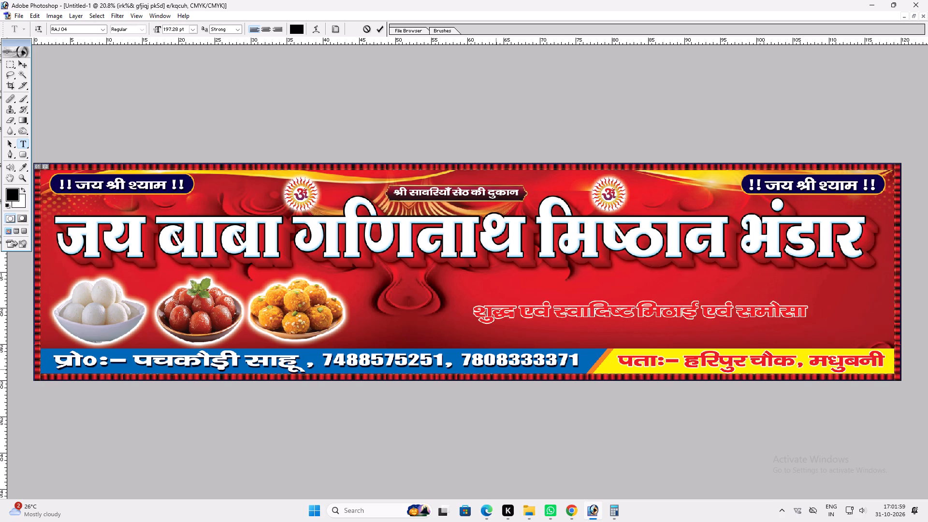
pyautogui.moveTo(536, 350); pyautogui.dragTo(496, 346)
pyautogui.press('space')
pyautogui.write(',')
pyautogui.press('BackSpace')
pyautogui.write(',oa dsd')
pyautogui.press('space')
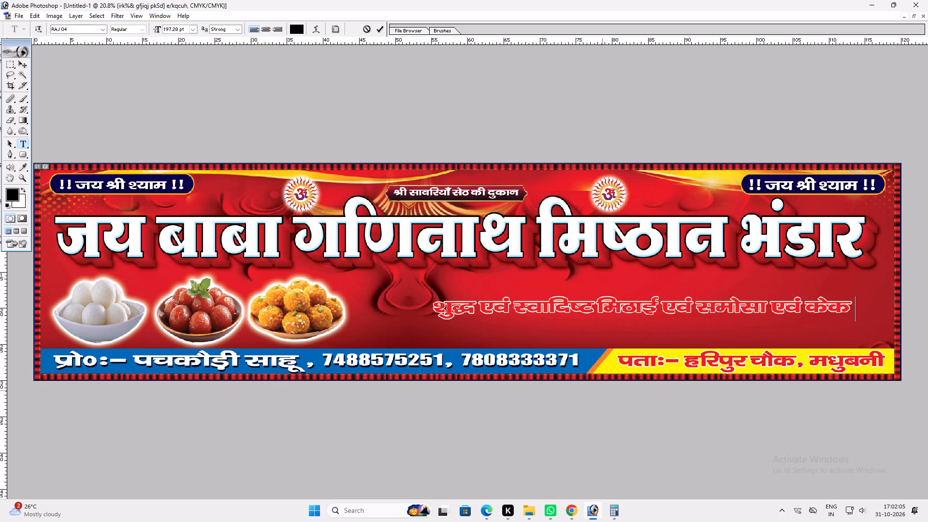
# Shift the line farther left and complete it with "की सुप्रशिद्ध दुकान".
pyautogui.moveTo(606, 379); pyautogui.dragTo(551, 379)
pyautogui.write('dh lqi')
pyautogui.write('zf')
pyautogui.write("'k")
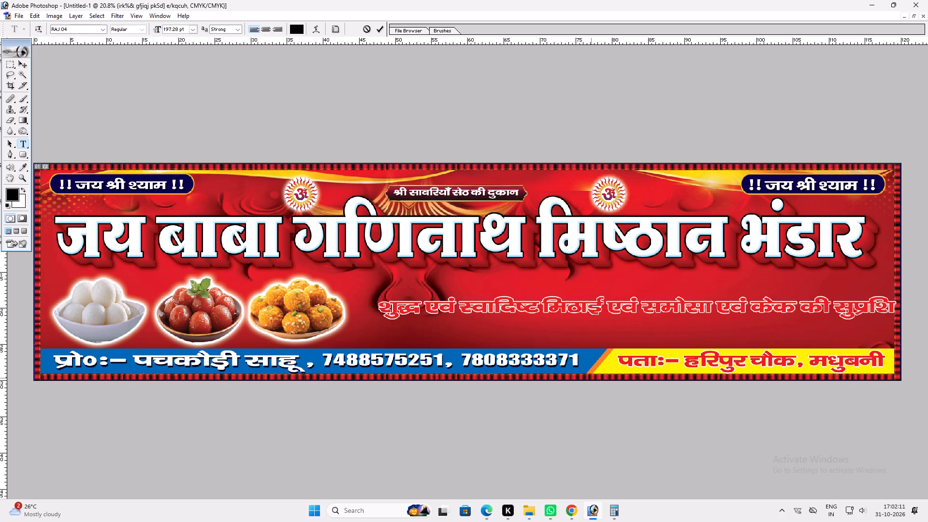
pyautogui.moveTo(597, 366); pyautogui.dragTo(518, 364)
pyautogui.press('0')
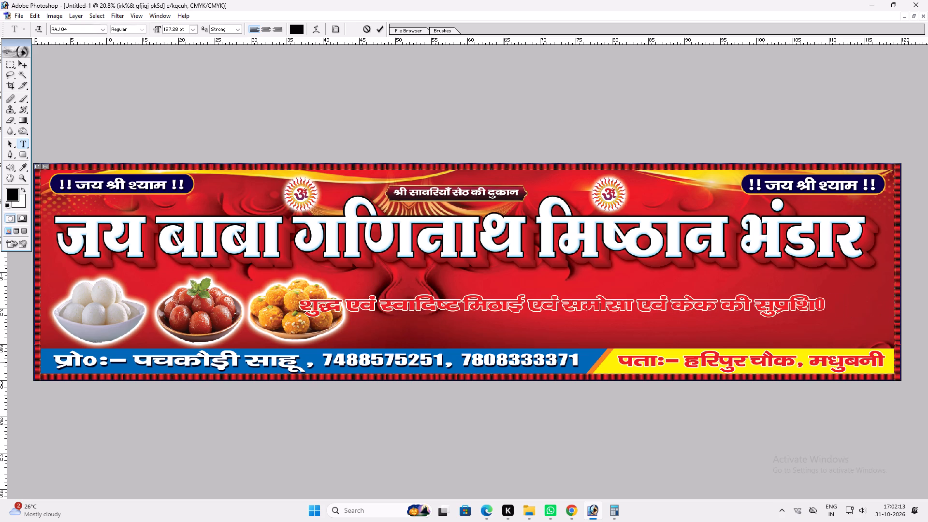
pyautogui.press('BackSpace')
pyautogui.hotkey('alt', '0')
pyautogui.hotkey('alt', '1')
pyautogui.hotkey('alt', '8')
pyautogui.hotkey('alt', '8')
pyautogui.press('space')
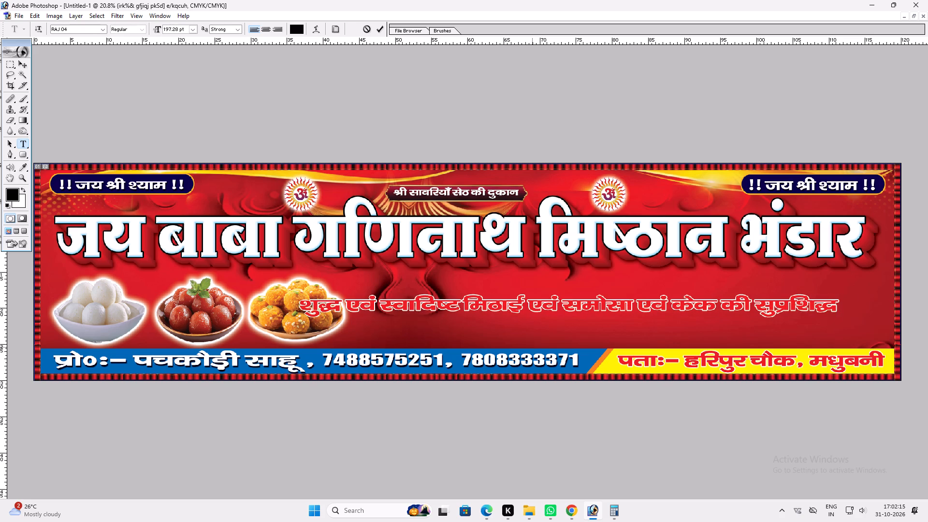
pyautogui.write('nqdku')
pyautogui.press('Return')
pyautogui.press('v')
# Compress the new text line to about 57 in wide and place it beneath the shop name, beside the laddoo bowl.
pyautogui.hotkey('ctrl', 't')
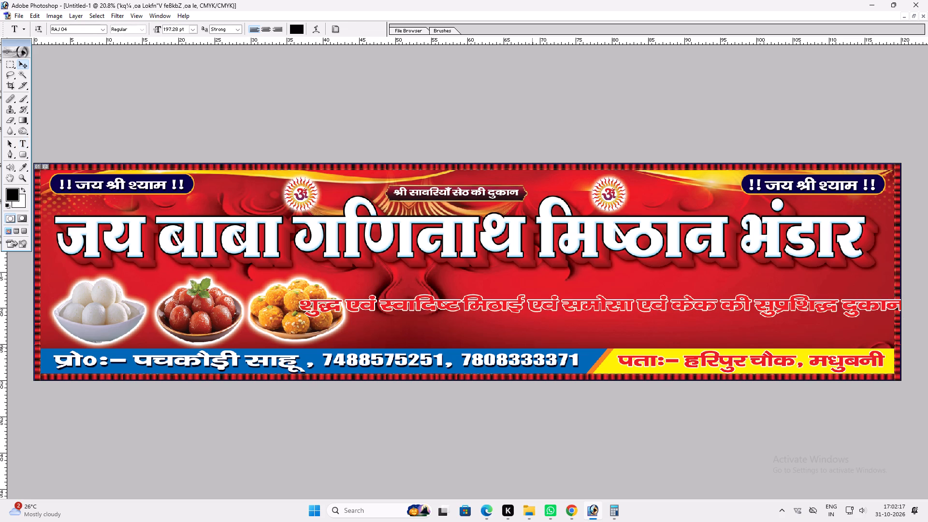
pyautogui.keyDown('alt'); pyautogui.keyDown('shift'); pyautogui.moveTo(907, 308); pyautogui.dragTo(810, 306); pyautogui.keyUp('shift'); pyautogui.keyUp('alt')
pyautogui.press('Return')
pyautogui.press('v')
pyautogui.moveTo(701, 310); pyautogui.dragTo(669, 304)
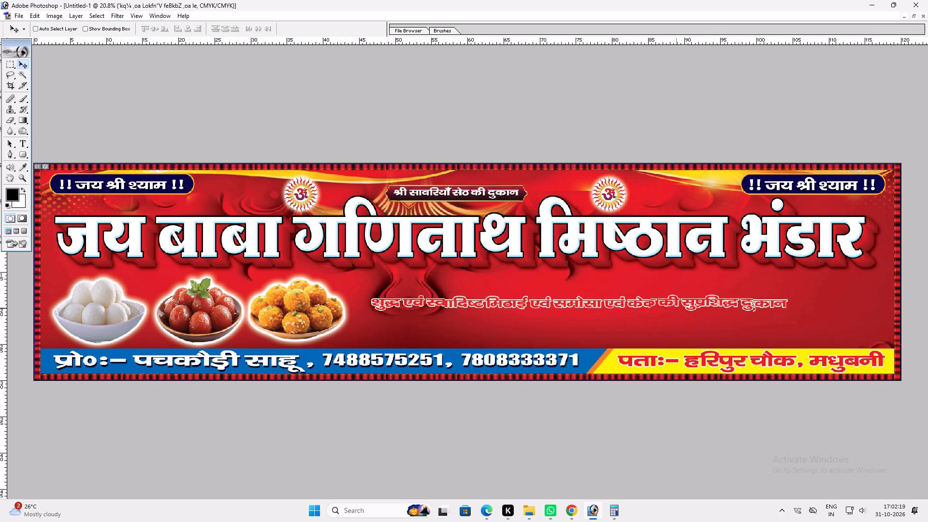
pyautogui.moveTo(669, 304); pyautogui.dragTo(650, 289)
# Remove the white stroke from the new text line.
pyautogui.hotkey('alt', 'l')
pyautogui.hotkey('alt', 'y')
pyautogui.hotkey('alt', 'k')
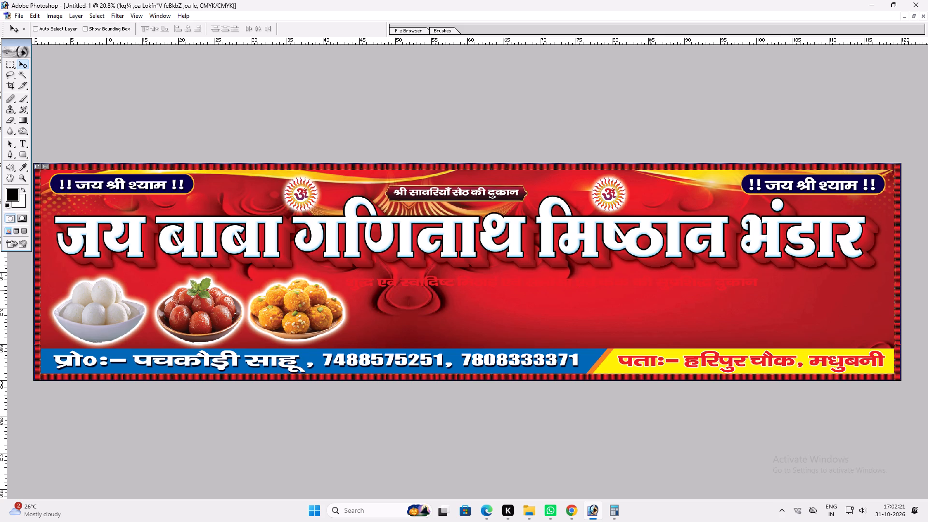
# Apply a Color Overlay to the new text line, using the yellow sampled from the address strip.
pyautogui.hotkey('alt', 'l')
pyautogui.hotkey('alt', 'y')
pyautogui.press('n')
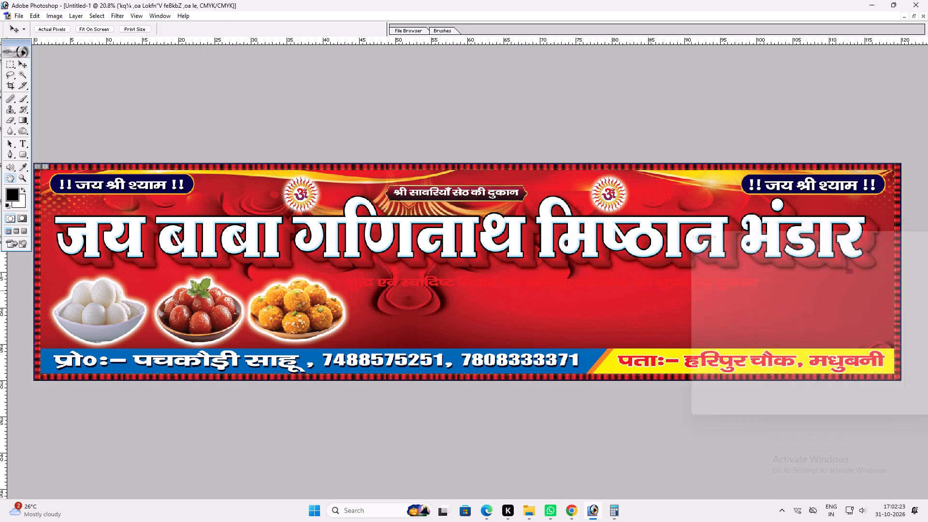
pyautogui.click(727, 340)
pyautogui.click(852, 257)
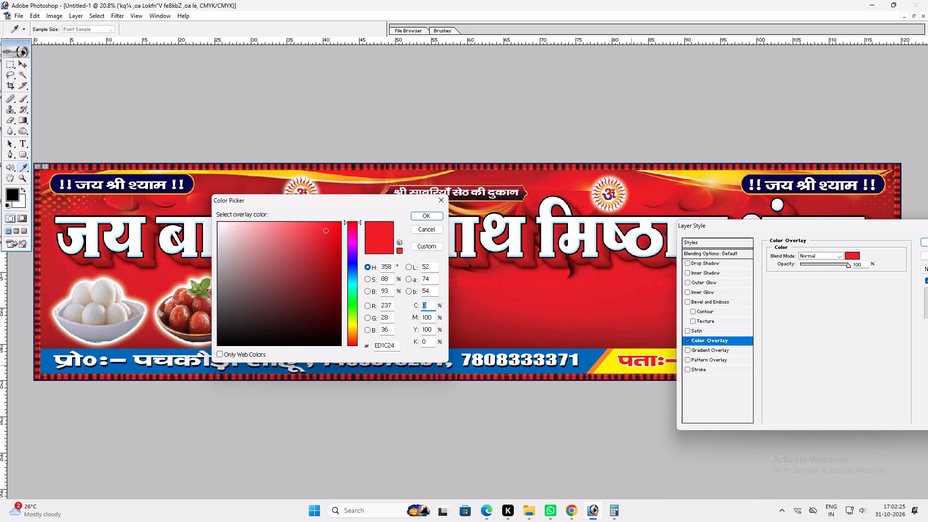
pyautogui.click(622, 371)
pyautogui.press('Return')
pyautogui.press('Return')
pyautogui.press('v')
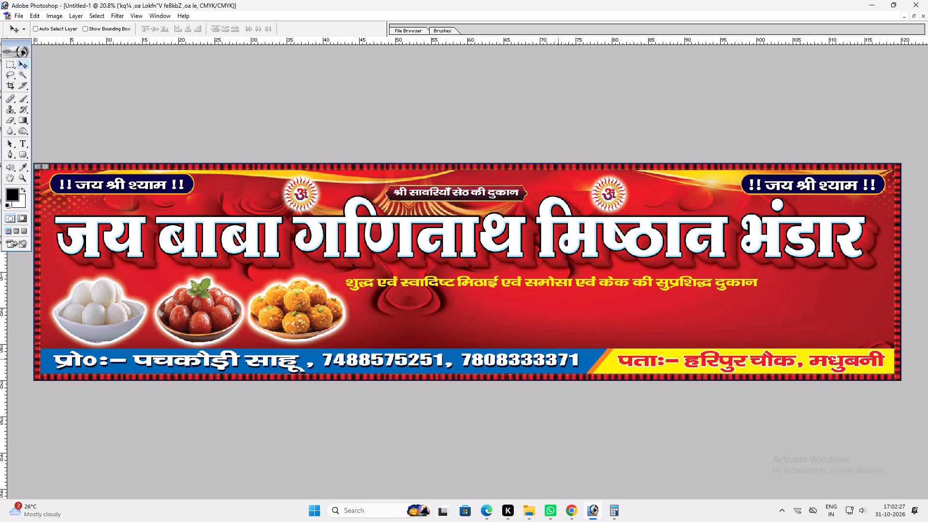
# Compress the proprietor contact line to 56.6% width and shift it along the blue strip to end beside the orange slanted divider.
pyautogui.keyDown('ctrl'); pyautogui.click(563, 355); pyautogui.keyUp('ctrl')
pyautogui.moveTo(563, 355); pyautogui.dragTo(781, 307)
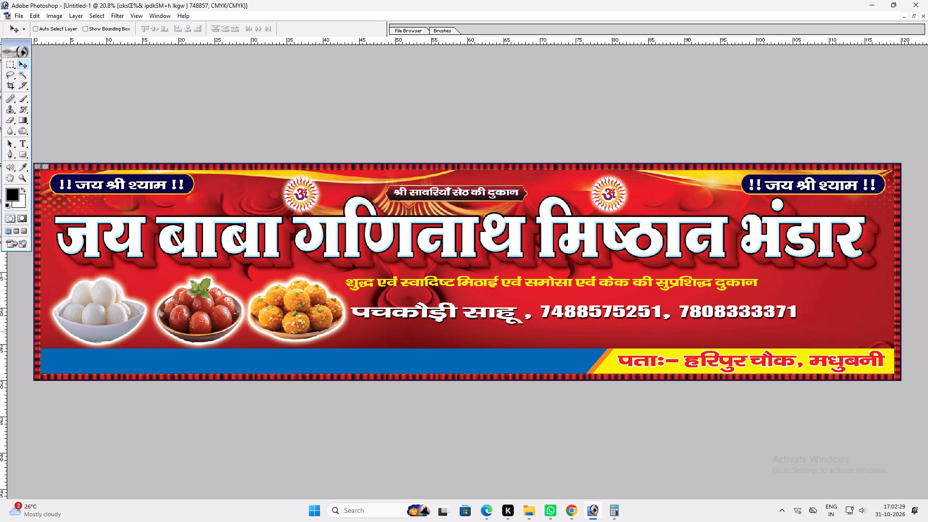
pyautogui.hotkey('ctrl', 'z')
pyautogui.hotkey('ctrl', 't')
pyautogui.keyDown('shift'); pyautogui.moveTo(580, 356); pyautogui.dragTo(351, 333); pyautogui.keyUp('shift')
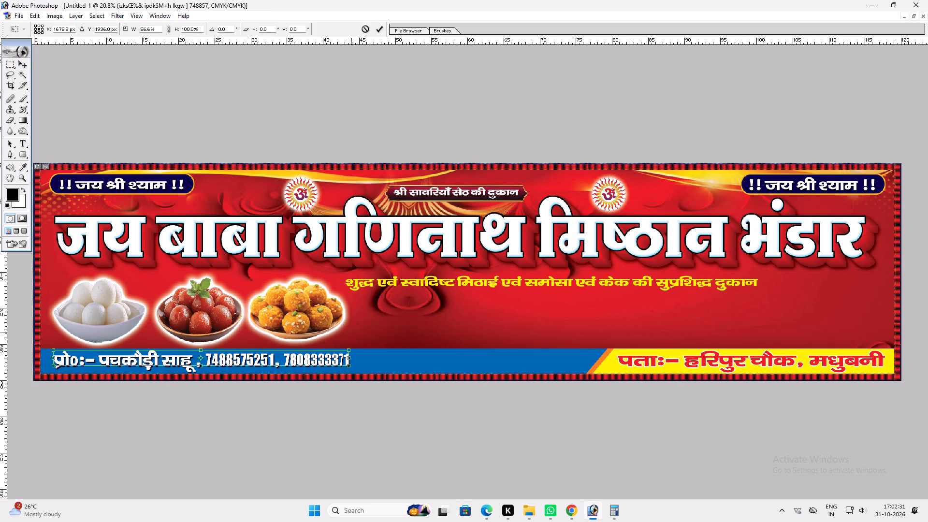
pyautogui.hotkey('shift', 'Return')
pyautogui.press('v')
pyautogui.keyDown('shift'); pyautogui.moveTo(306, 349); pyautogui.dragTo(536, 350); pyautogui.keyUp('shift')
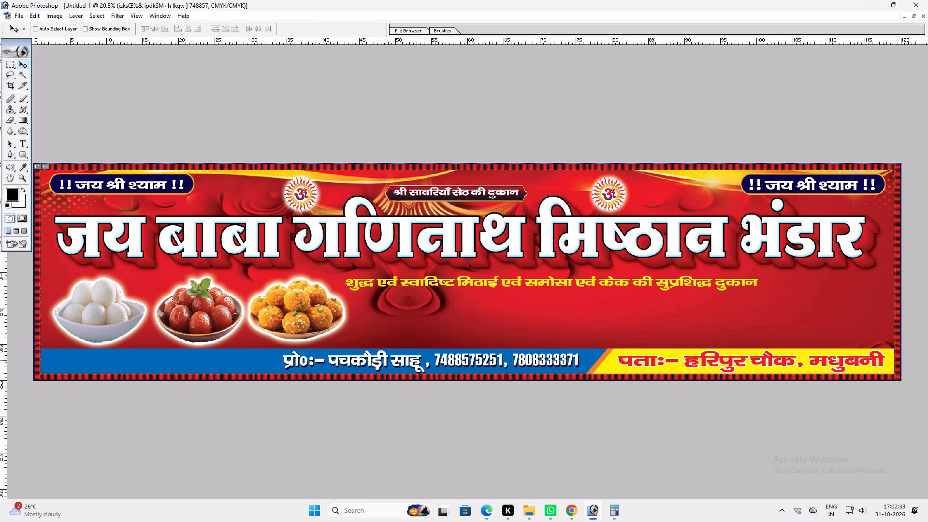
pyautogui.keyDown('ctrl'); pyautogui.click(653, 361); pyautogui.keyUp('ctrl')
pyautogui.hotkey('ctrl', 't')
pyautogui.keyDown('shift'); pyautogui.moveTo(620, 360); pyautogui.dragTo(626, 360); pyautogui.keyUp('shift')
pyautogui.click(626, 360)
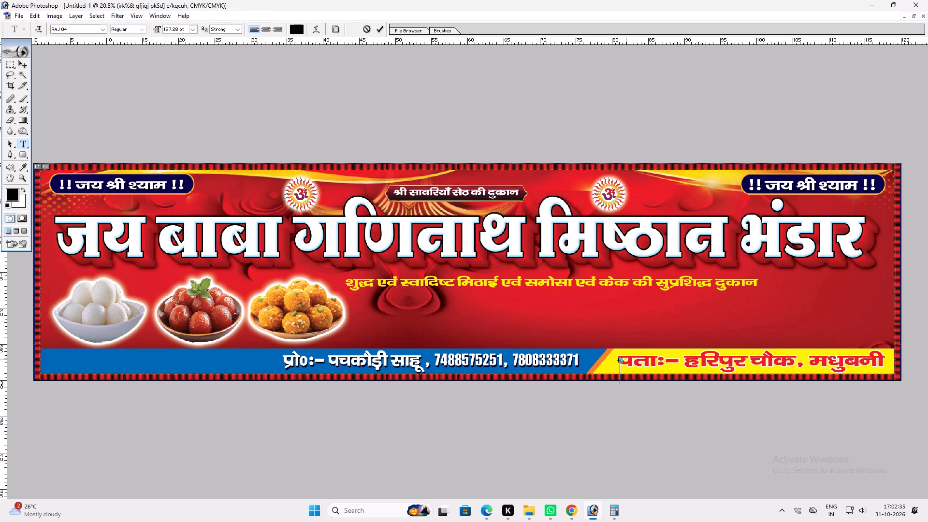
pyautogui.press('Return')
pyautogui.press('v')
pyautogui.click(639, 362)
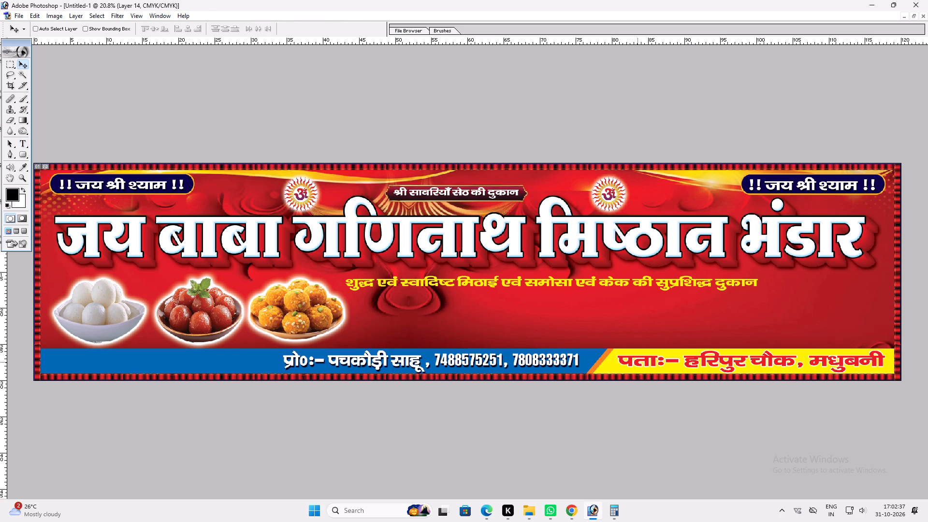
# Compress the red address line to about 26 in wide, keeping it against the outer end of the yellow strip.
pyautogui.rightClick(637, 362)
pyautogui.click(647, 367)
pyautogui.hotkey('ctrl', 't')
pyautogui.keyDown('shift'); pyautogui.moveTo(618, 360); pyautogui.dragTo(678, 360); pyautogui.keyUp('shift')
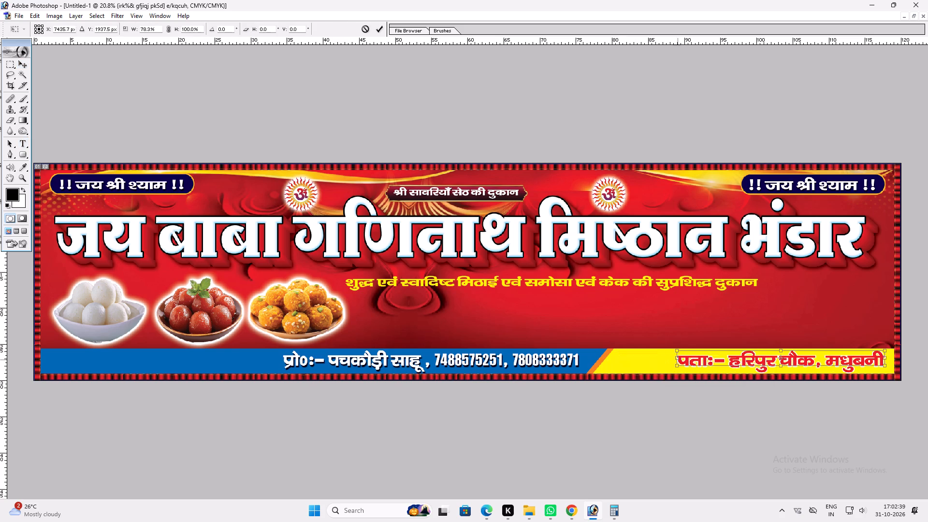
pyautogui.keyDown('shift'); pyautogui.moveTo(678, 360); pyautogui.dragTo(692, 358); pyautogui.keyUp('shift')
pyautogui.press('Return')
pyautogui.press('v')
pyautogui.hotkey('ctrl', 't')
pyautogui.keyDown('shift'); pyautogui.moveTo(692, 367); pyautogui.dragTo(698, 367); pyautogui.keyUp('shift')
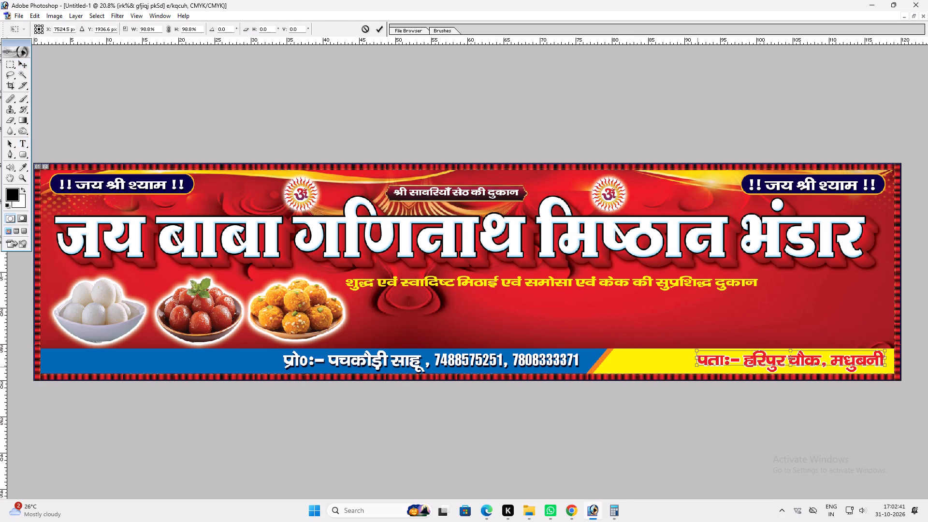
pyautogui.keyDown('shift'); pyautogui.moveTo(698, 367); pyautogui.dragTo(699, 367); pyautogui.keyUp('shift')
pyautogui.hotkey('shift', 'Return')
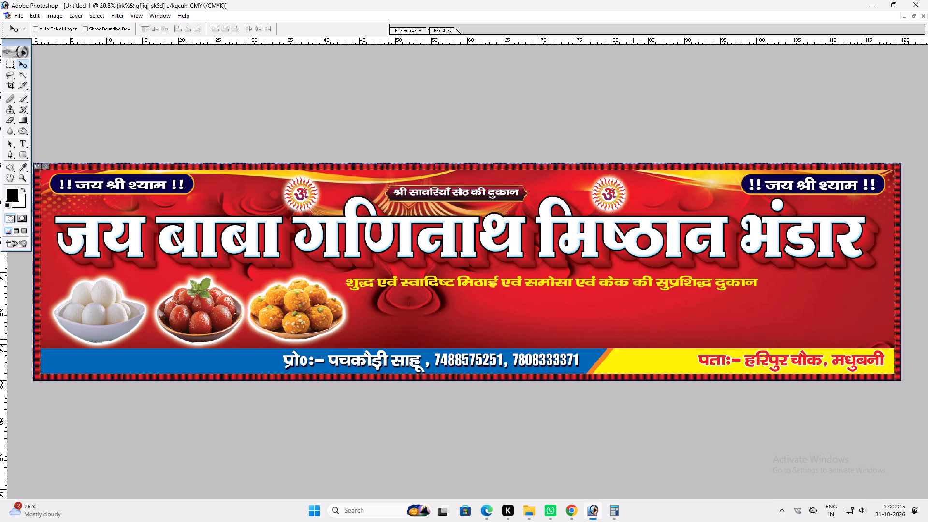
pyautogui.hotkey('ctrl', 't')
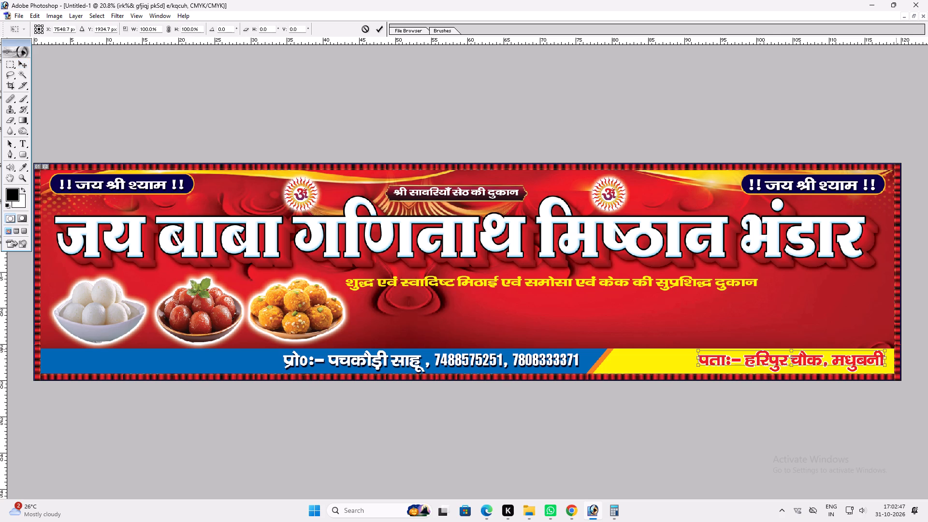
pyautogui.keyDown('shift'); pyautogui.click(891, 358); pyautogui.keyUp('shift')
pyautogui.keyDown('shift'); pyautogui.click(886, 358); pyautogui.keyUp('shift')
pyautogui.hotkey('shift', 'Return')
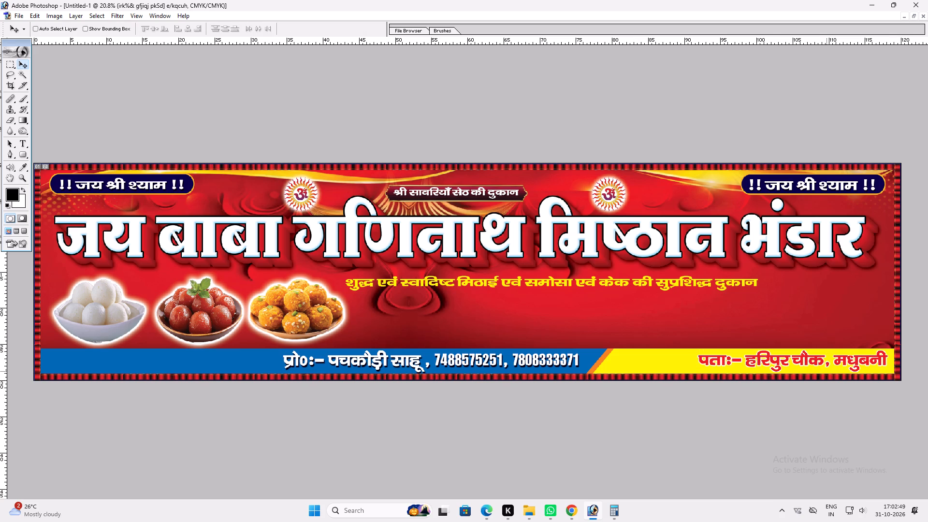
# Slide the yellow strip and its orange slanted edge toward the banner's right end, so it starts just before the address text.
pyautogui.press('v')
pyautogui.keyDown('ctrl'); pyautogui.click(653, 364); pyautogui.keyUp('ctrl')
pyautogui.moveTo(649, 362); pyautogui.dragTo(690, 362)
pyautogui.hotkey('ctrl', 'z')
pyautogui.keyDown('ctrl'); pyautogui.keyDown('shift'); pyautogui.rightClick(611, 355); pyautogui.keyUp('shift'); pyautogui.keyUp('ctrl')
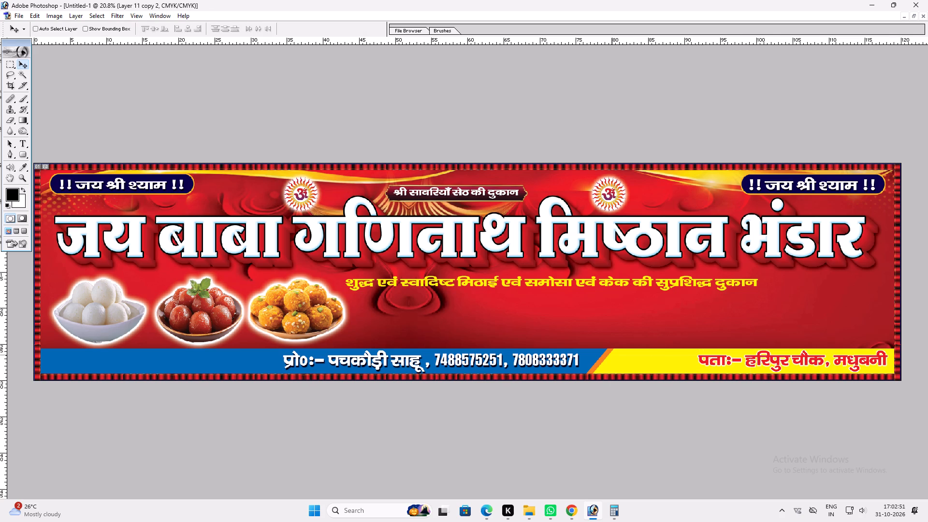
pyautogui.keyDown('ctrl'); pyautogui.keyDown('shift'); pyautogui.click(638, 368); pyautogui.keyUp('shift'); pyautogui.keyUp('ctrl')
pyautogui.keyDown('shift'); pyautogui.moveTo(630, 363); pyautogui.dragTo(710, 361); pyautogui.keyUp('shift')
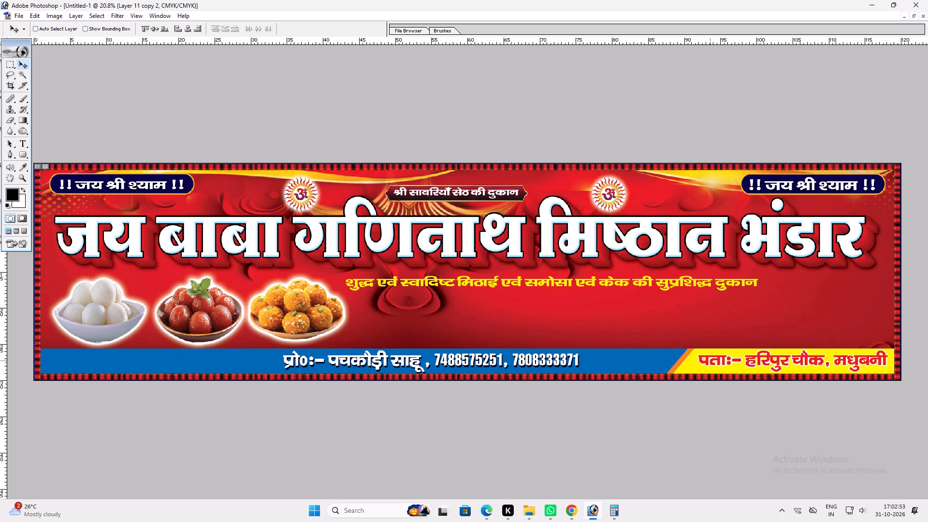
pyautogui.keyDown('shift'); pyautogui.moveTo(710, 361); pyautogui.dragTo(715, 359); pyautogui.keyUp('shift')
pyautogui.press('v')
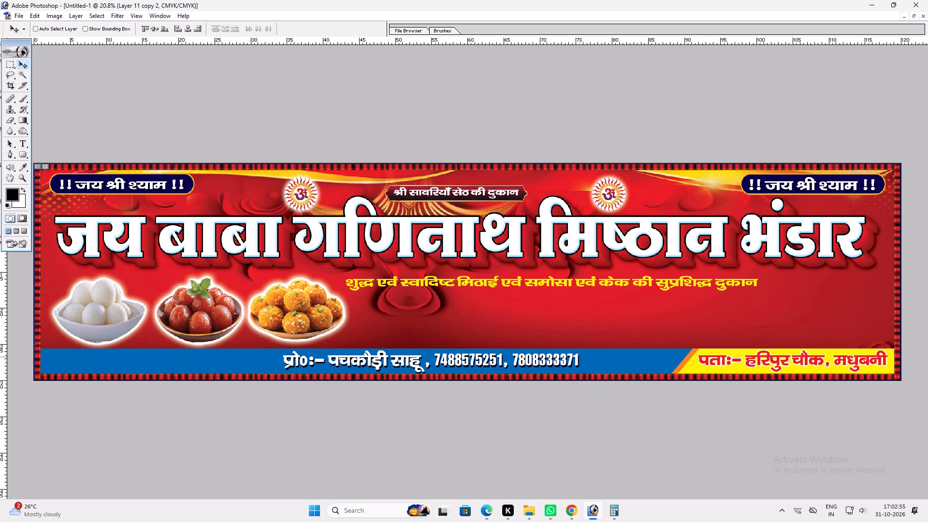
# Move the proprietor contact line up against the shifted orange edge and enlarge it to 102.0% width and 113.7% height.
pyautogui.keyDown('ctrl'); pyautogui.click(576, 355); pyautogui.keyUp('ctrl')
pyautogui.keyDown('shift'); pyautogui.moveTo(576, 355); pyautogui.dragTo(666, 352); pyautogui.keyUp('shift')
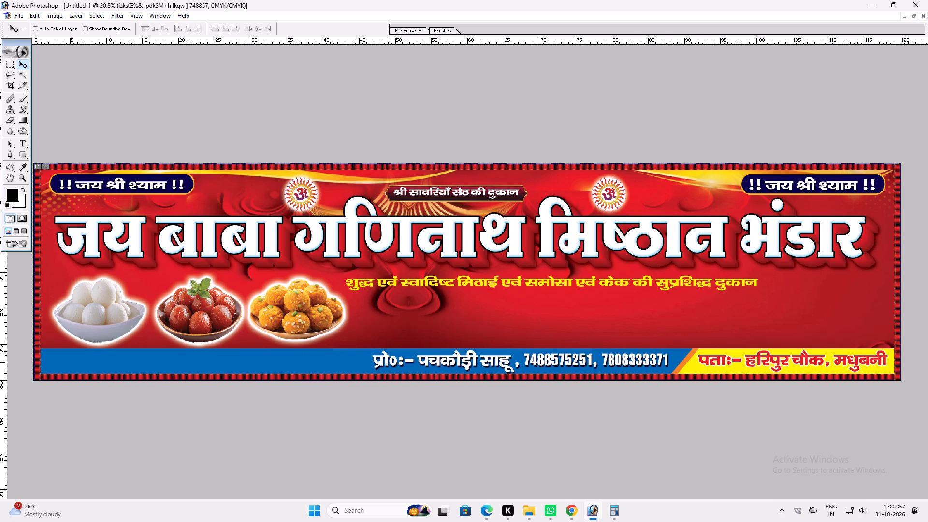
pyautogui.hotkey('ctrl', 't')
pyautogui.keyDown('ctrl'); pyautogui.moveTo(640, 364); pyautogui.dragTo(649, 362); pyautogui.keyUp('ctrl')
pyautogui.hotkey('shift', 'Return')
pyautogui.hotkey('ctrl', 't')
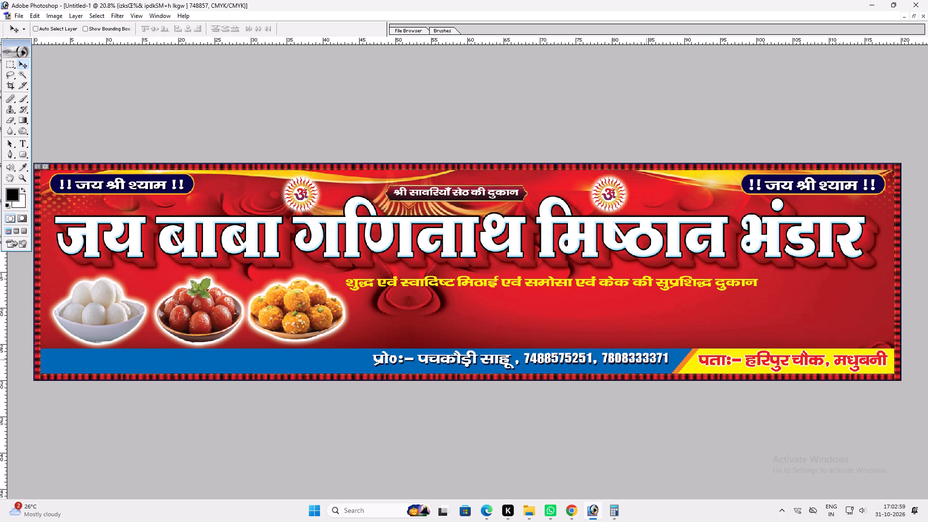
pyautogui.keyDown('shift'); pyautogui.moveTo(666, 363); pyautogui.dragTo(671, 363); pyautogui.keyUp('shift')
pyautogui.keyDown('shift'); pyautogui.moveTo(662, 363); pyautogui.dragTo(657, 365); pyautogui.keyUp('shift')
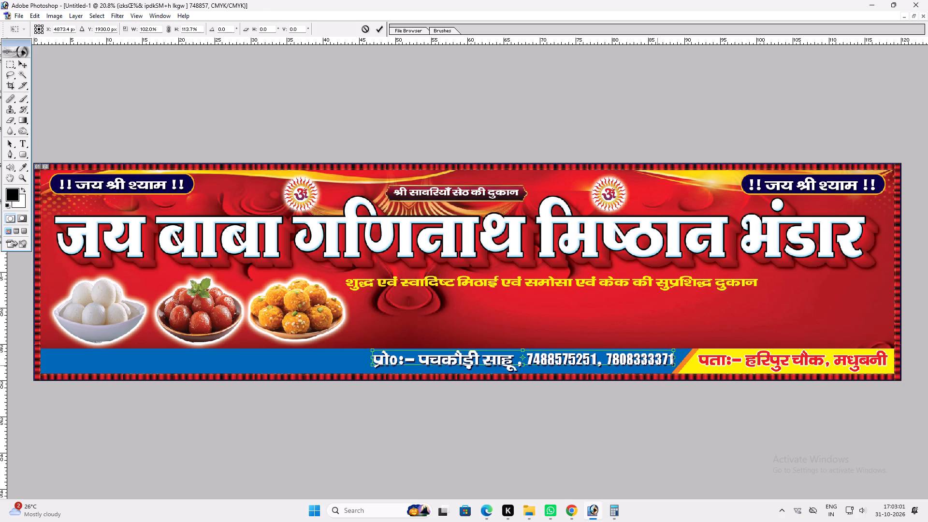
pyautogui.press('Return')
pyautogui.press('v')
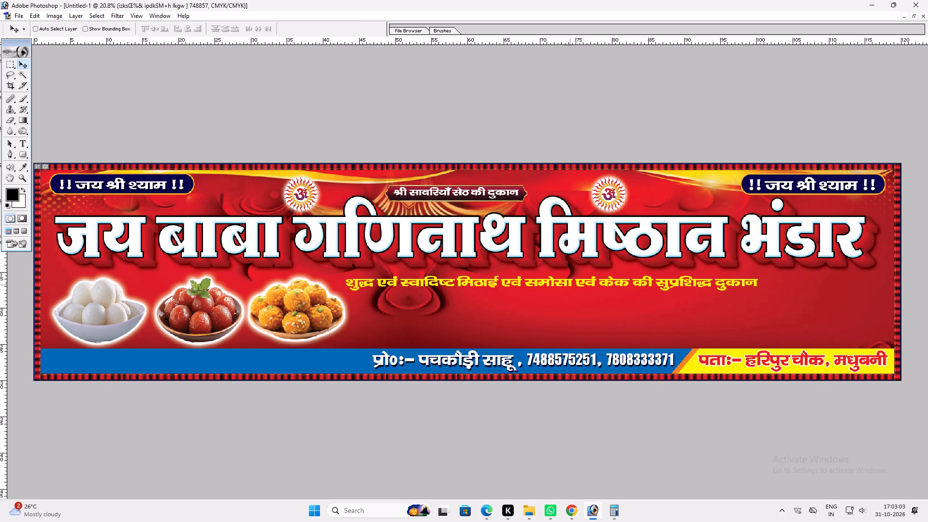
# Move the yellow sweets-and-cake slogan line down onto the empty left part of the blue strip.
pyautogui.keyDown('ctrl'); pyautogui.click(570, 283); pyautogui.keyUp('ctrl')
pyautogui.moveTo(571, 279); pyautogui.dragTo(274, 359)
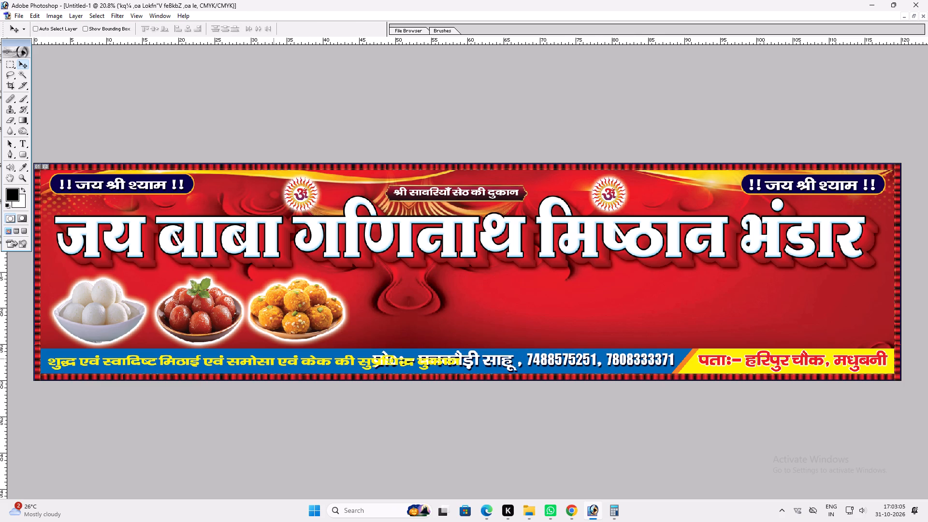
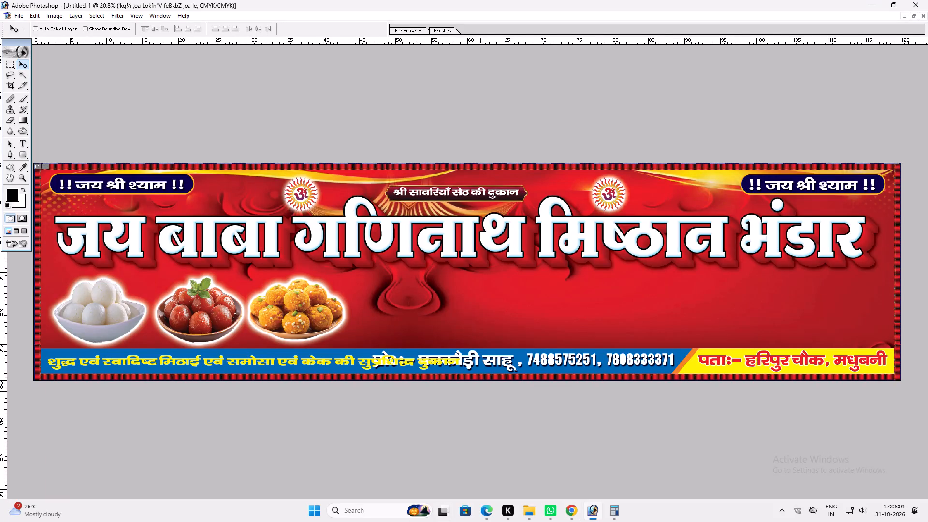
# Move the yellow sweets-and-cake slogan up off the blue strip onto the red area below the shop name.
pyautogui.keyDown('ctrl'); pyautogui.click(457, 360); pyautogui.keyUp('ctrl')
pyautogui.moveTo(457, 360); pyautogui.dragTo(680, 285)
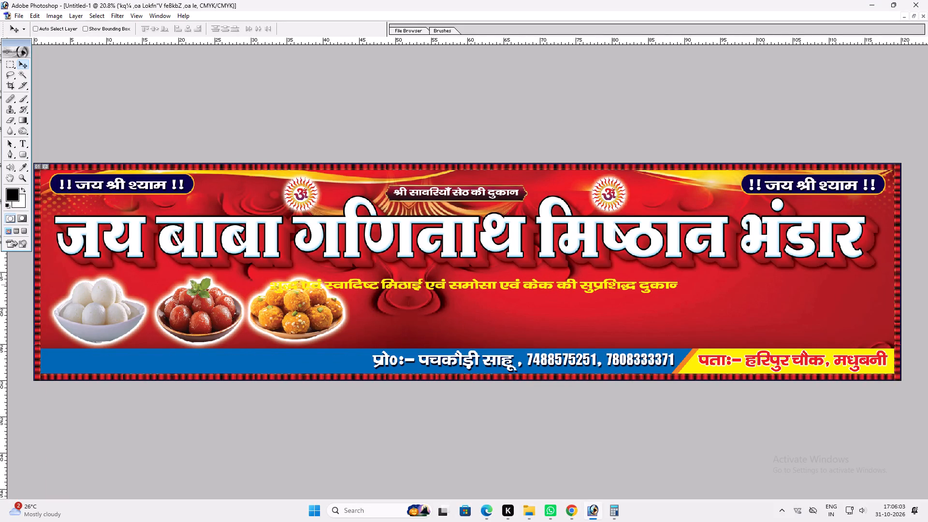
pyautogui.moveTo(680, 285); pyautogui.dragTo(681, 285)
# Break the slogan into two lines before "समोसा", centre-align it and place it on the red area beside the laddu bowl.
pyautogui.press('t')
pyautogui.click(451, 295)
pyautogui.press('Return')
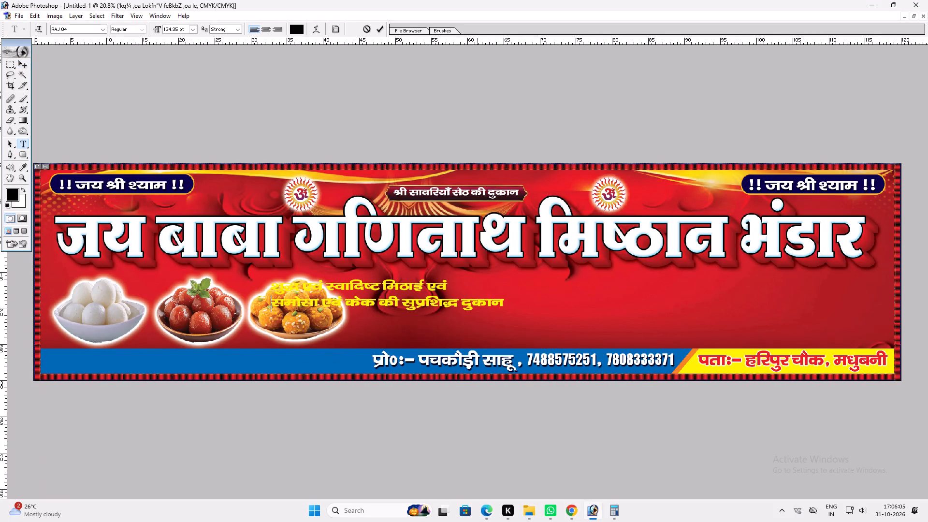
pyautogui.moveTo(557, 336); pyautogui.dragTo(653, 333)
pyautogui.click(266, 29)
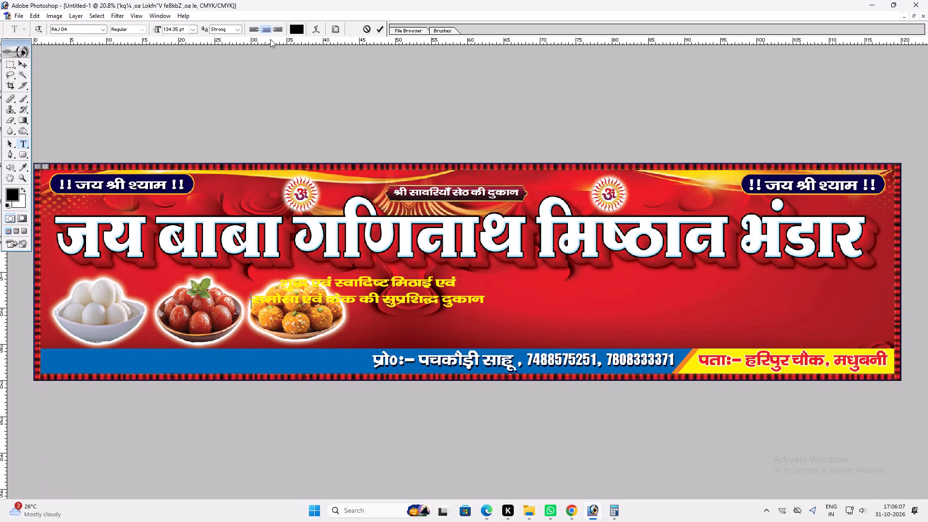
pyautogui.moveTo(599, 296); pyautogui.dragTo(718, 299)
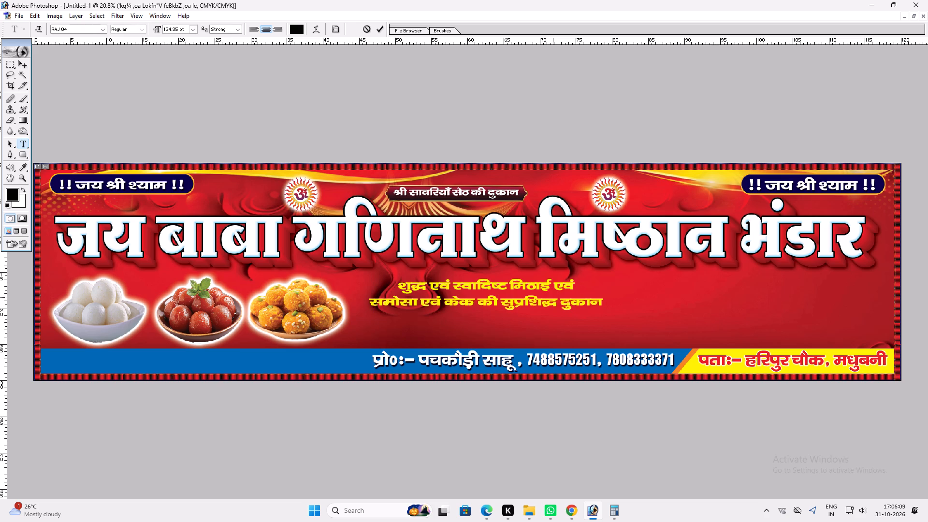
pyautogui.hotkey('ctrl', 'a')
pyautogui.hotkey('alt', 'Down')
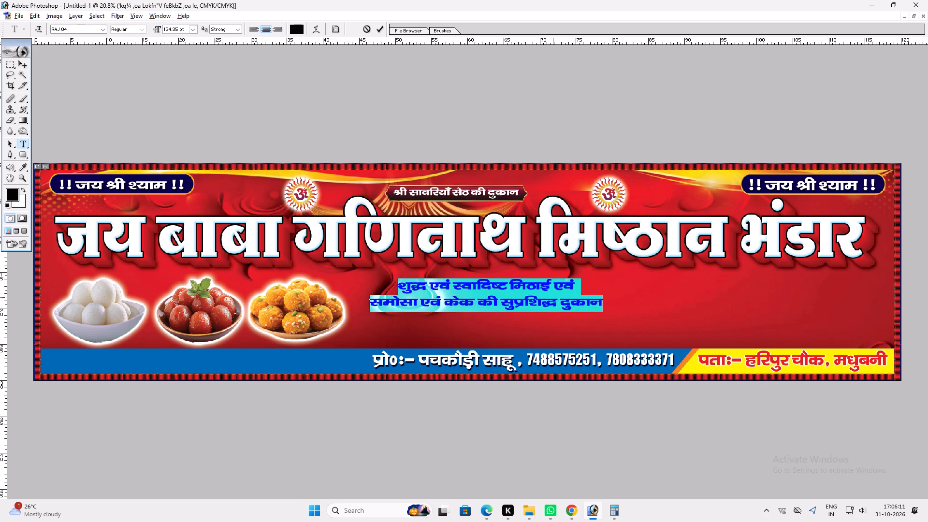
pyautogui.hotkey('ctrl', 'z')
# Enlarge the two-line slogan proportionally to about 39 in wide and nudge it up, starting just beside the laddu bowl.
pyautogui.hotkey('ctrl', 'Return')
pyautogui.hotkey('ctrl', 't')
pyautogui.keyDown('alt'); pyautogui.keyDown('shift'); pyautogui.moveTo(605, 307); pyautogui.dragTo(626, 307); pyautogui.keyUp('shift'); pyautogui.keyUp('alt')
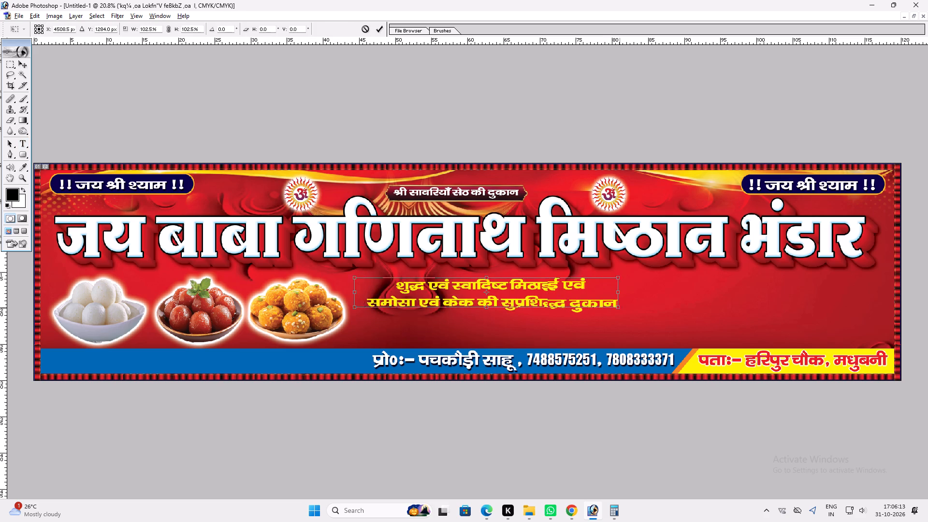
pyautogui.keyDown('alt'); pyautogui.keyDown('shift'); pyautogui.moveTo(626, 307); pyautogui.dragTo(629, 307); pyautogui.keyUp('shift'); pyautogui.keyUp('alt')
pyautogui.hotkey('shift', 'Return')
pyautogui.press('v')
pyautogui.moveTo(578, 314); pyautogui.dragTo(579, 309)
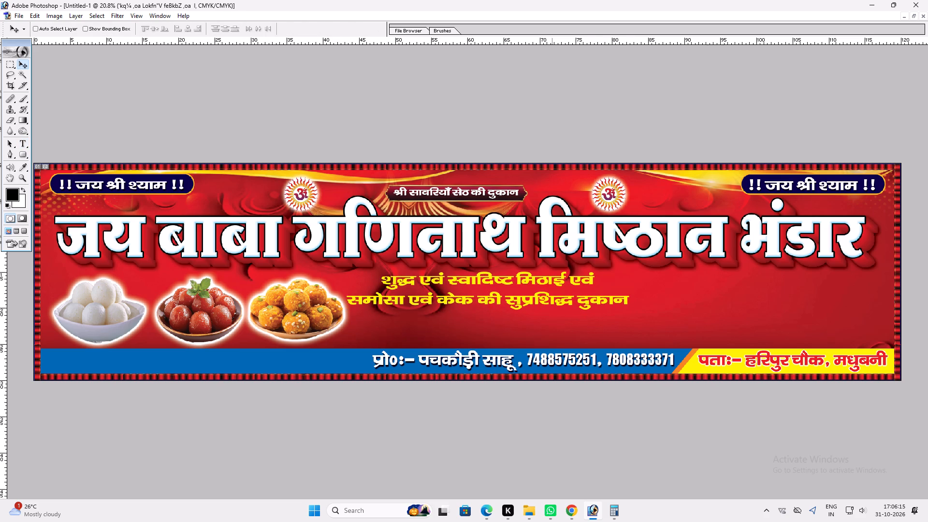
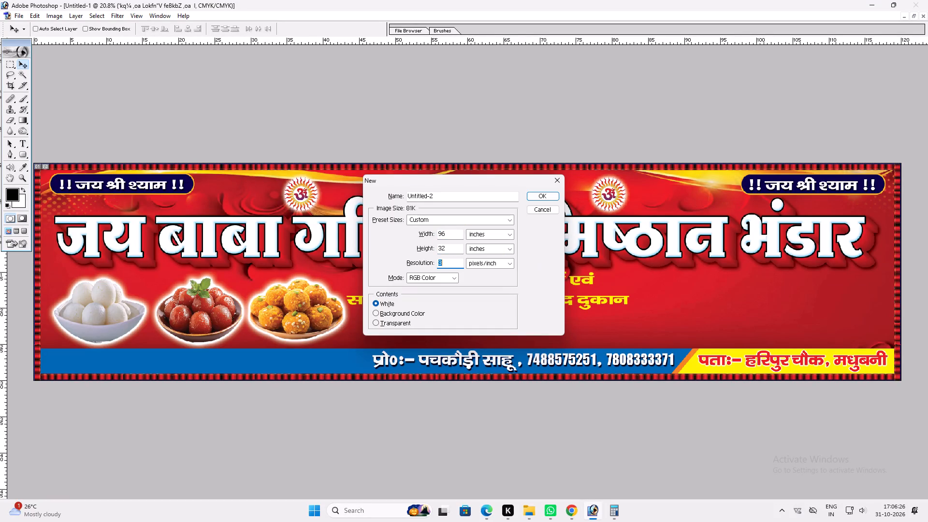
# Create a new 96 by 32 inch document at 72 pixels/inch in CMYK colour mode.
pyautogui.write('72')
pyautogui.press('Tab')
pyautogui.press('Tab')
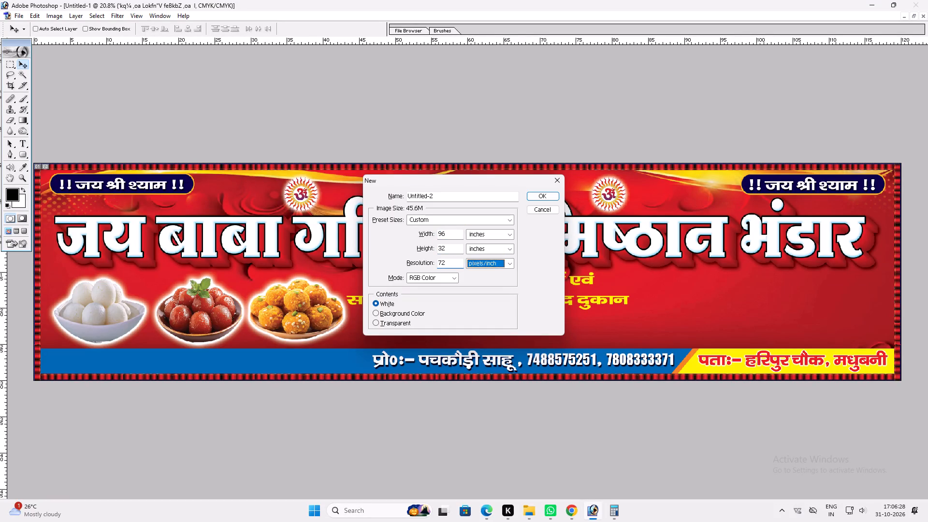
pyautogui.press('Right')
pyautogui.press('Return')
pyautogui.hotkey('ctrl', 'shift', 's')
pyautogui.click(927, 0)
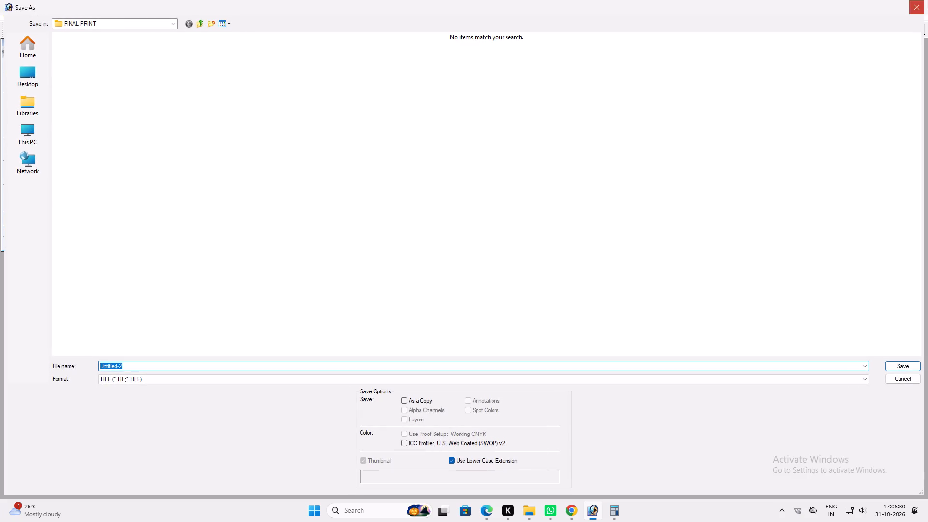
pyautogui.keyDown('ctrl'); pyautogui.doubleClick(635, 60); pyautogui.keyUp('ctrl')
# Paste the copied Vishwa Hindu Parishad poster and stretch it to fill the whole 96 by 32 inch canvas.
pyautogui.hotkey('ctrl', 'v')
pyautogui.hotkey('ctrl', 't')
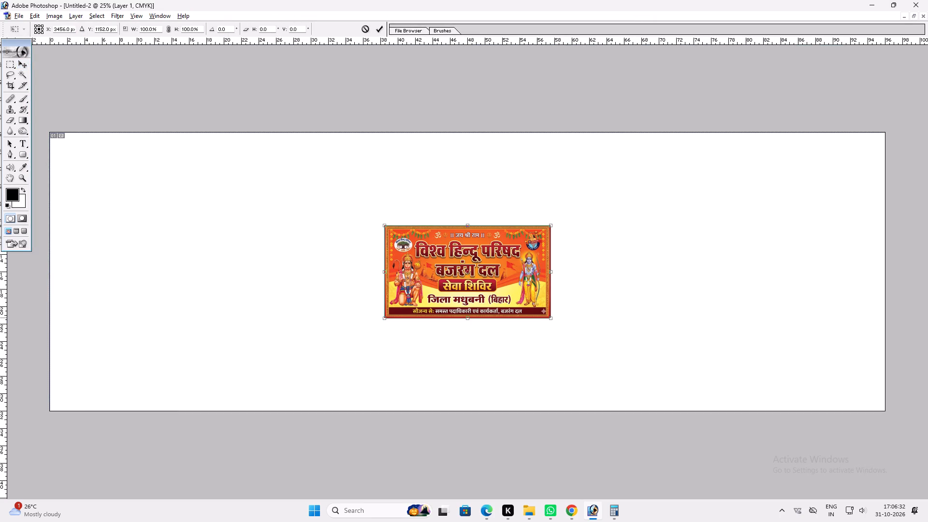
pyautogui.keyDown('alt'); pyautogui.keyDown('shift'); pyautogui.moveTo(549, 317); pyautogui.dragTo(768, 320); pyautogui.keyUp('shift'); pyautogui.keyUp('alt')
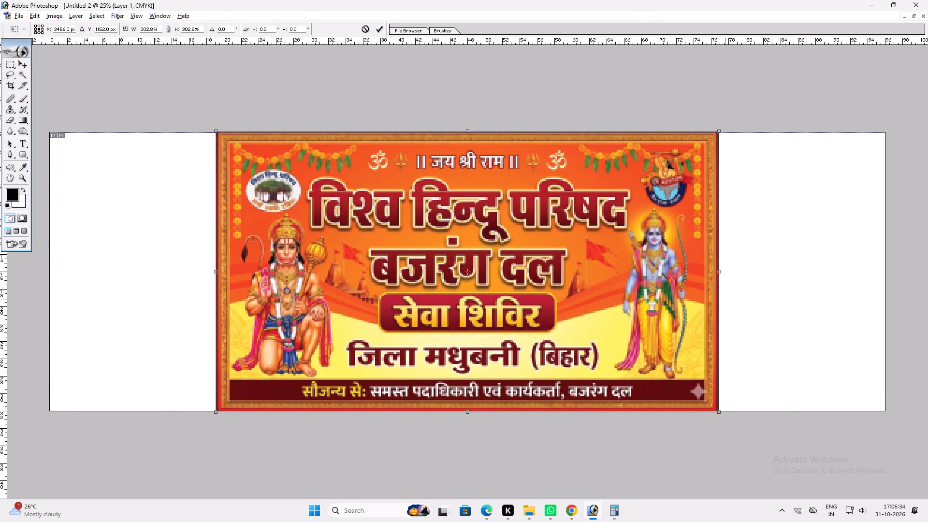
pyautogui.keyDown('alt'); pyautogui.keyDown('shift'); pyautogui.moveTo(720, 300); pyautogui.dragTo(888, 310); pyautogui.keyUp('shift'); pyautogui.keyUp('alt')
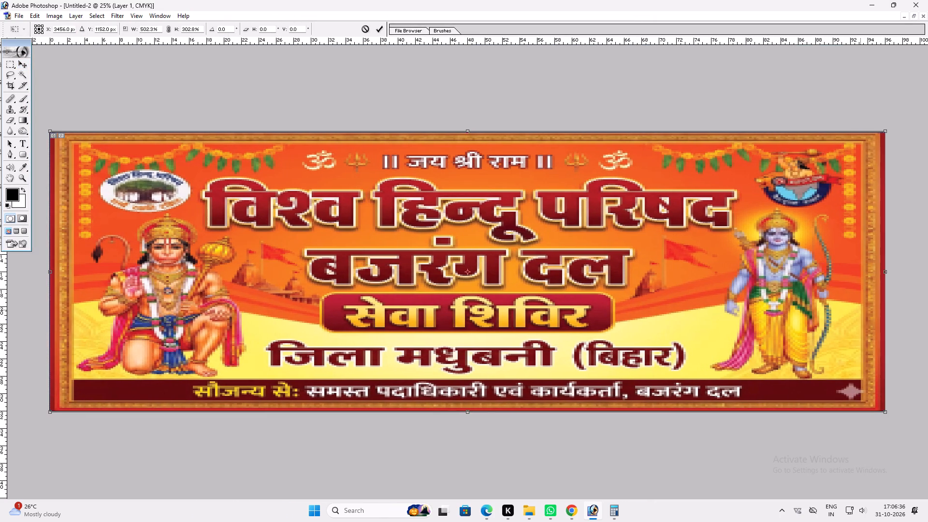
pyautogui.press('Return')
pyautogui.press('v')
# Save the poster as an uncompressed TIFF named "Vishaw hinu Parisd 8x4= 1 pc old" in the 31.10.2026 folder and close it.
pyautogui.hotkey('ctrl', 'shift', 's')
pyautogui.click(201, 23)
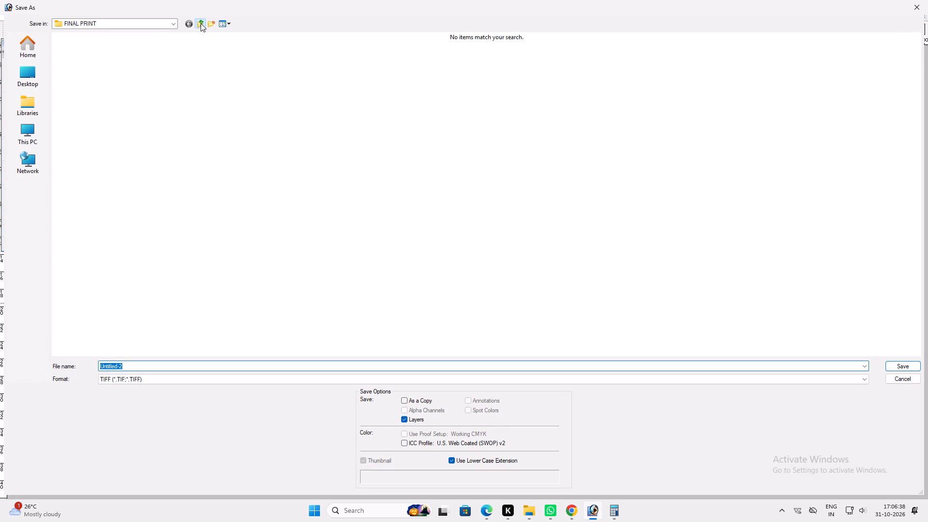
pyautogui.doubleClick(684, 143)
pyautogui.click(203, 368)
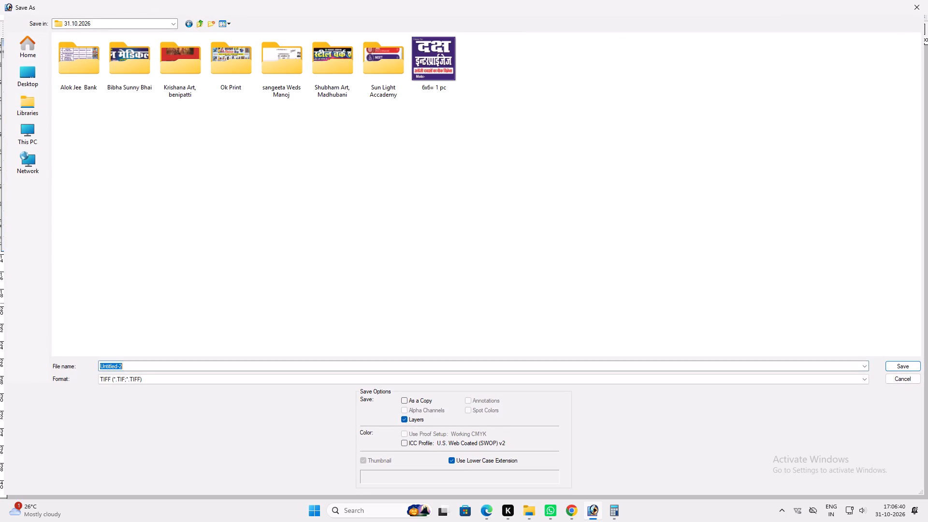
pyautogui.write('Vishaw hinu Parisd')
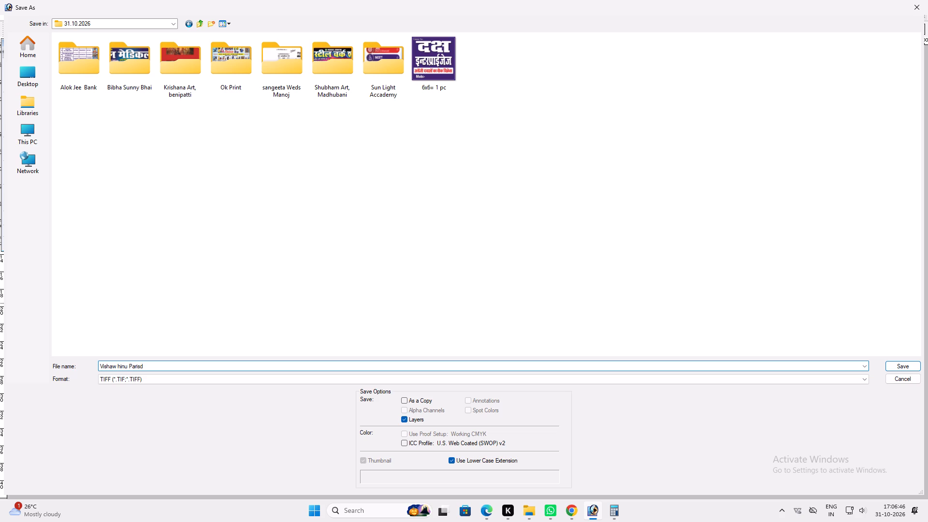
pyautogui.press('space')
pyautogui.write('10x')
pyautogui.press('BackSpace')
pyautogui.press('BackSpace')
pyautogui.press('BackSpace')
pyautogui.press('8')
pyautogui.write('x4= 1 pc DS')
pyautogui.press('BackSpace')
pyautogui.press('BackSpace')
pyautogui.write('old')
pyautogui.press('space')
pyautogui.press('Return')
pyautogui.press('Return')
pyautogui.press('Return')
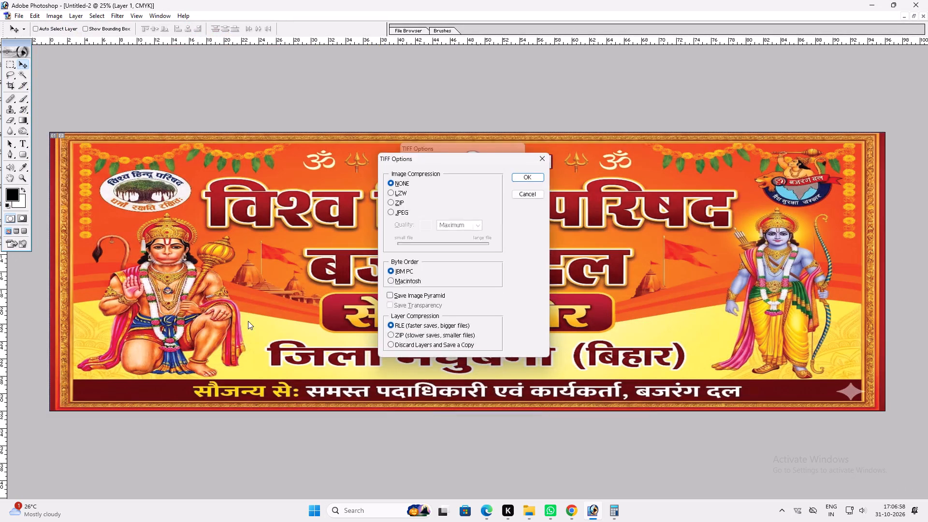
pyautogui.hotkey('ctrl', 'w')
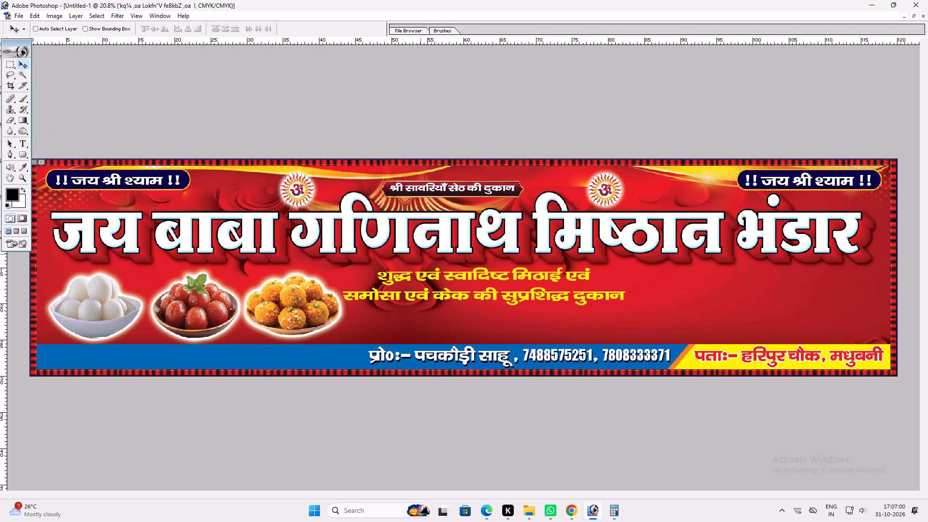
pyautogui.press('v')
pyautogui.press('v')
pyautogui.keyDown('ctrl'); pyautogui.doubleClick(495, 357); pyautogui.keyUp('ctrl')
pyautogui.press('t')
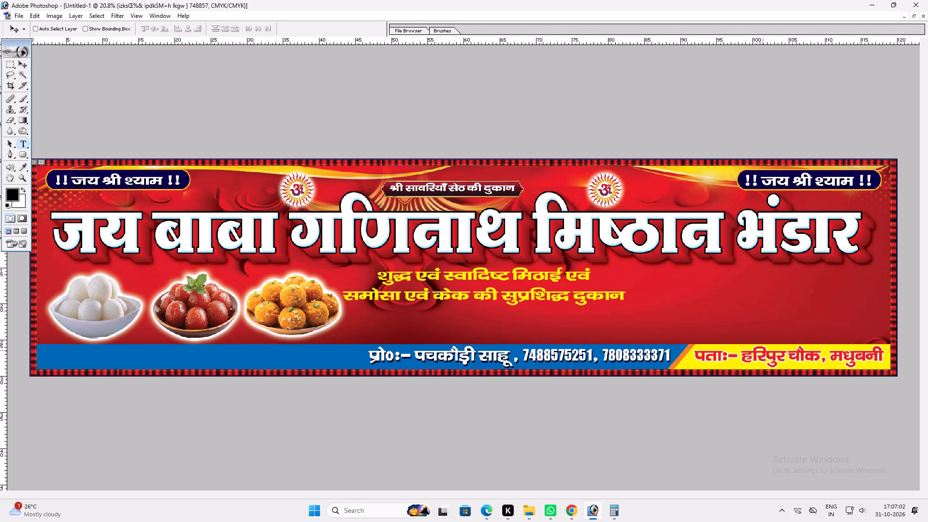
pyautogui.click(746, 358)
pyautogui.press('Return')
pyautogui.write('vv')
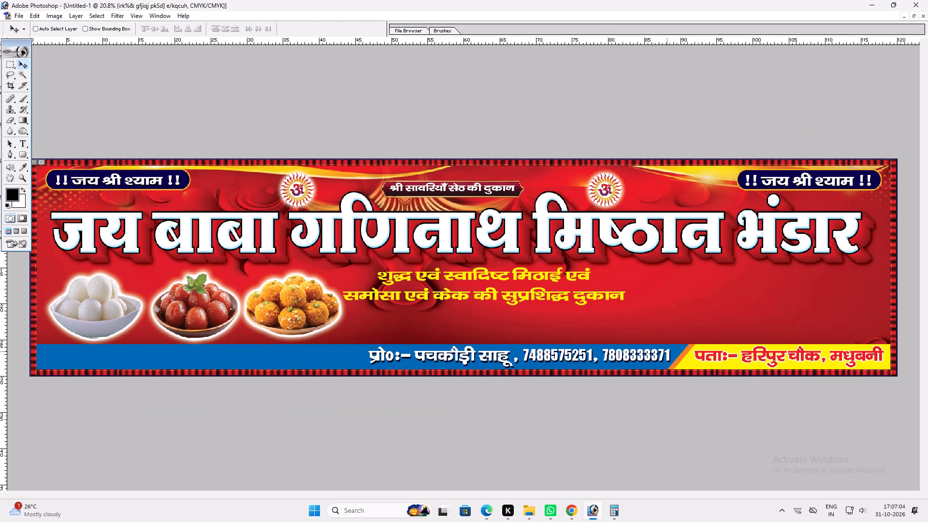
# Move the white contact line to the left end of the blue strip and widen it to about 63 in.
pyautogui.keyDown('ctrl'); pyautogui.click(667, 351); pyautogui.keyUp('ctrl')
pyautogui.moveTo(667, 351); pyautogui.dragTo(363, 345)
pyautogui.hotkey('ctrl', 't')
pyautogui.keyDown('shift'); pyautogui.moveTo(363, 352); pyautogui.dragTo(491, 355); pyautogui.keyUp('shift')
pyautogui.keyDown('shift'); pyautogui.moveTo(492, 363); pyautogui.dragTo(518, 362); pyautogui.keyUp('shift')
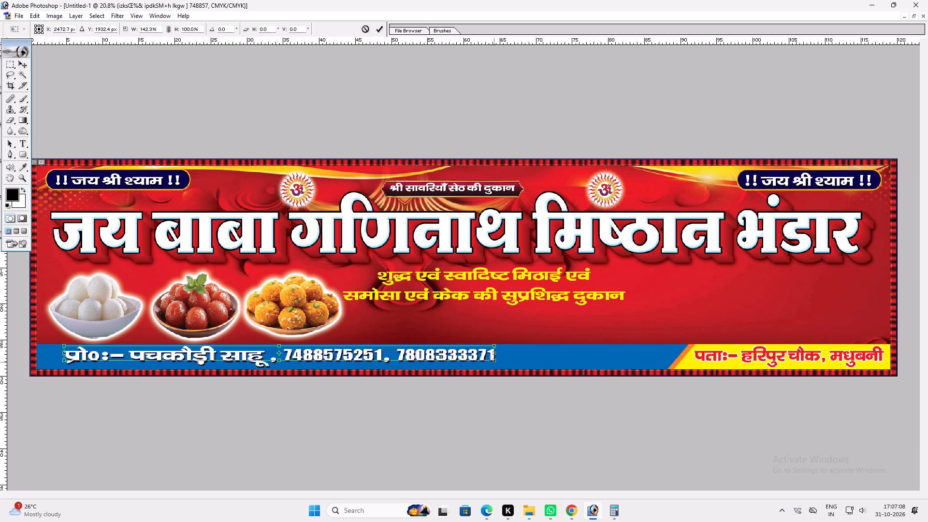
pyautogui.keyDown('shift'); pyautogui.moveTo(518, 362); pyautogui.dragTo(522, 362); pyautogui.keyUp('shift')
pyautogui.hotkey('shift', 'Return')
pyautogui.press('v')
# Shift the yellow address panel left toward the contact line and widen it to reach the banner's right border.
pyautogui.keyDown('ctrl'); pyautogui.click(685, 362); pyautogui.keyUp('ctrl')
pyautogui.moveTo(685, 362); pyautogui.dragTo(663, 362)
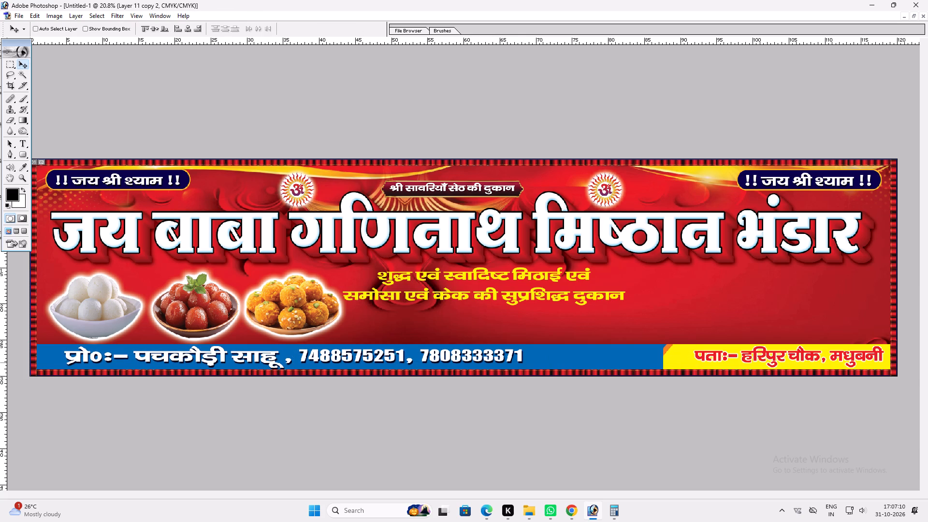
pyautogui.moveTo(663, 362); pyautogui.dragTo(554, 364)
pyautogui.hotkey('ctrl', 't')
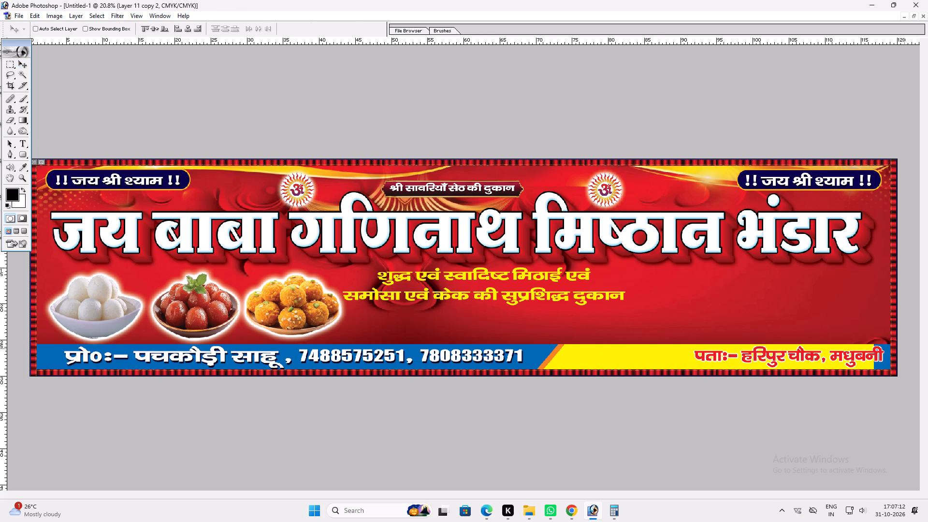
pyautogui.keyDown('alt'); pyautogui.keyDown('shift'); pyautogui.moveTo(872, 351); pyautogui.dragTo(891, 348); pyautogui.keyUp('shift'); pyautogui.keyUp('alt')
pyautogui.hotkey('alt', 'shift', 'Return')
pyautogui.press('v')
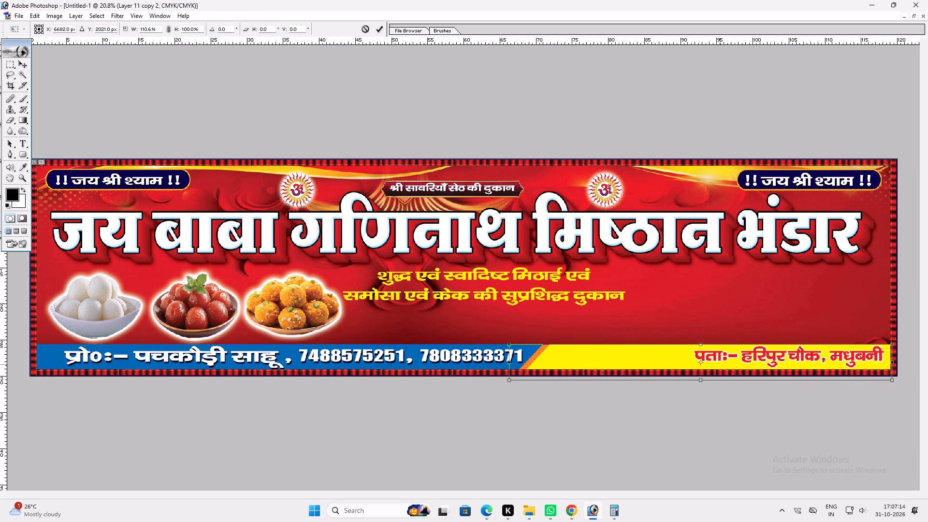
pyautogui.press('Return')
pyautogui.press('v')
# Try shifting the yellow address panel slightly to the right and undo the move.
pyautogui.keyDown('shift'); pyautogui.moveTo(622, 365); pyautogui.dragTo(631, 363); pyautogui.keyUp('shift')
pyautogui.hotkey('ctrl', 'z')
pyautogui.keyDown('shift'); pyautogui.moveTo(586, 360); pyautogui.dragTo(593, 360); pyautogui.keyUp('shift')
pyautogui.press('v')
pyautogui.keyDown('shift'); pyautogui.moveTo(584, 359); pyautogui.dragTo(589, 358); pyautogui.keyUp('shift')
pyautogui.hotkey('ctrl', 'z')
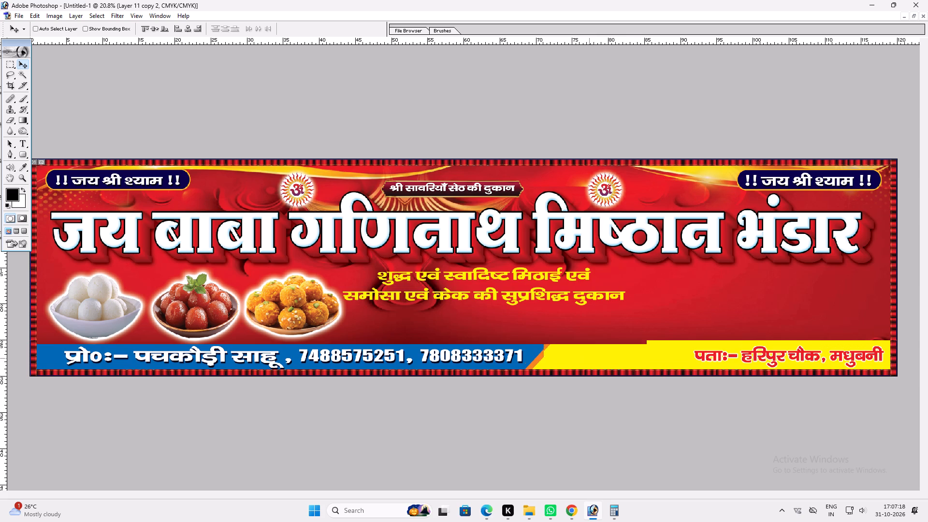
# Nudge the yellow address panel 70 px right so its slanted edge clears the contact line.
pyautogui.hotkey('shift', 'Right')
pyautogui.hotkey('shift', 'Right')
pyautogui.hotkey('shift', 'Right')
pyautogui.hotkey('shift', 'Right')
pyautogui.hotkey('shift', 'Right')
pyautogui.hotkey('shift', 'Right')
pyautogui.hotkey('shift', 'Right')
pyautogui.press('v')
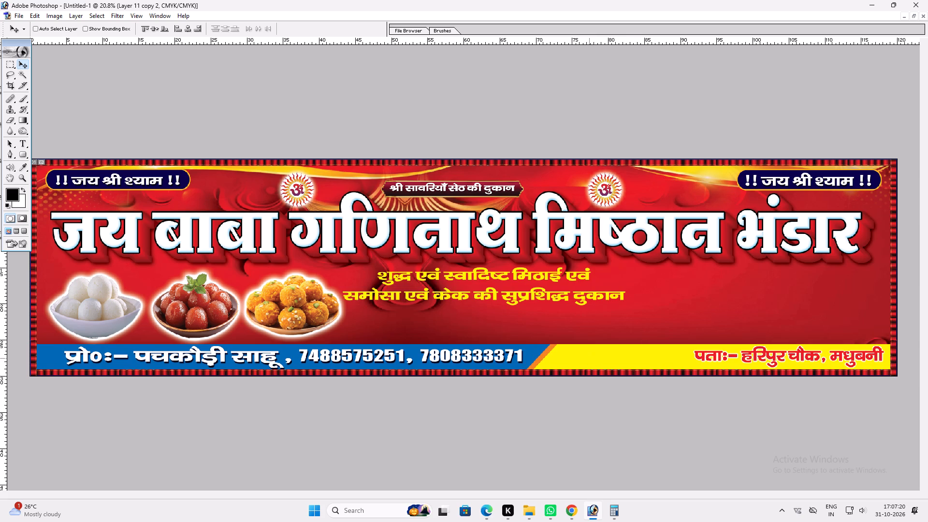
# Widen the red address line to about 44 in across the yellow panel and nudge it slightly down.
pyautogui.keyDown('ctrl'); pyautogui.click(734, 355); pyautogui.keyUp('ctrl')
pyautogui.hotkey('ctrl', 't')
pyautogui.keyDown('shift'); pyautogui.moveTo(691, 355); pyautogui.dragTo(635, 352); pyautogui.keyUp('shift')
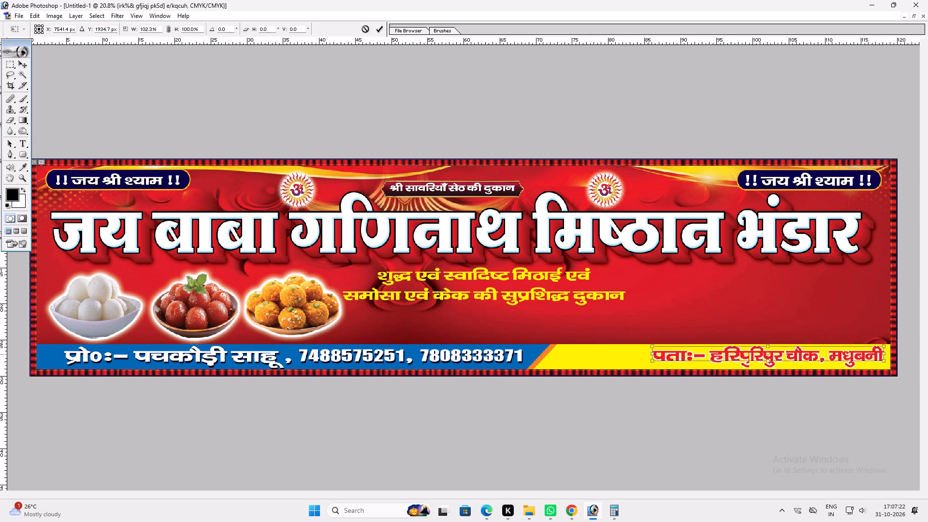
pyautogui.keyDown('shift'); pyautogui.moveTo(635, 352); pyautogui.dragTo(594, 350); pyautogui.keyUp('shift')
pyautogui.hotkey('shift', 'Return')
pyautogui.press('v')
pyautogui.moveTo(621, 361); pyautogui.dragTo(589, 360)
pyautogui.hotkey('ctrl', 't')
pyautogui.keyDown('shift'); pyautogui.moveTo(852, 360); pyautogui.dragTo(875, 358); pyautogui.keyUp('shift')
pyautogui.keyDown('shift'); pyautogui.moveTo(876, 351); pyautogui.dragTo(885, 349); pyautogui.keyUp('shift')
pyautogui.press('Return')
pyautogui.press('v')
pyautogui.press('Down')
pyautogui.press('Down')
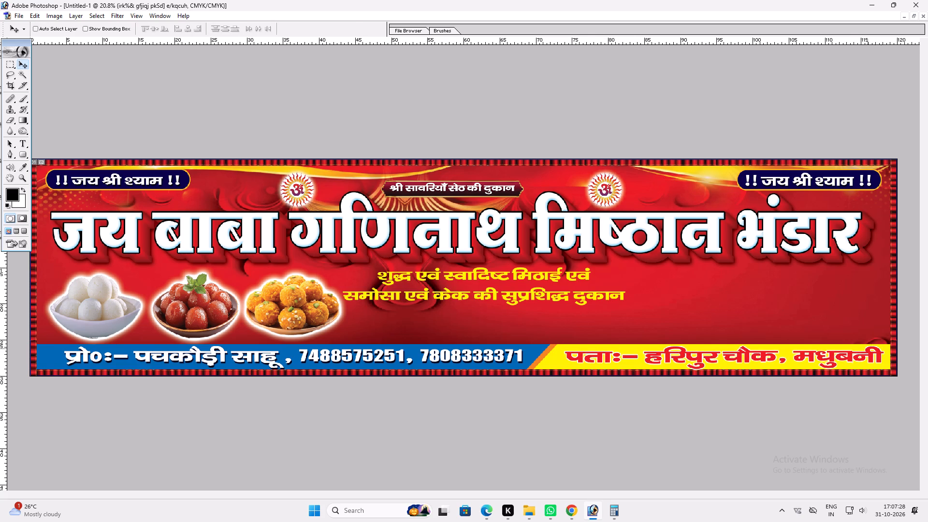
# Refine the address line's size and position to about 43 in wide, leaving a small margin before the right border.
pyautogui.moveTo(863, 348); pyautogui.dragTo(857, 348)
pyautogui.hotkey('ctrl', 't')
pyautogui.keyDown('alt'); pyautogui.keyDown('shift'); pyautogui.moveTo(878, 363); pyautogui.dragTo(873, 362); pyautogui.keyUp('shift'); pyautogui.keyUp('alt')
pyautogui.hotkey('alt', 'shift', 'Return')
pyautogui.press('v')
pyautogui.press('Return')
pyautogui.press('Up')
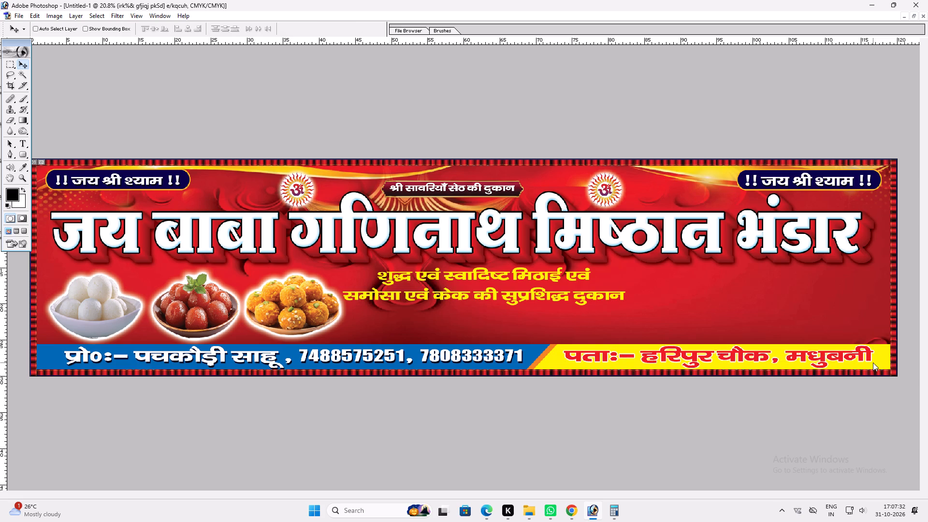
pyautogui.hotkey('ctrl', 't')
pyautogui.keyDown('shift'); pyautogui.moveTo(876, 343); pyautogui.dragTo(859, 347); pyautogui.keyUp('shift')
pyautogui.keyDown('shift'); pyautogui.moveTo(858, 350); pyautogui.dragTo(881, 352); pyautogui.keyUp('shift')
pyautogui.hotkey('shift', 'Return')
pyautogui.press('v')
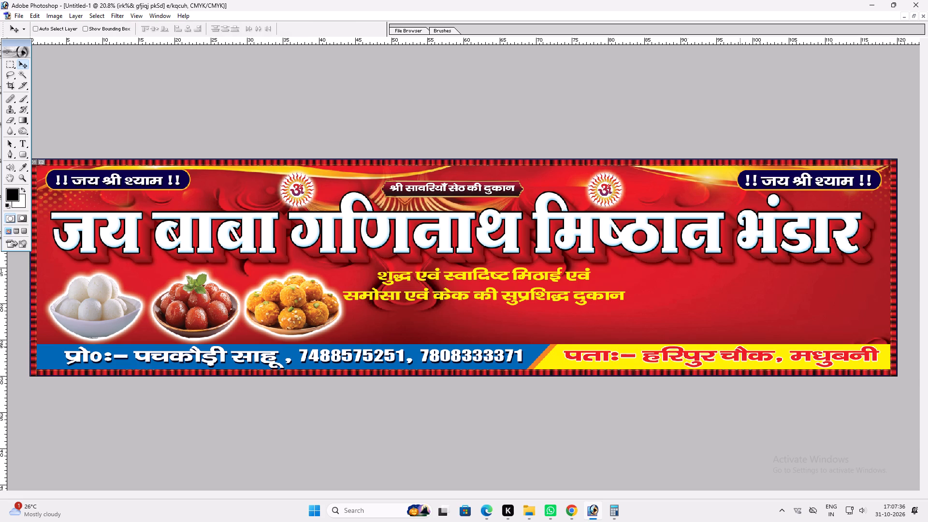
# Rebreak the yellow slogan into three lines, starting the second at "मिठाई" and the third at "केक".
pyautogui.press('t')
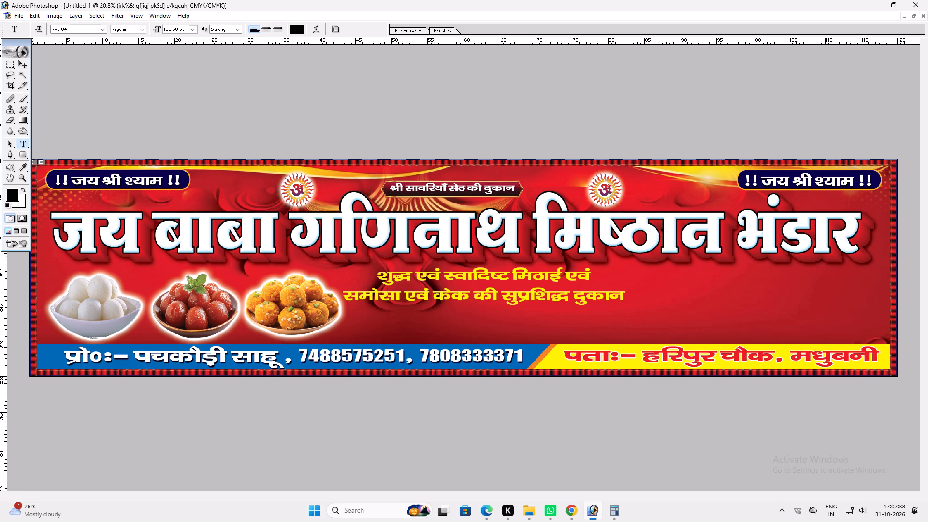
pyautogui.click(512, 278)
pyautogui.press('Return')
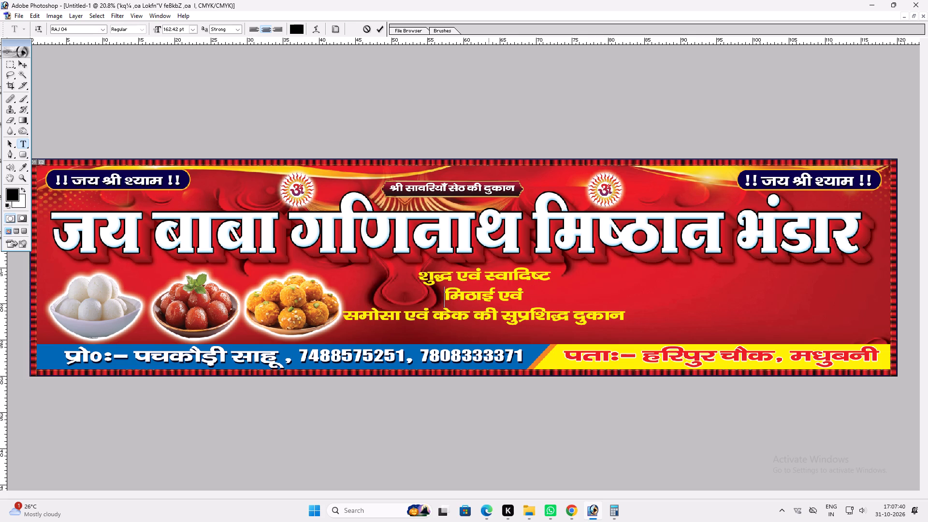
pyautogui.click(474, 319)
pyautogui.press('Return')
pyautogui.press('Up')
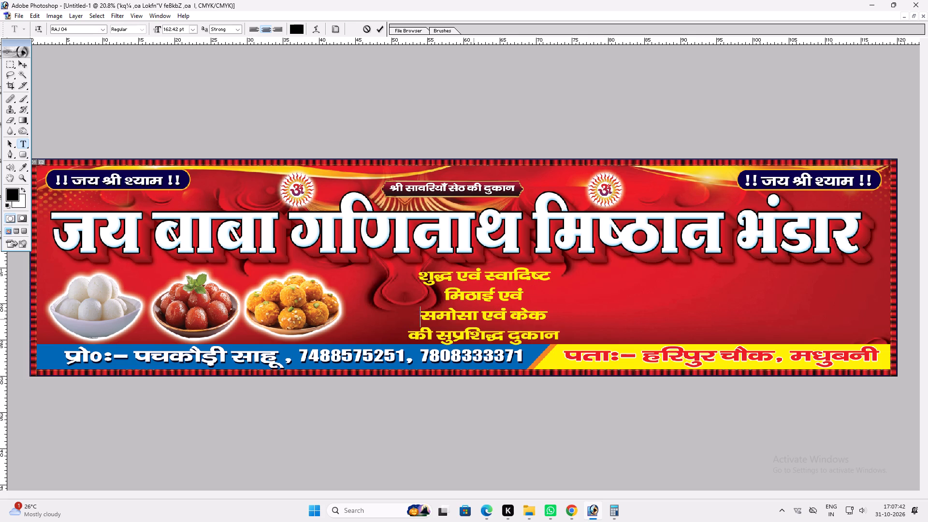
pyautogui.press('Home')
pyautogui.press('BackSpace')
pyautogui.click(552, 295)
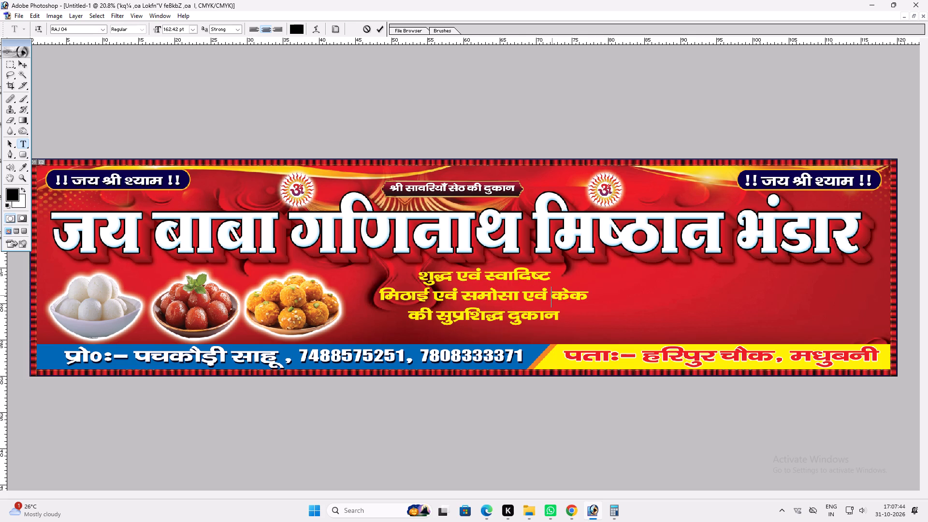
pyautogui.press('Return')
pyautogui.press('Down')
pyautogui.press('Home')
pyautogui.press('BackSpace')
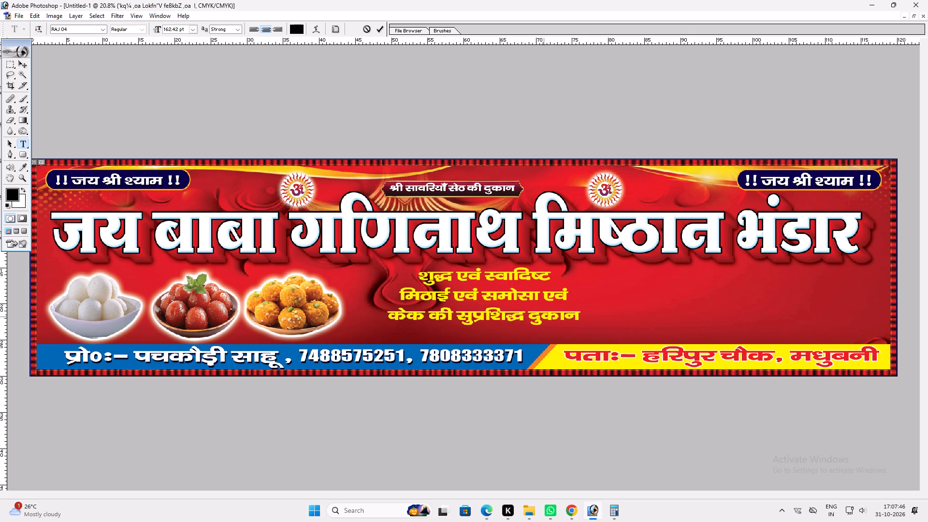
pyautogui.press('Return')
# Stretch the three-line slogan taller, move it closer to the laddu bowl and widen it to about 28 in.
pyautogui.hotkey('ctrl', 't')
pyautogui.keyDown('shift'); pyautogui.moveTo(530, 323); pyautogui.dragTo(529, 335); pyautogui.keyUp('shift')
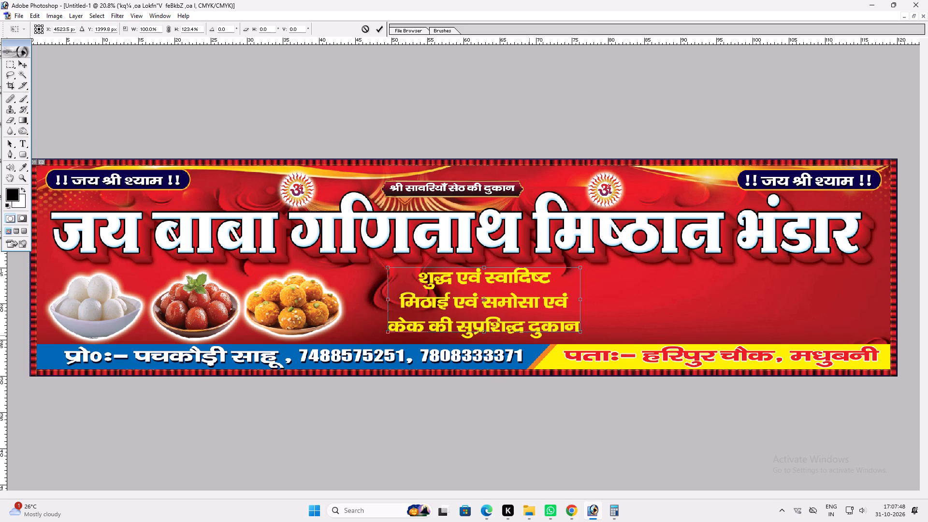
pyautogui.hotkey('shift', 'Return')
pyautogui.press('v')
pyautogui.moveTo(541, 334); pyautogui.dragTo(515, 333)
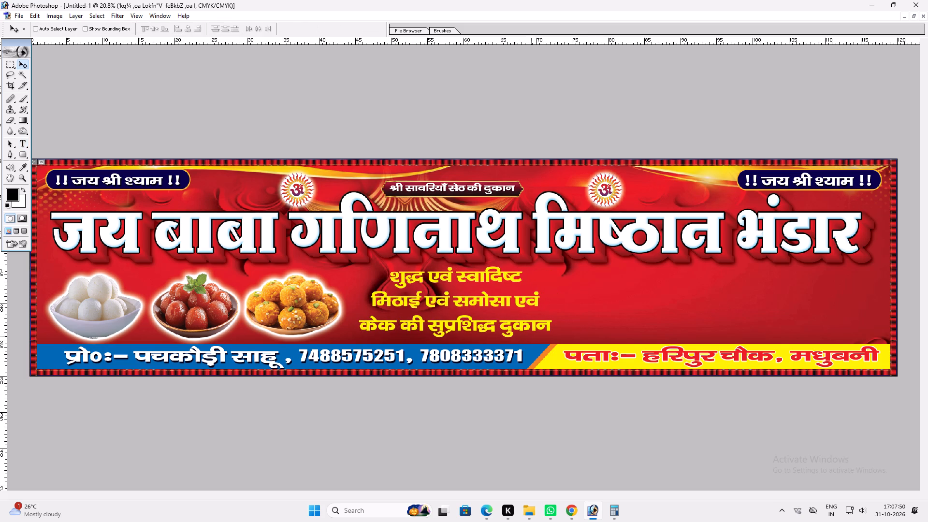
pyautogui.hotkey('ctrl', 't')
pyautogui.keyDown('shift'); pyautogui.moveTo(549, 305); pyautogui.dragTo(558, 305); pyautogui.keyUp('shift')
pyautogui.hotkey('shift', 'Return')
pyautogui.press('v')
pyautogui.press('v')
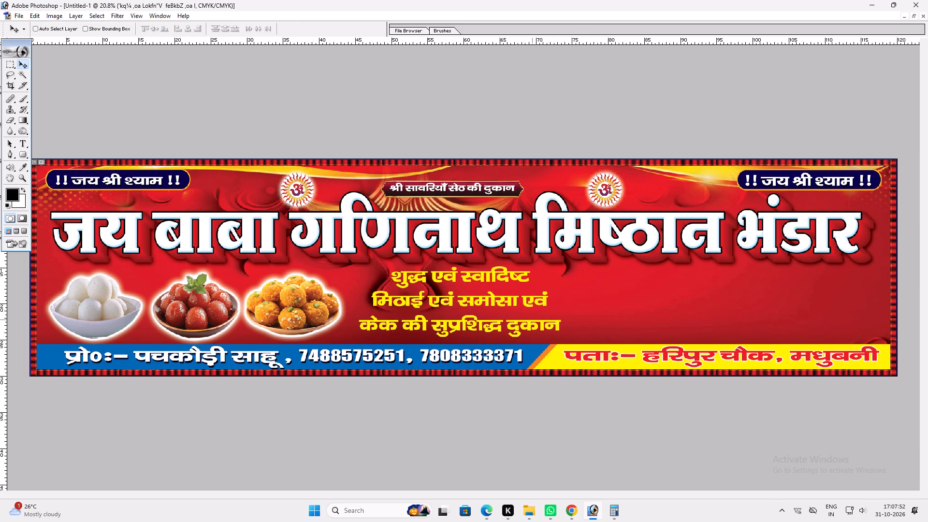
# Select the laddu bowl's layer among the sweets and shift it slightly to the right.
pyautogui.keyDown('ctrl'); pyautogui.click(111, 297); pyautogui.keyUp('ctrl')
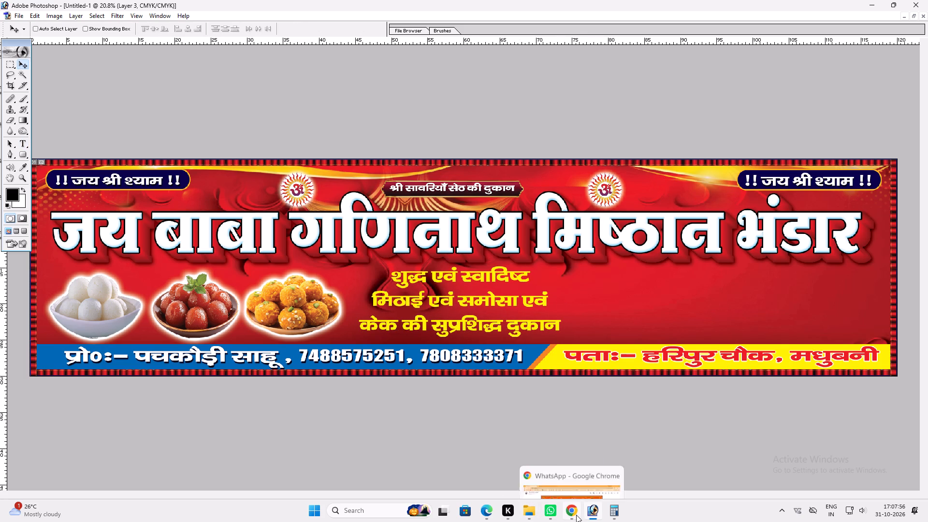
pyautogui.rightClick(302, 308)
pyautogui.click(320, 312)
pyautogui.keyDown('shift'); pyautogui.moveTo(315, 311); pyautogui.dragTo(319, 311); pyautogui.keyUp('shift')
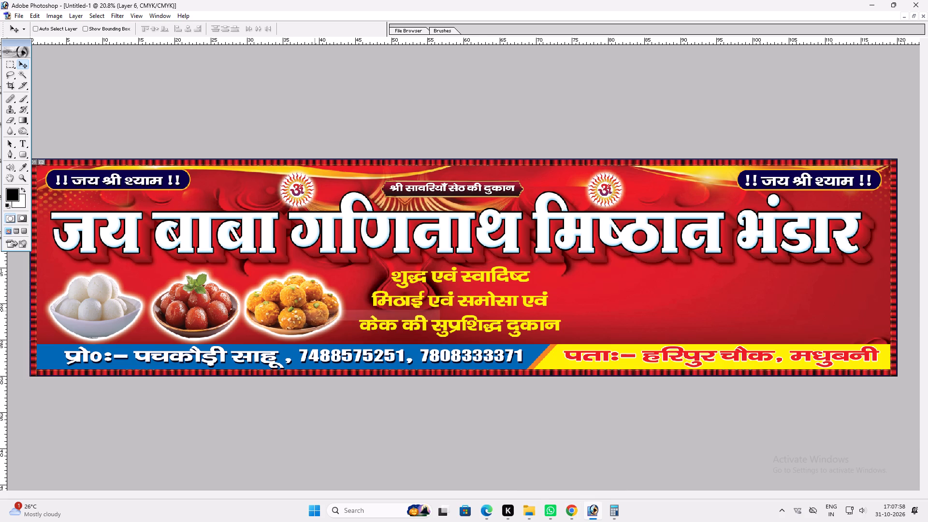
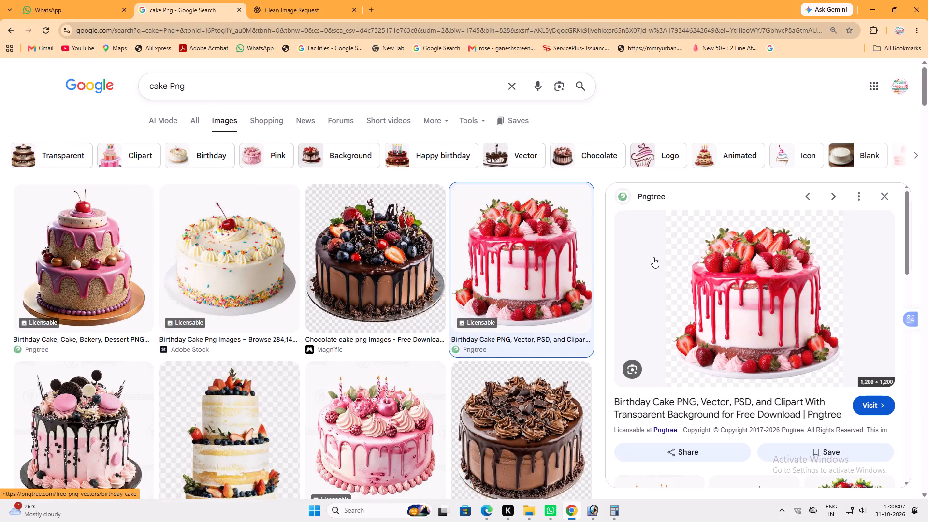
# Look through the cake PNG results and their related images for a cake picture suitable for the banner.
pyautogui.click(434, 248)
pyautogui.scroll(-6, 758, 271)
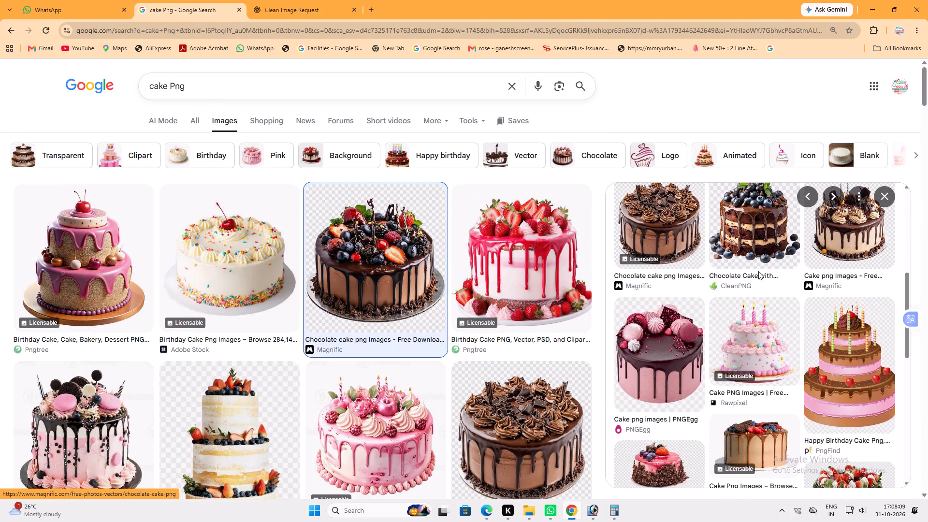
pyautogui.scroll(-2, 603, 249)
pyautogui.scroll(5, 528, 330)
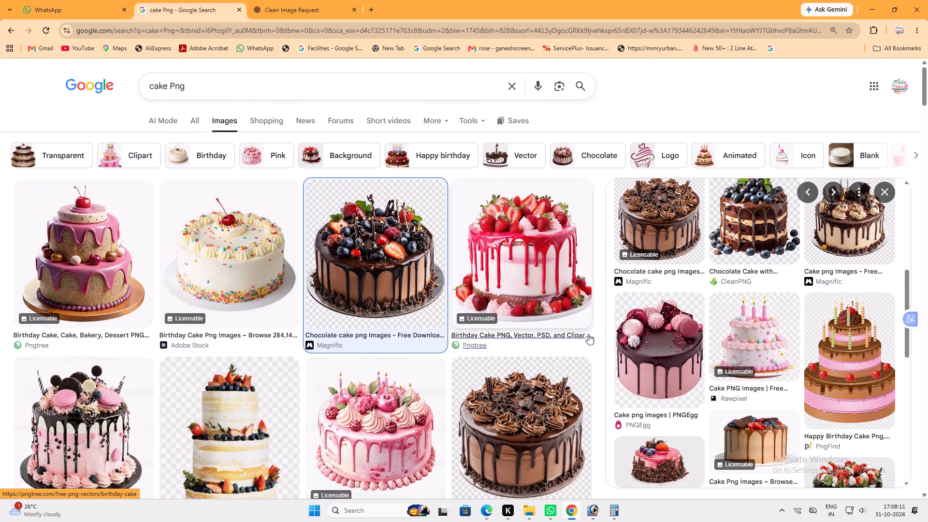
pyautogui.scroll(10, 721, 309)
pyautogui.scroll(-8, 725, 320)
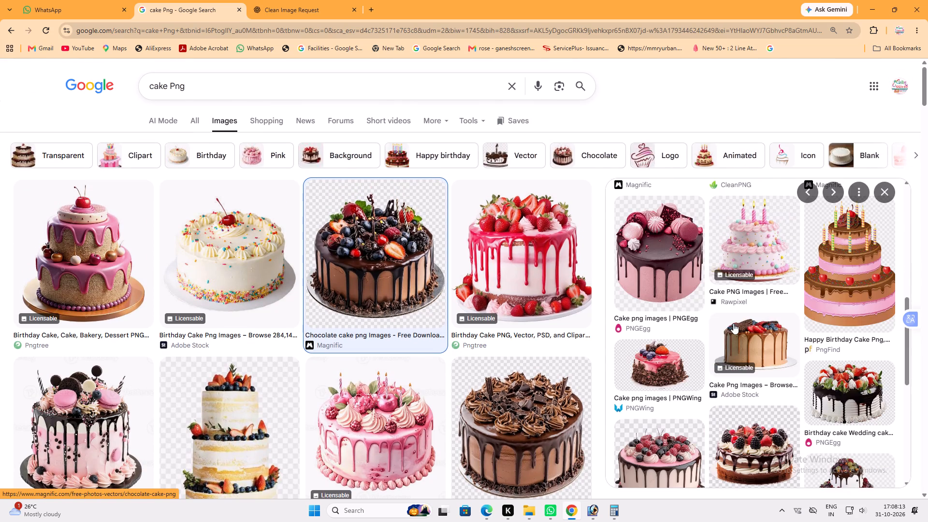
pyautogui.scroll(-4, 215, 363)
pyautogui.scroll(5, 182, 333)
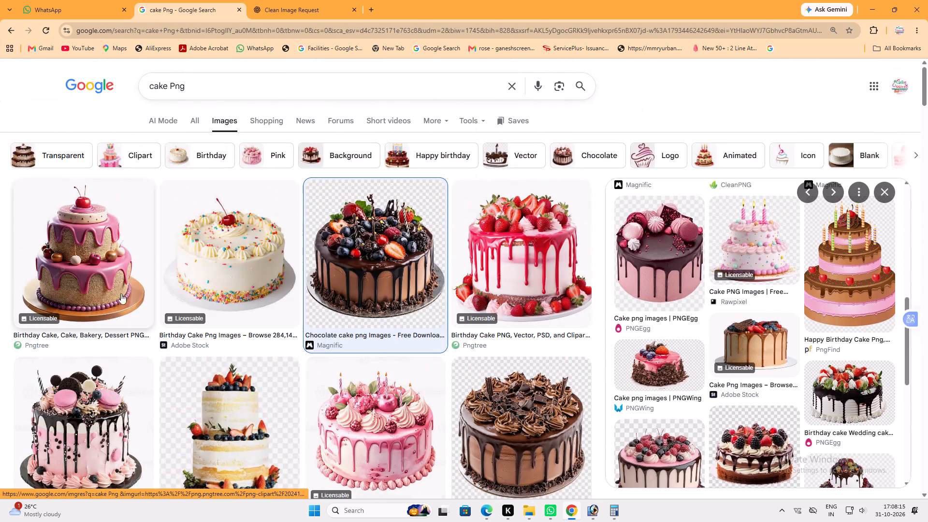
pyautogui.click(82, 258)
pyautogui.scroll(-5, 710, 249)
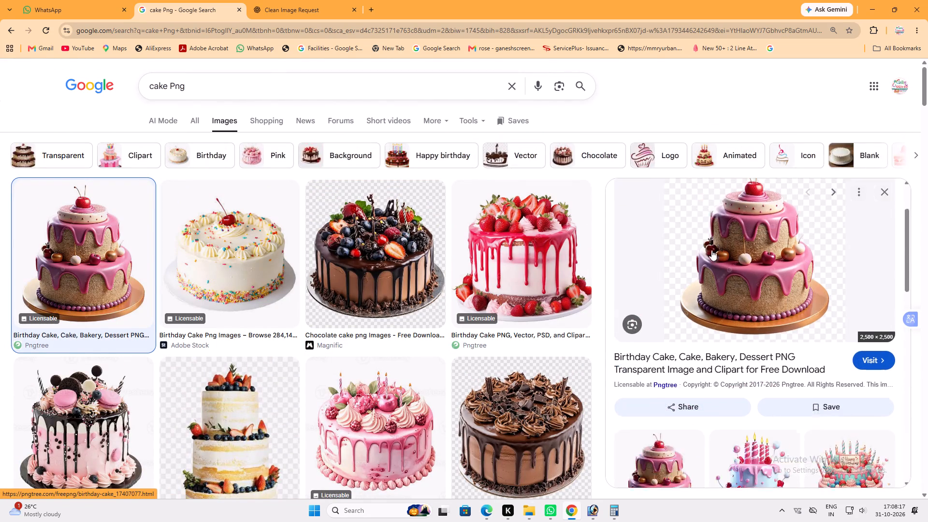
pyautogui.scroll(-2, 711, 250)
pyautogui.scroll(2, 751, 281)
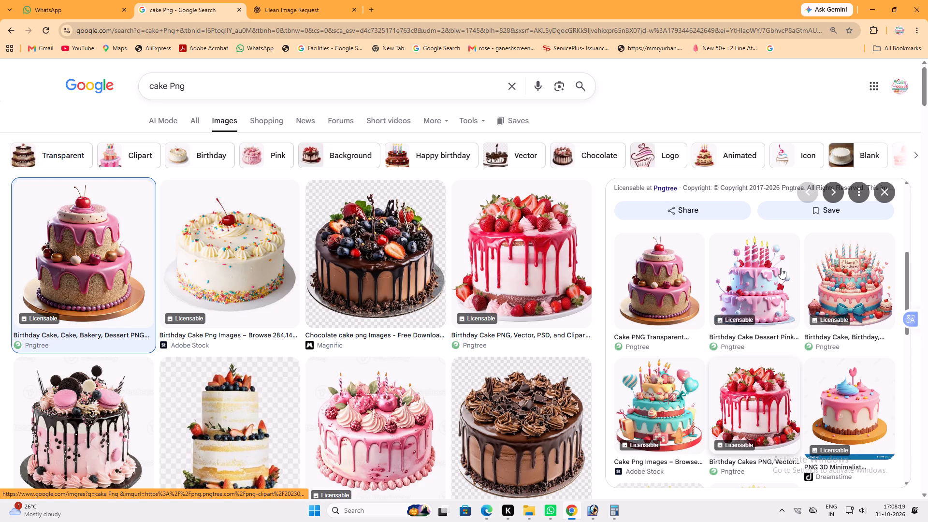
pyautogui.click(765, 271)
pyautogui.scroll(-5, 779, 276)
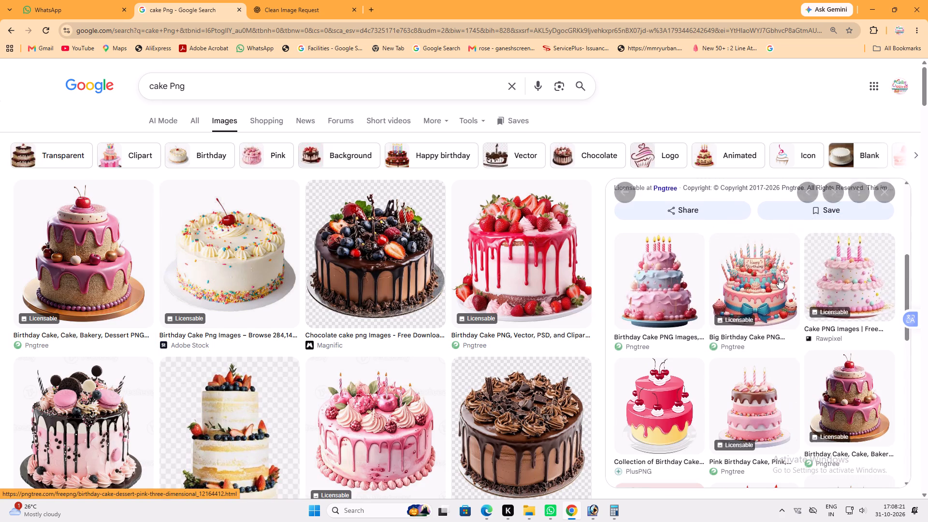
pyautogui.scroll(-1, 765, 265)
pyautogui.click(825, 311)
pyautogui.scroll(-3, 812, 299)
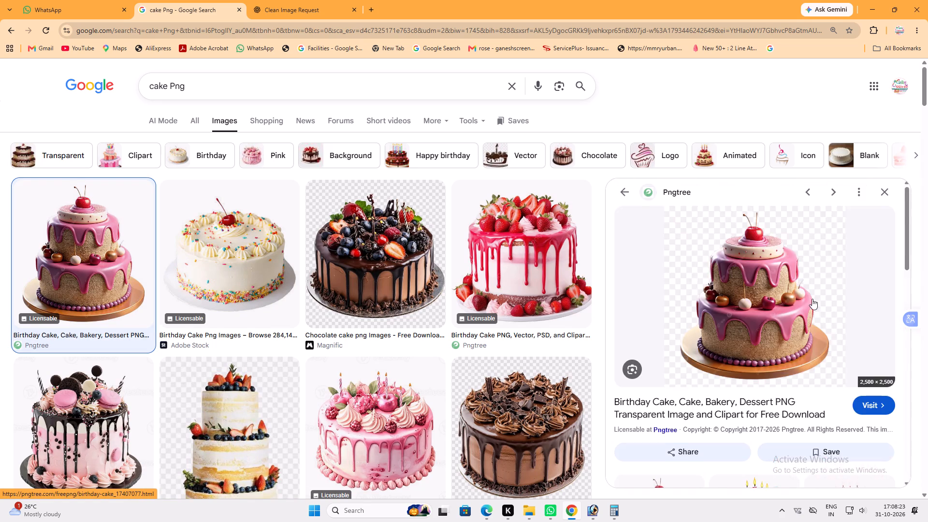
pyautogui.scroll(-4, 812, 299)
# Search images for "3 manjil cake Png" and copy the tiered birthday cake with lit candles and a blue ribbon.
pyautogui.click(148, 87)
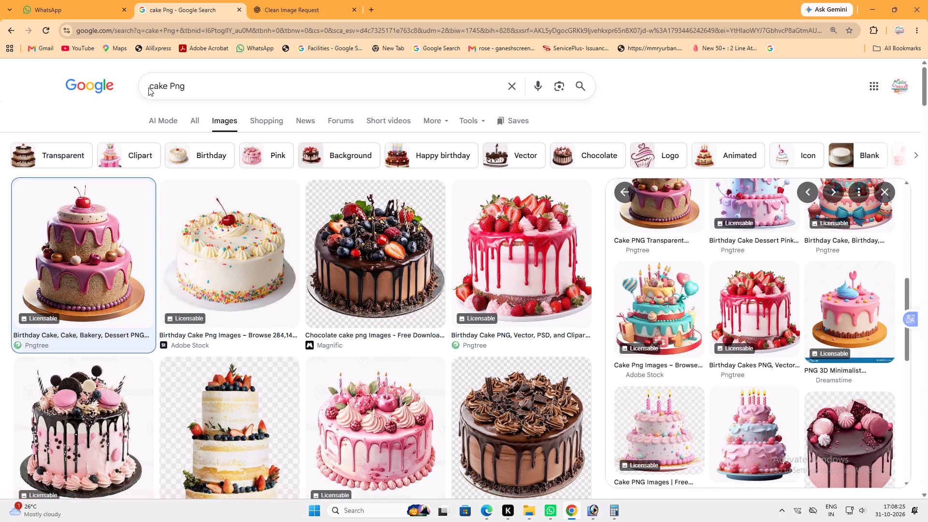
pyautogui.write('3 manjil')
pyautogui.press('space')
pyautogui.press('Return')
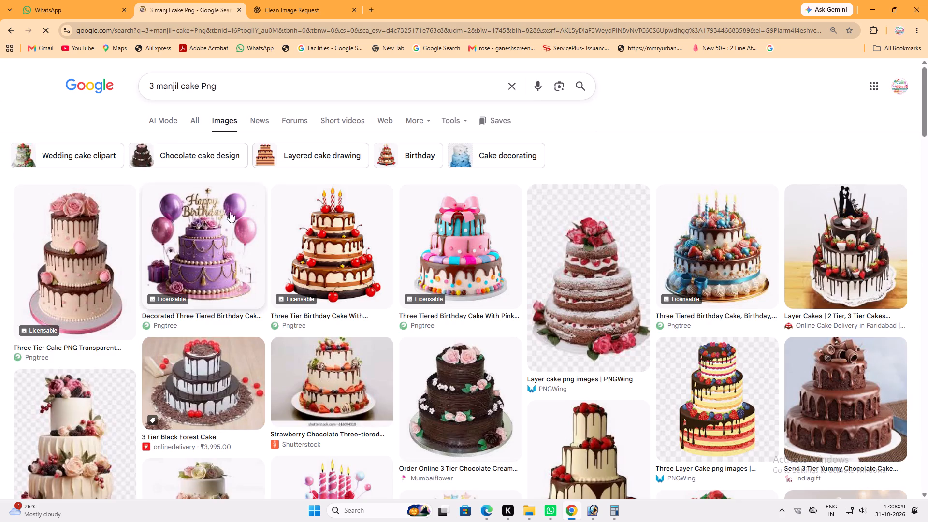
pyautogui.click(740, 250)
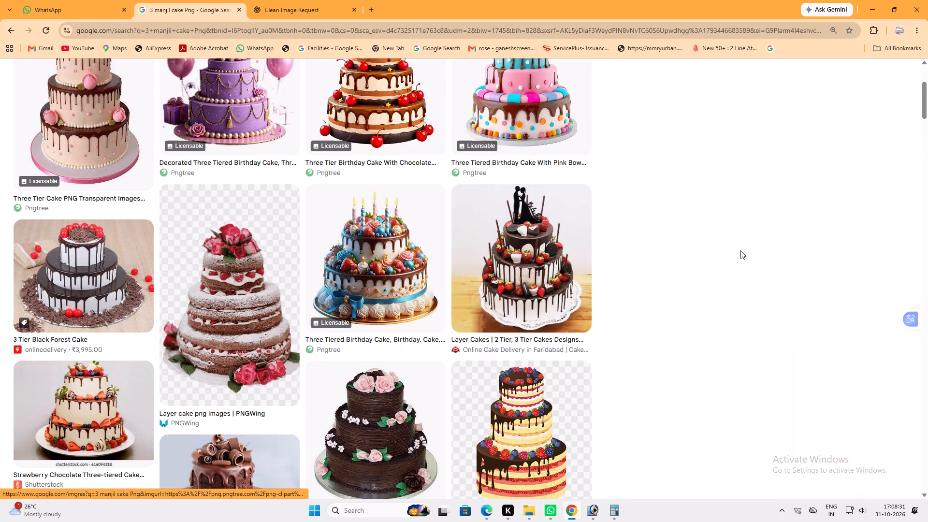
pyautogui.rightClick(739, 234)
pyautogui.click(795, 381)
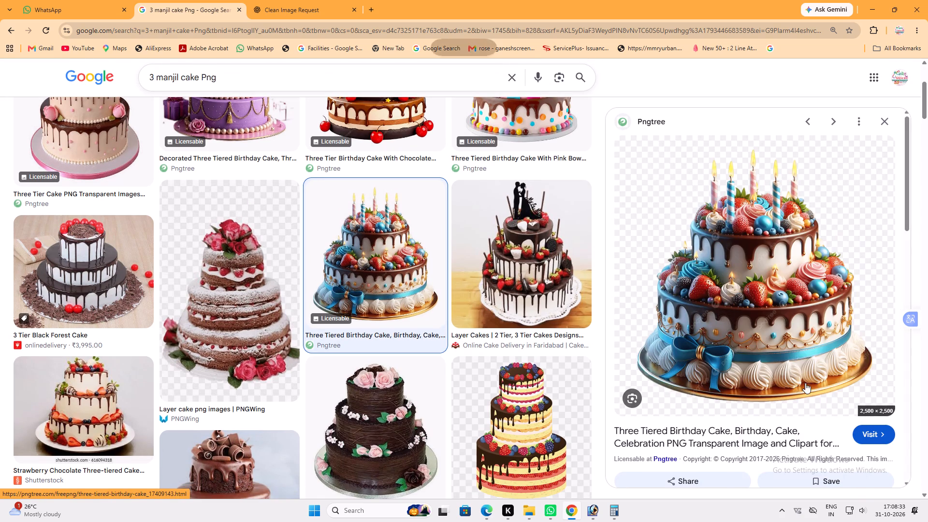
# Switch to Photoshop, paste the cake into the banner and delete its black background using the Magic Wand at tolerance 30.
pyautogui.click(590, 512)
pyautogui.hotkey('ctrl', 'v')
pyautogui.press('w')
pyautogui.click(556, 264)
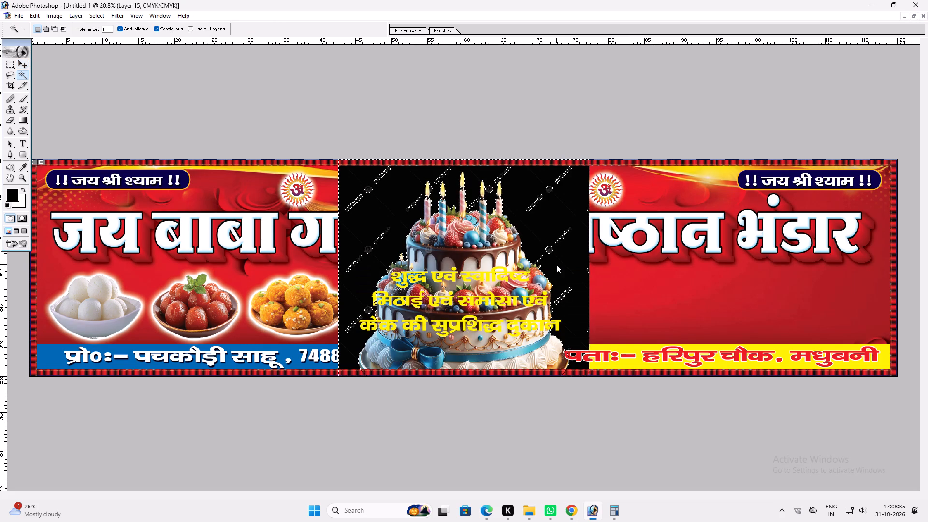
pyautogui.doubleClick(110, 27)
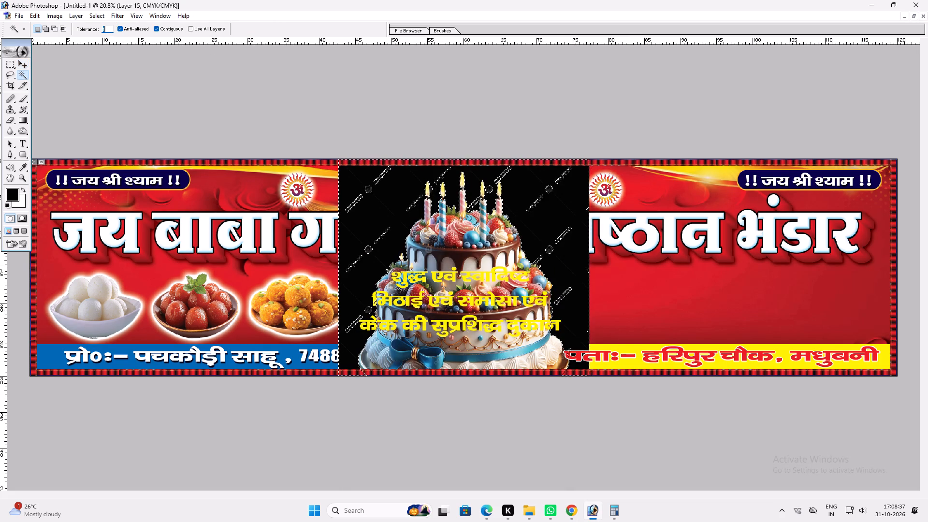
pyautogui.write('30')
pyautogui.doubleClick(556, 184)
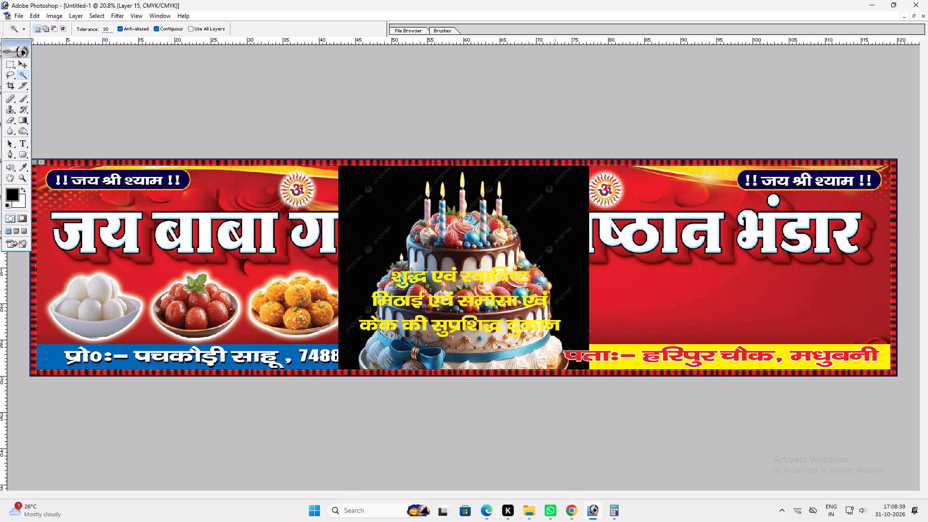
pyautogui.click(555, 185)
pyautogui.press('Delete')
pyautogui.hotkey('ctrl', 'd')
# Scale the pasted cake layer down proportionally to about 19 in wide.
pyautogui.hotkey('ctrl', 't')
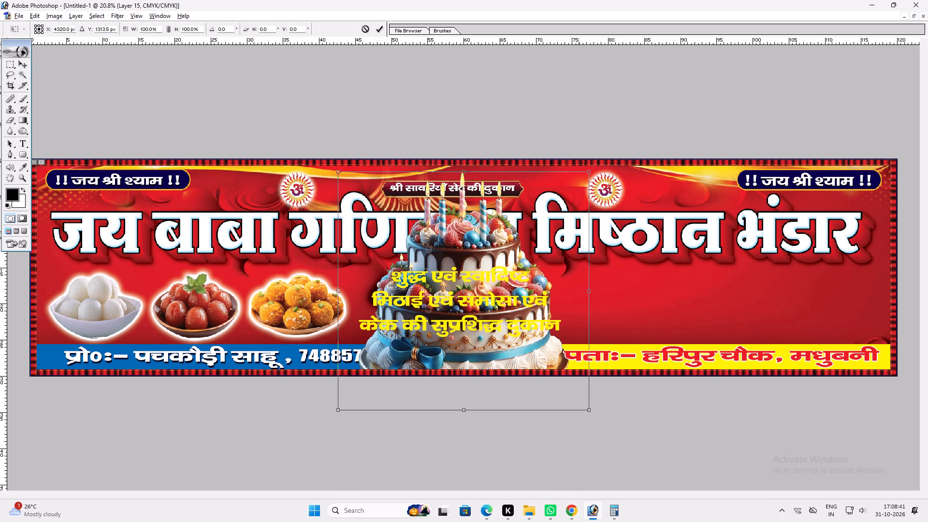
pyautogui.keyDown('alt'); pyautogui.keyDown('shift'); pyautogui.moveTo(588, 172); pyautogui.dragTo(532, 224); pyautogui.keyUp('shift'); pyautogui.keyUp('alt')
pyautogui.hotkey('shift', 'Return')
pyautogui.press('v')
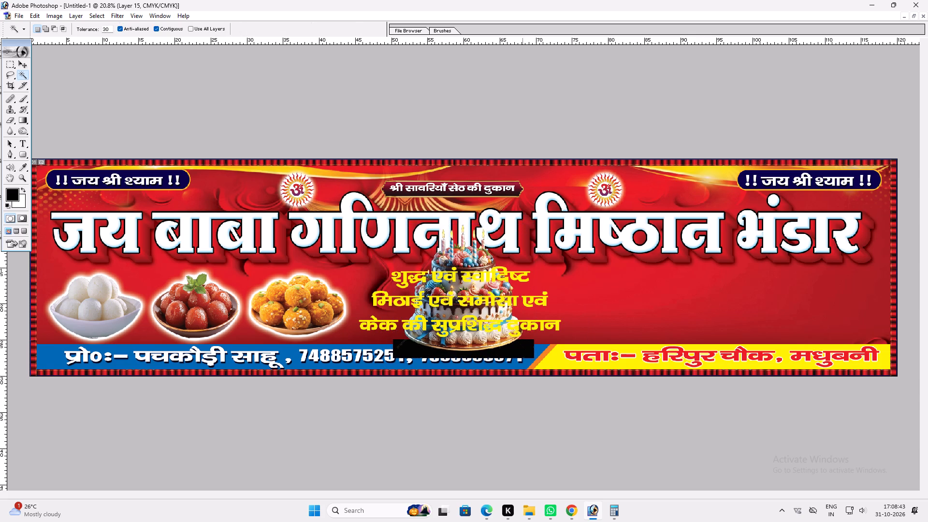
# Delete the leftover black background area beneath the cake and clear the selection.
pyautogui.press('w')
pyautogui.click(523, 348)
pyautogui.press('Delete')
pyautogui.hotkey('ctrl', 'd')
pyautogui.press('v')
pyautogui.press('v')
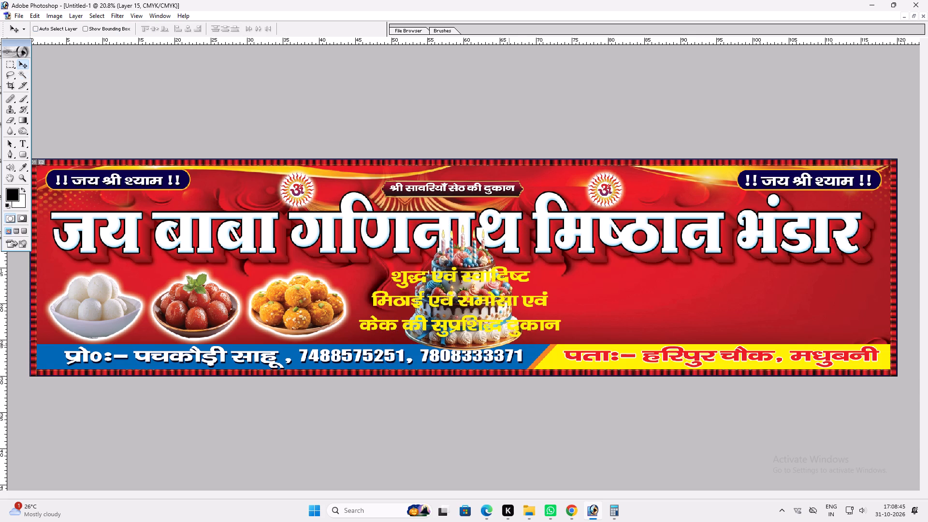
# Move the cake to just after the yellow slogan, above the address strip, and scale it to about 10 in wide.
pyautogui.moveTo(509, 345); pyautogui.dragTo(655, 338)
pyautogui.hotkey('ctrl', 't')
pyautogui.keyDown('alt'); pyautogui.keyDown('shift'); pyautogui.moveTo(670, 220); pyautogui.dragTo(655, 238); pyautogui.keyUp('shift'); pyautogui.keyUp('alt')
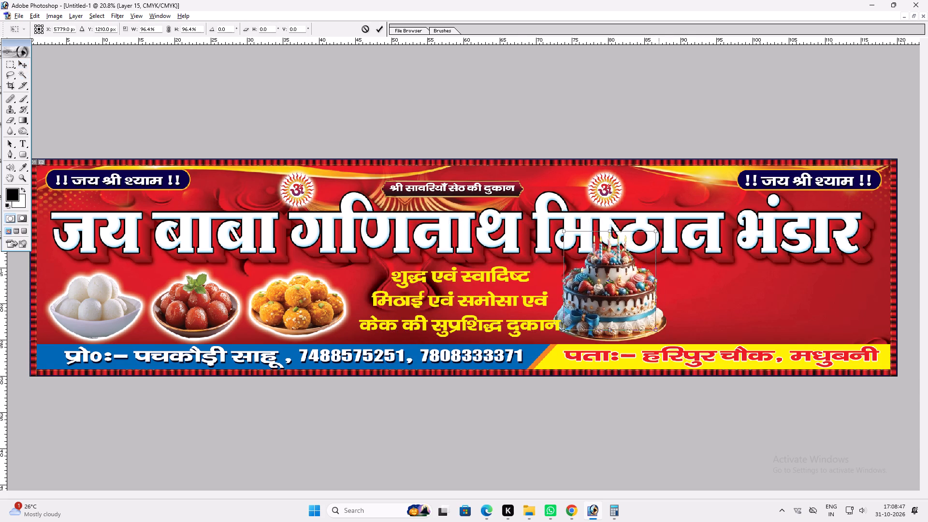
pyautogui.keyDown('alt'); pyautogui.keyDown('shift'); pyautogui.moveTo(655, 238); pyautogui.dragTo(649, 244); pyautogui.keyUp('shift'); pyautogui.keyUp('alt')
pyautogui.hotkey('alt', 'shift', 'Return')
pyautogui.press('Return')
pyautogui.press('v')
pyautogui.moveTo(611, 284); pyautogui.dragTo(607, 304)
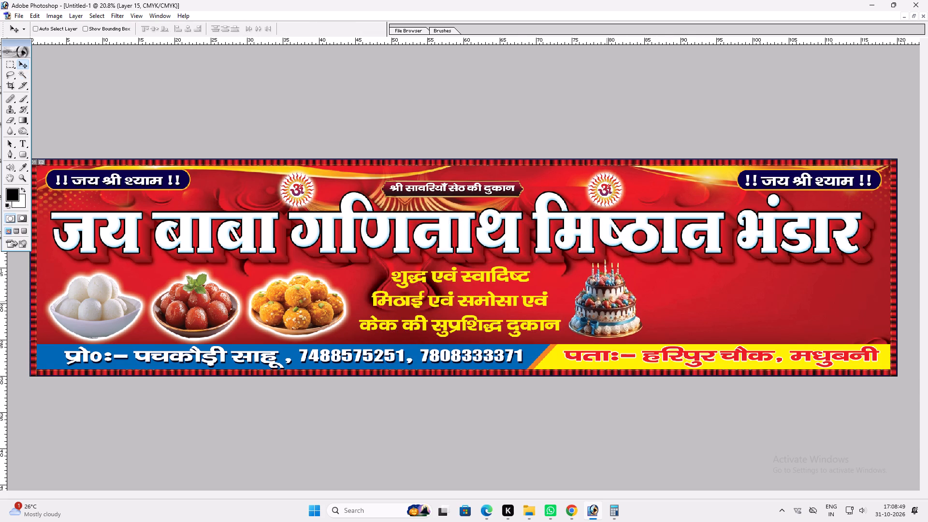
pyautogui.moveTo(607, 304); pyautogui.dragTo(607, 305)
# Shrink the cake to about 9 in wide, set it close beside the slogan and stretch it slightly taller.
pyautogui.hotkey('ctrl', 't')
pyautogui.keyDown('shift'); pyautogui.moveTo(641, 262); pyautogui.dragTo(632, 266); pyautogui.keyUp('shift')
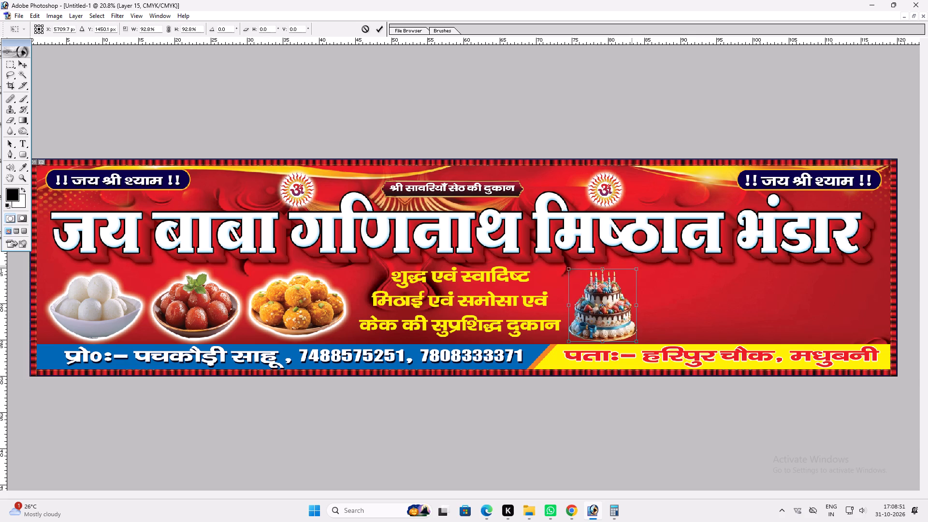
pyautogui.keyDown('shift'); pyautogui.moveTo(632, 266); pyautogui.dragTo(631, 266); pyautogui.keyUp('shift')
pyautogui.hotkey('shift', 'Return')
pyautogui.press('v')
pyautogui.click(602, 293)
pyautogui.hotkey('ctrl', 't')
pyautogui.keyDown('shift'); pyautogui.moveTo(602, 269); pyautogui.dragTo(605, 268); pyautogui.keyUp('shift')
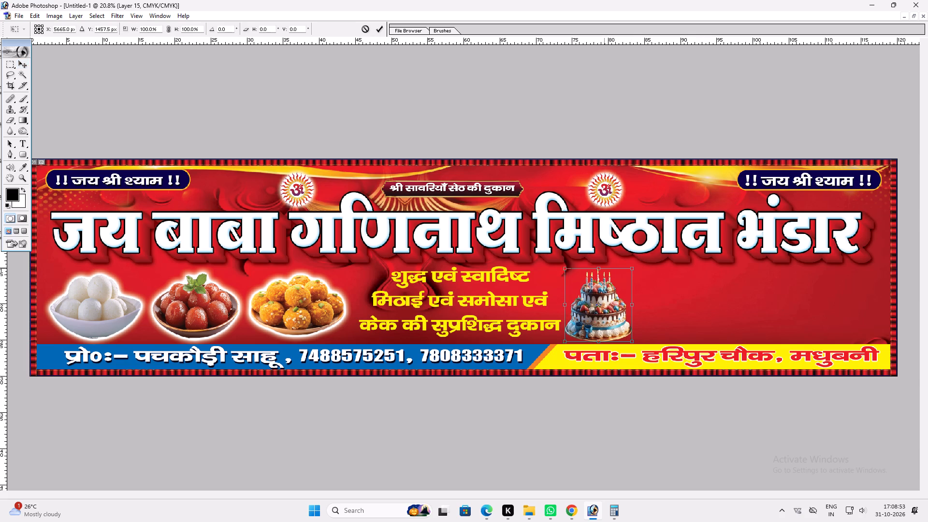
pyautogui.keyDown('shift'); pyautogui.moveTo(605, 268); pyautogui.dragTo(610, 265); pyautogui.keyUp('shift')
pyautogui.hotkey('shift', 'Return')
pyautogui.press('v')
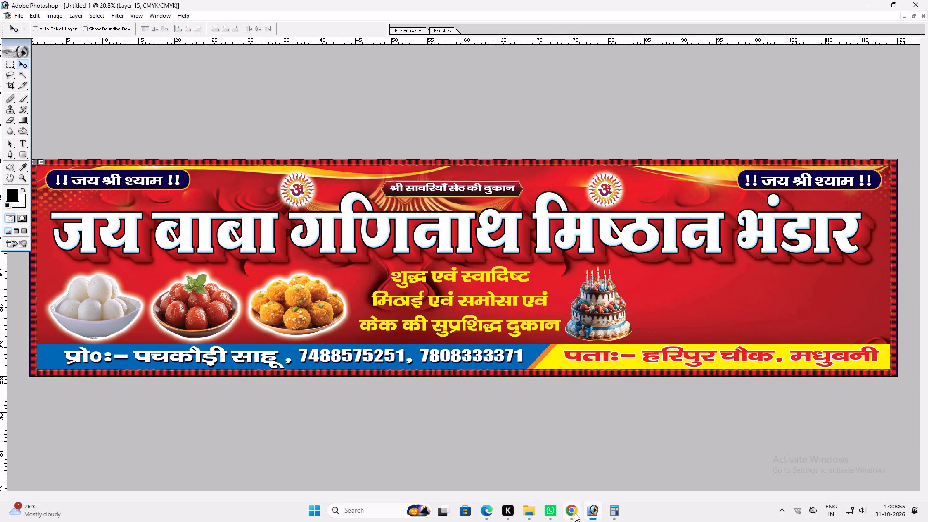
# Switch to Chrome and replace the cake image search with a search for "samosa".
pyautogui.click(575, 513)
pyautogui.click(227, 77)
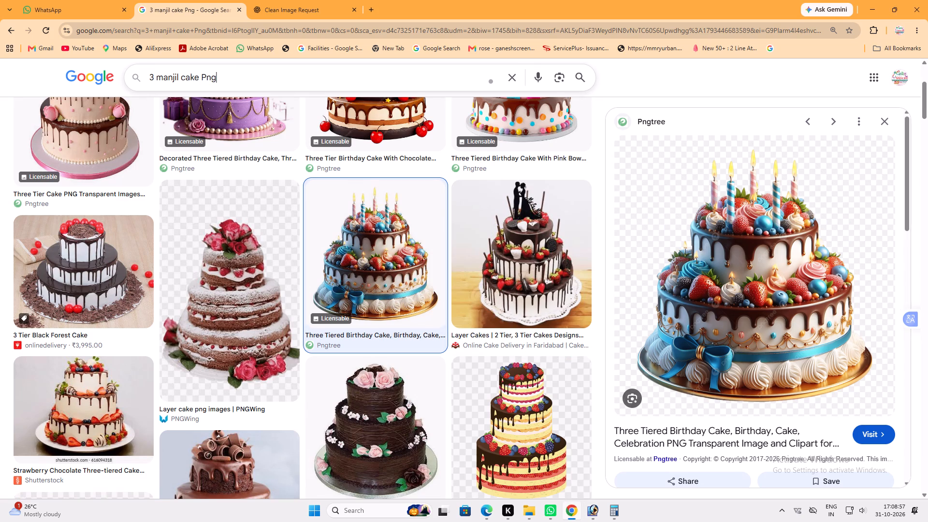
pyautogui.scroll(-1, 575, 268)
pyautogui.hotkey('ctrl', 'a')
pyautogui.scroll(-5, 252, 280)
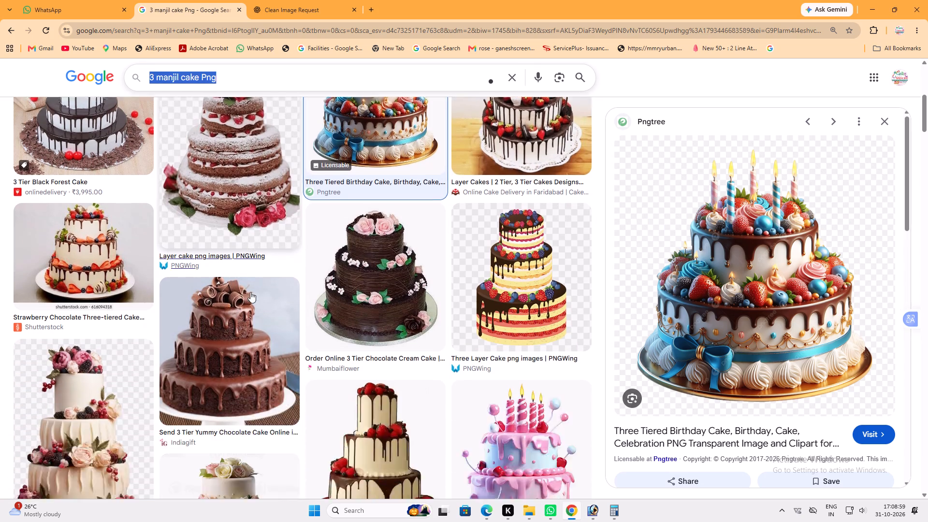
pyautogui.scroll(1, 250, 292)
pyautogui.click(233, 83)
pyautogui.hotkey('ctrl', 'a')
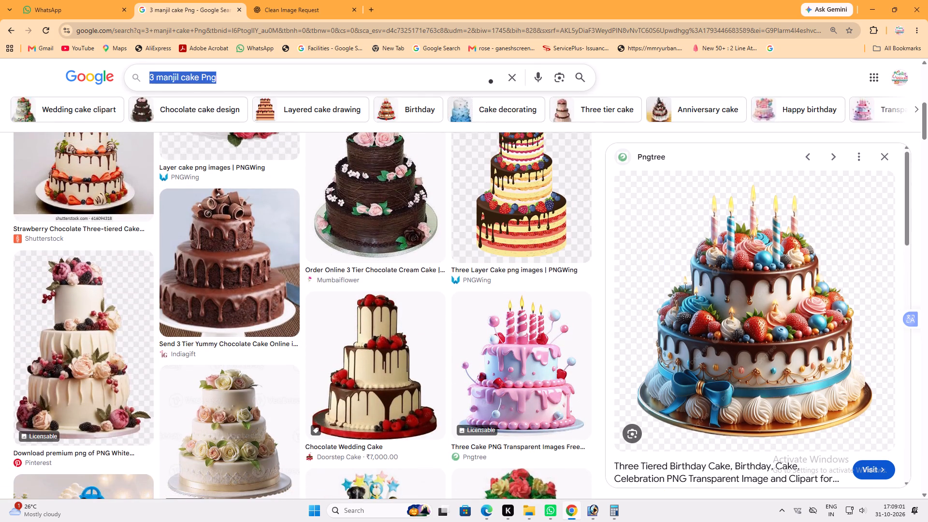
pyautogui.write('sa,')
pyautogui.press('BackSpace')
pyautogui.write('mosa')
pyautogui.press('space')
pyautogui.press('Return')
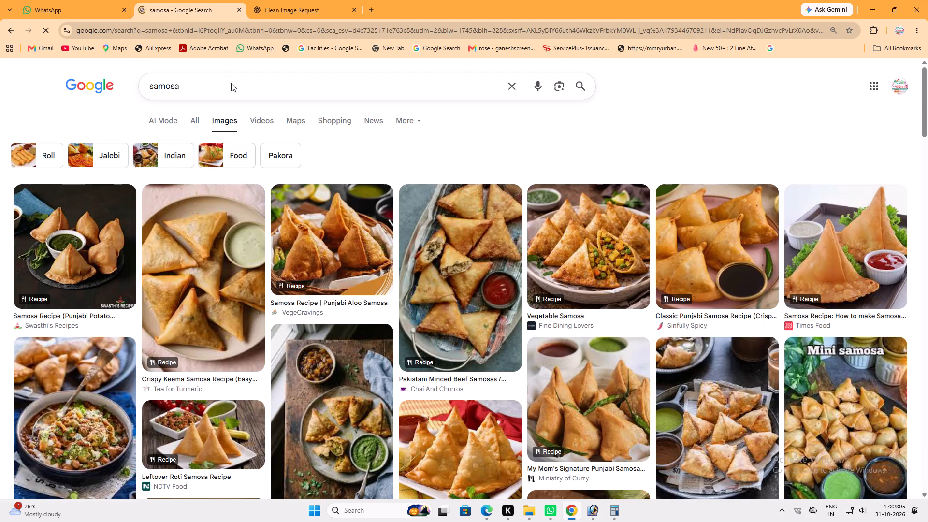
# Narrow the image search to "samosa png".
pyautogui.click(230, 83)
pyautogui.press('space')
pyautogui.write('png')
pyautogui.press('space')
pyautogui.press('Return')
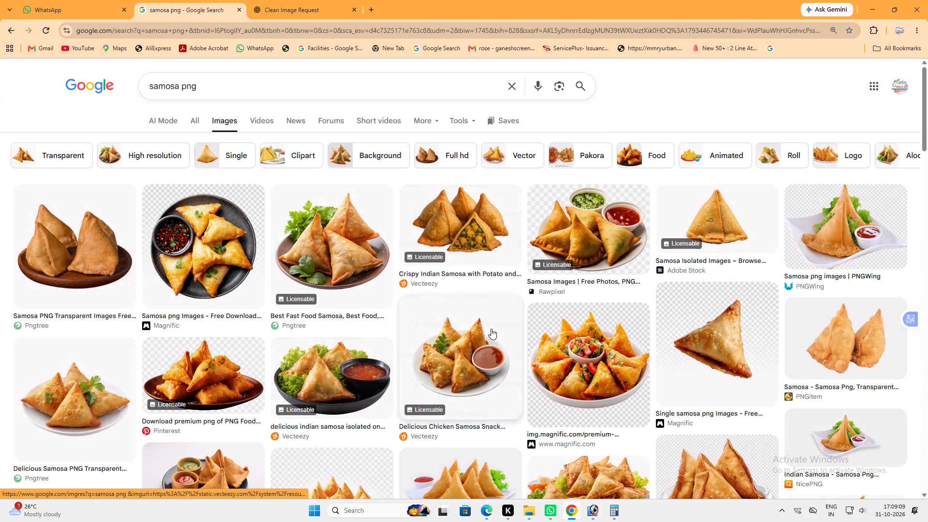
# Look through the "samosa png" image results for a samosa picture that suits the banner.
pyautogui.scroll(-2, 422, 286)
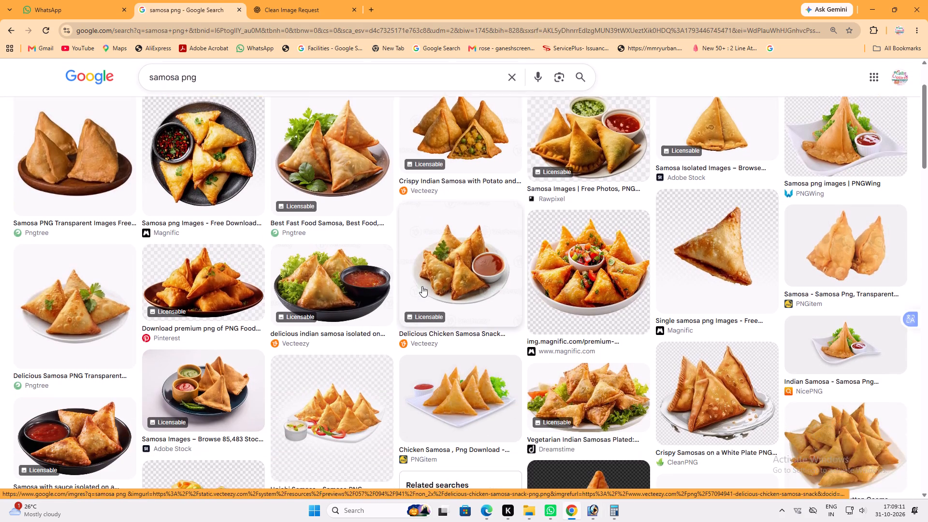
pyautogui.scroll(-1, 422, 286)
pyautogui.click(80, 380)
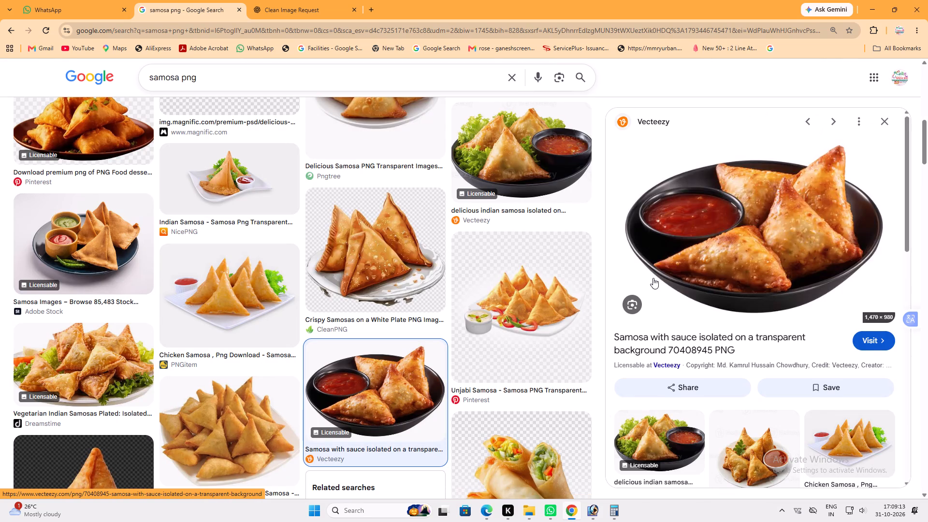
pyautogui.scroll(-4, 661, 264)
pyautogui.scroll(-2, 322, 276)
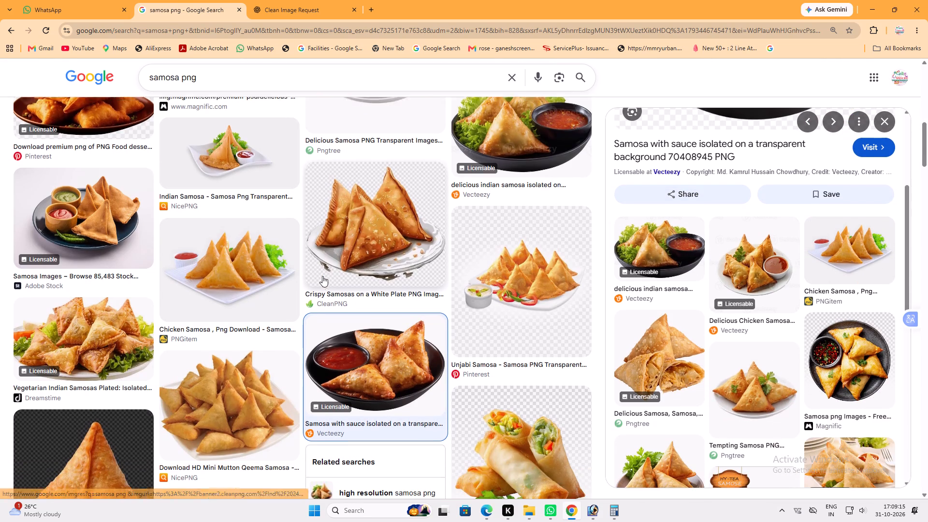
pyautogui.scroll(-9, 322, 276)
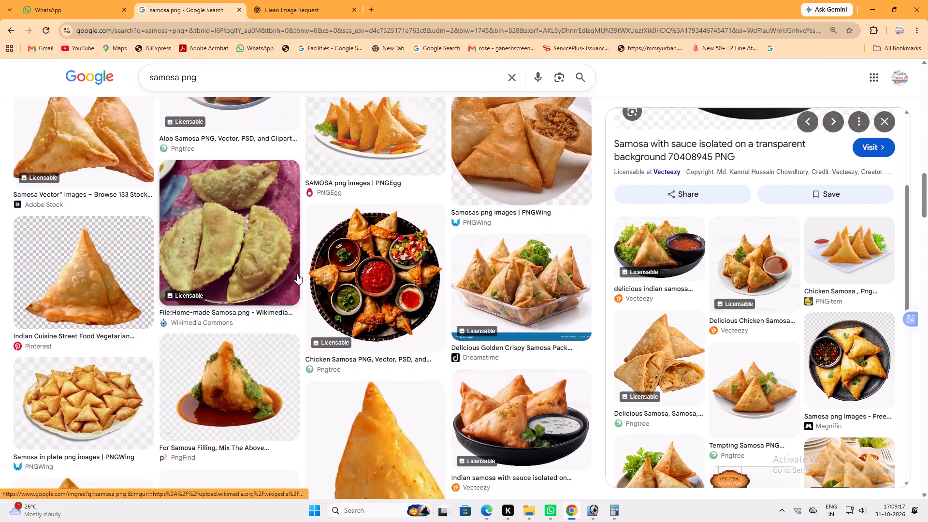
pyautogui.scroll(-13, 297, 274)
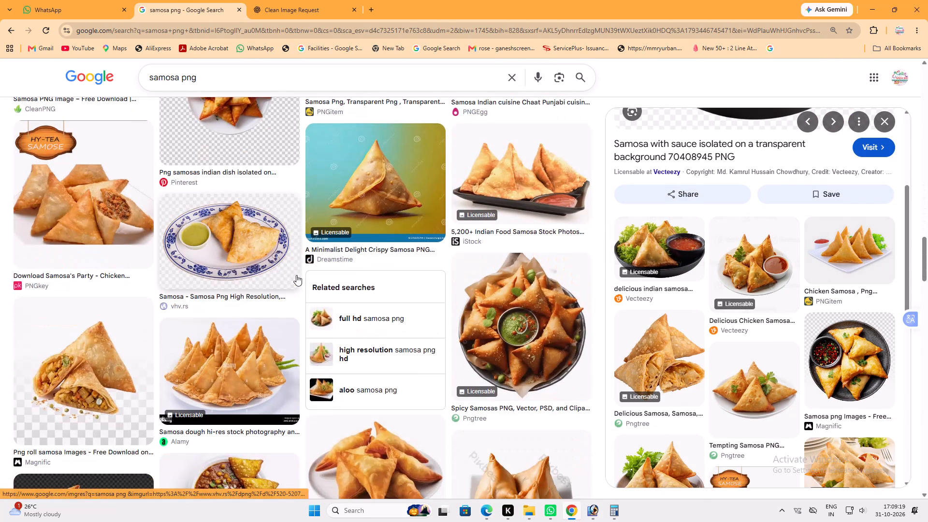
pyautogui.scroll(-5, 659, 268)
pyautogui.scroll(-4, 343, 251)
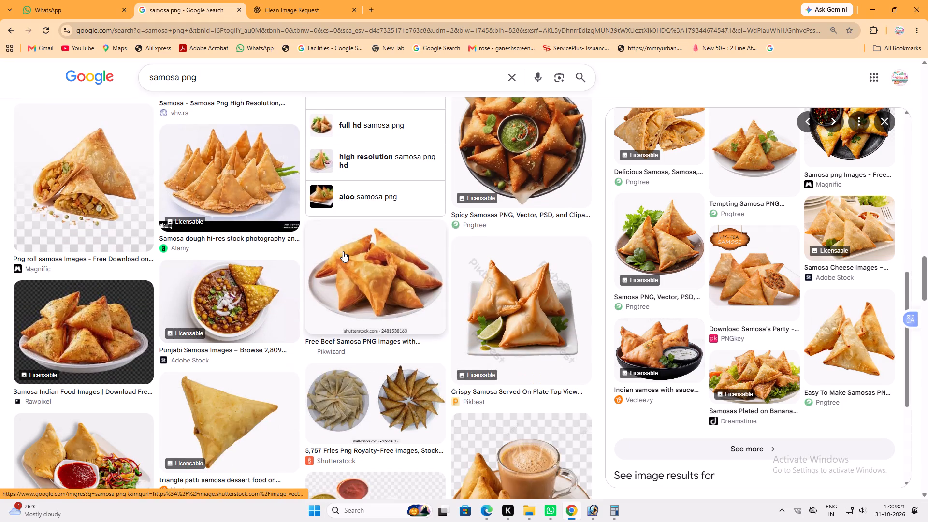
pyautogui.scroll(-3, 343, 251)
pyautogui.scroll(-7, 234, 200)
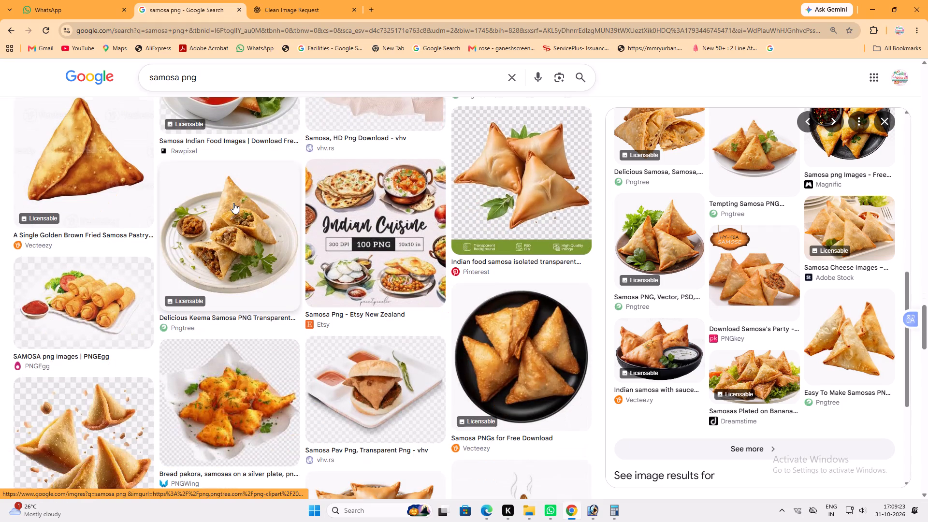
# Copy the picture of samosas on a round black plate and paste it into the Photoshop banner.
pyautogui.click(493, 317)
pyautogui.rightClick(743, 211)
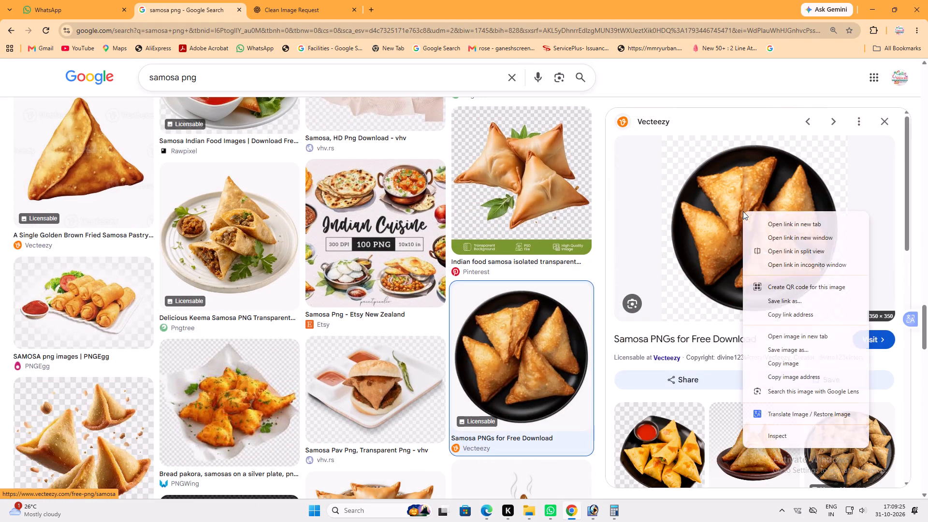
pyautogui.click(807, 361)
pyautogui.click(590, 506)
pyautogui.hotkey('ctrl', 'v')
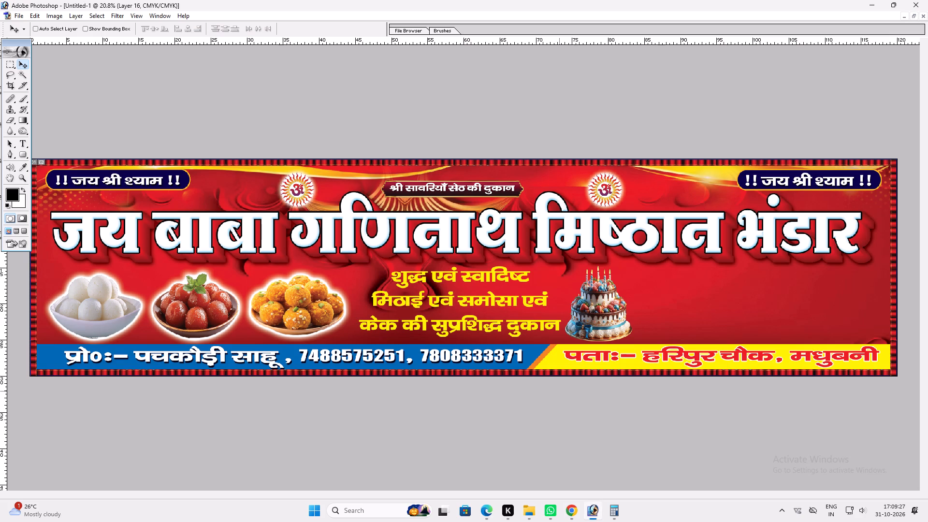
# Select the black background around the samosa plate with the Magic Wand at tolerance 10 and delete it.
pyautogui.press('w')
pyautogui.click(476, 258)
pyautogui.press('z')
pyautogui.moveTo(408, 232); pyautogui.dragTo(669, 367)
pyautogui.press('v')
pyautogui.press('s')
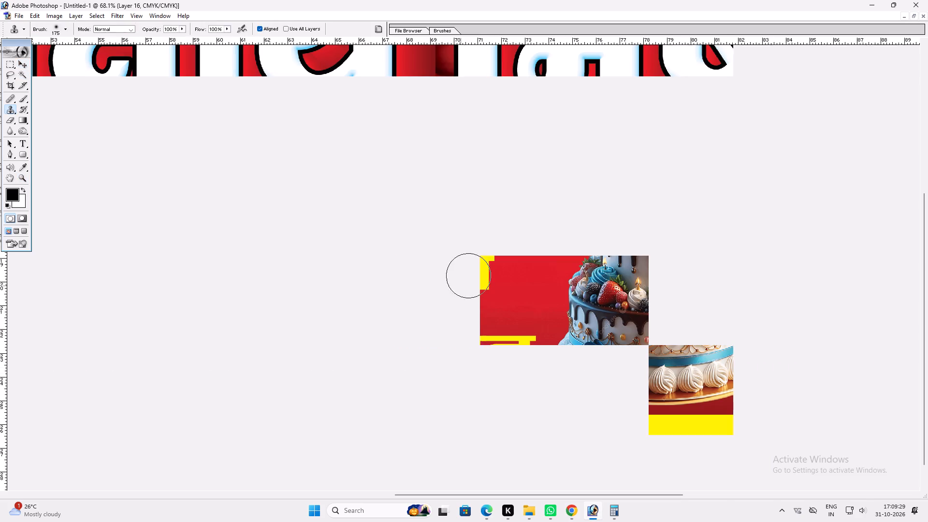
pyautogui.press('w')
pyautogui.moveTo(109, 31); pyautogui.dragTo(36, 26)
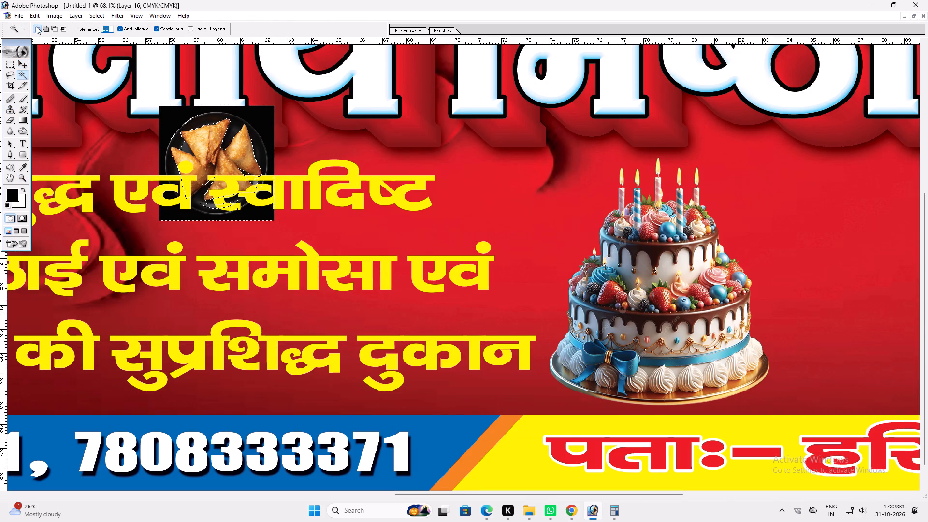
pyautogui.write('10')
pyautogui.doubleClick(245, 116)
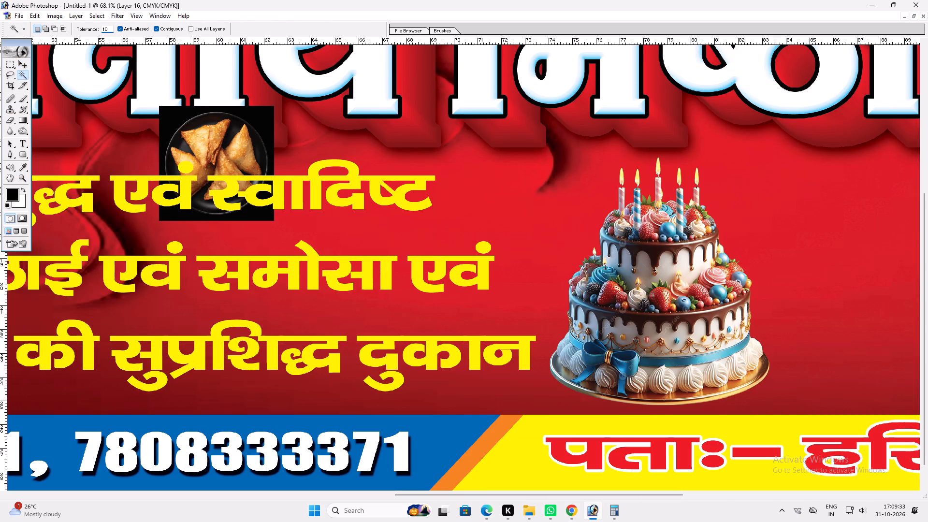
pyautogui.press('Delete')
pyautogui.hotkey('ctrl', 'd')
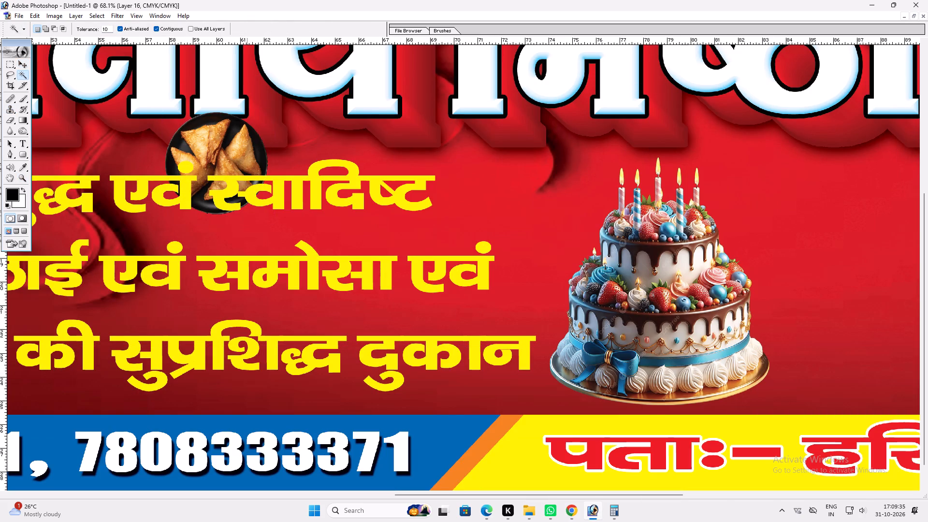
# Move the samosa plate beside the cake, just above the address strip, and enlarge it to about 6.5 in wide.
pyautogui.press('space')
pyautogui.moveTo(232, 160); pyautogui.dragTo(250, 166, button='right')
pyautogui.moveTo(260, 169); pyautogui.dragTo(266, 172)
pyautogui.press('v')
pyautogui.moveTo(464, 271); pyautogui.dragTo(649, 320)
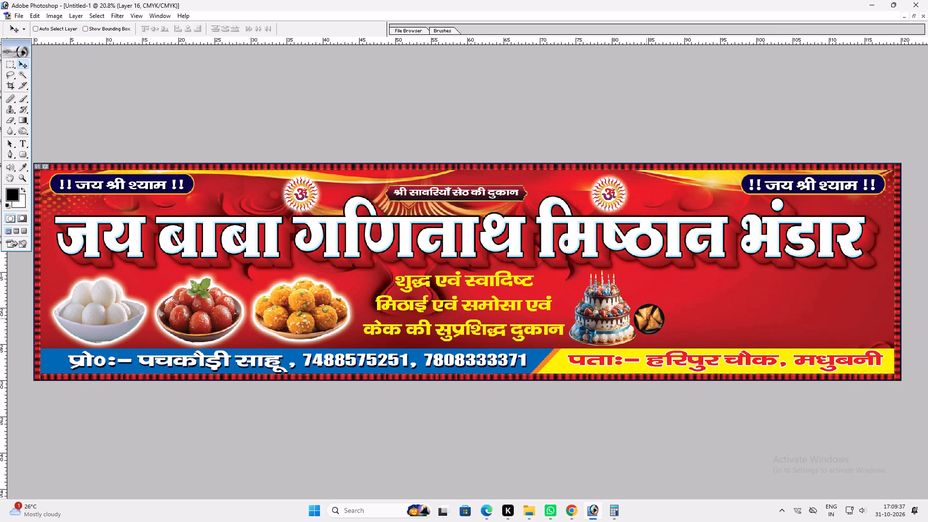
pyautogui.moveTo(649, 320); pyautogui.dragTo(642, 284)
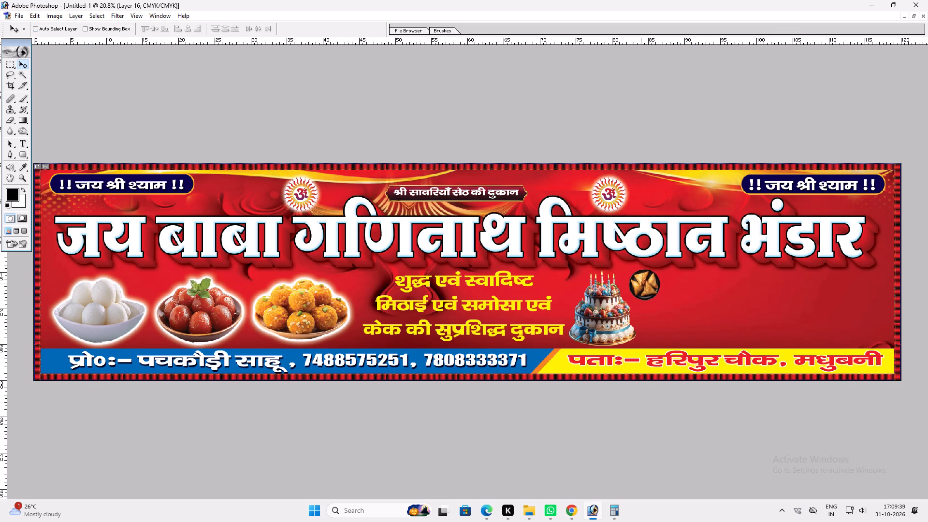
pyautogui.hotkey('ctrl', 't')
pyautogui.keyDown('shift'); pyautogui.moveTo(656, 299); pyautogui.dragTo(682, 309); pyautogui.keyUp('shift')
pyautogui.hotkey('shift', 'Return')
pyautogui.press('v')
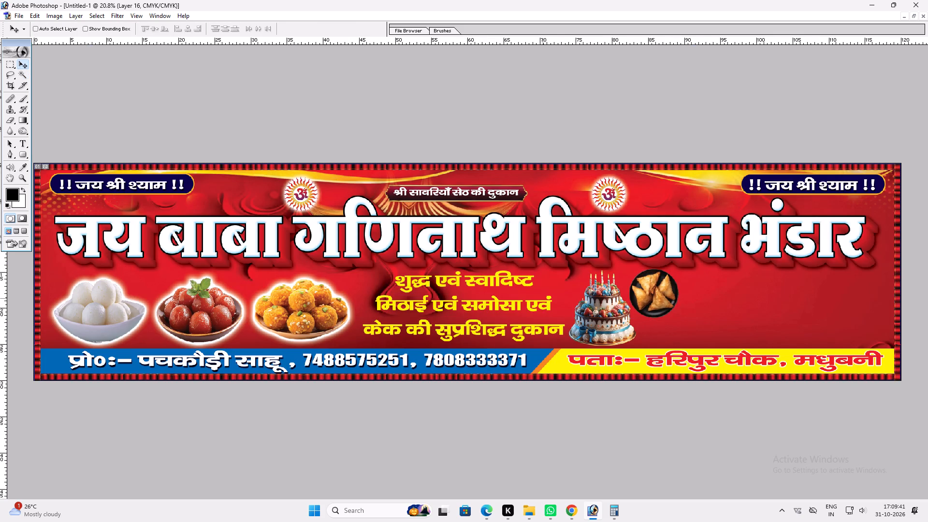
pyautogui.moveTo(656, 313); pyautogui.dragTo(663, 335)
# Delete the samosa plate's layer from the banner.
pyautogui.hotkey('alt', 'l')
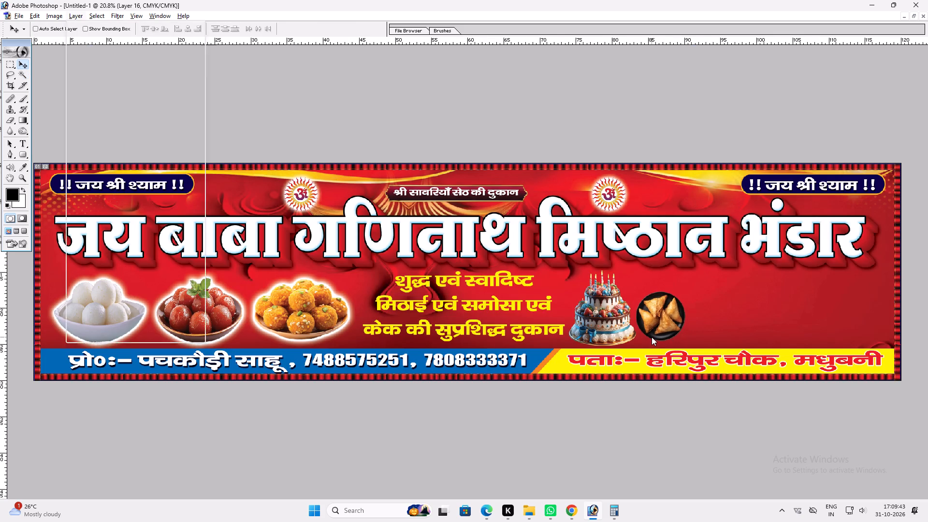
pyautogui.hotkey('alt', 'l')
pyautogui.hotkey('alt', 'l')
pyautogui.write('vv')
# Switch back to Chrome and open the full set of images related to the black-plate samosa picture.
pyautogui.click(576, 506)
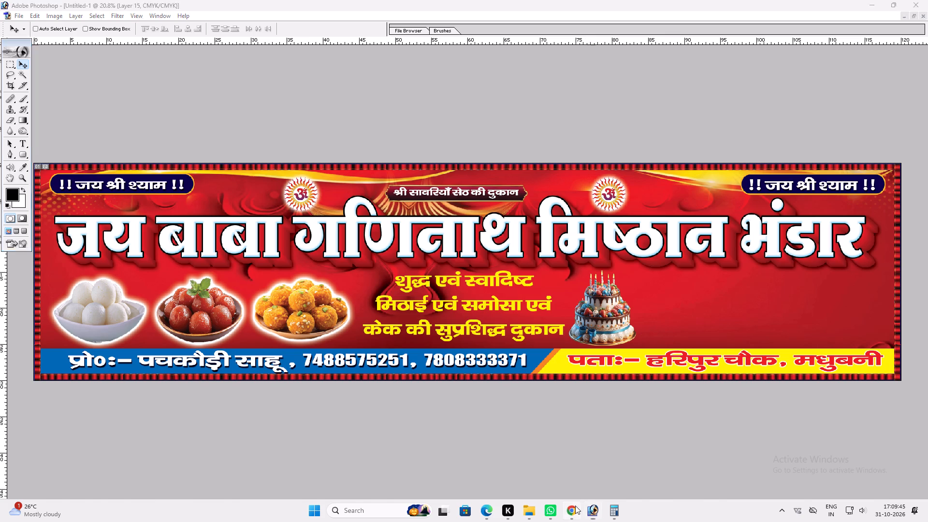
pyautogui.scroll(-4, 658, 246)
pyautogui.scroll(-3, 730, 246)
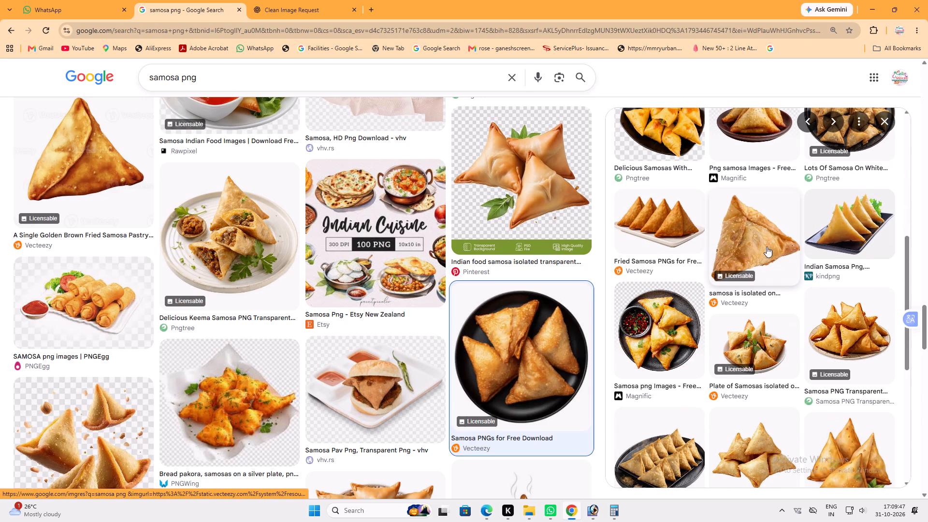
pyautogui.scroll(-5, 791, 248)
pyautogui.click(797, 315)
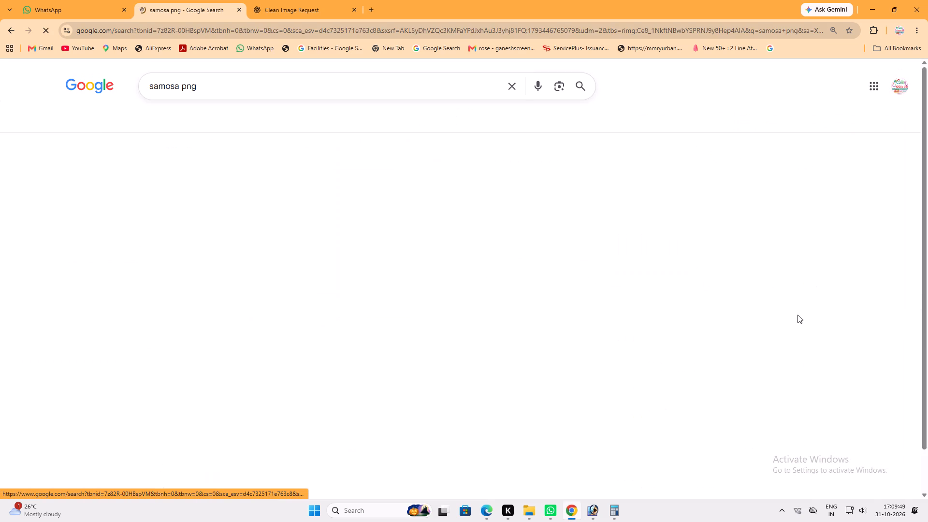
pyautogui.click(594, 503)
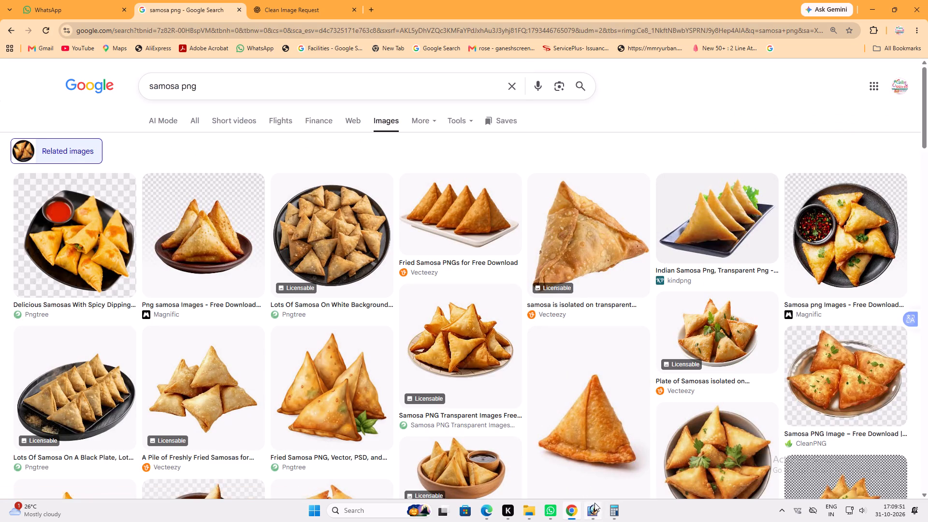
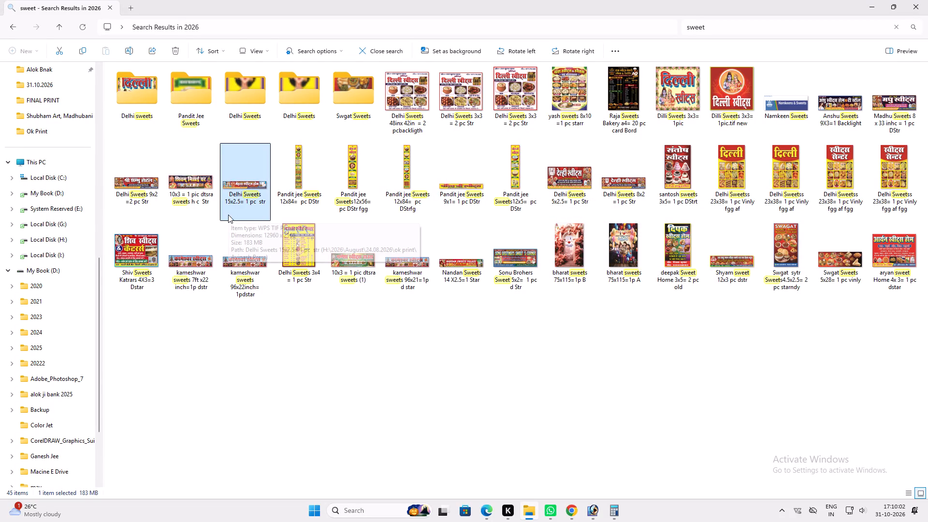
# Open the file Shyam sweet 12x3 pc dstr from the search results in Photoshop.
pyautogui.moveTo(723, 261); pyautogui.dragTo(602, 512)
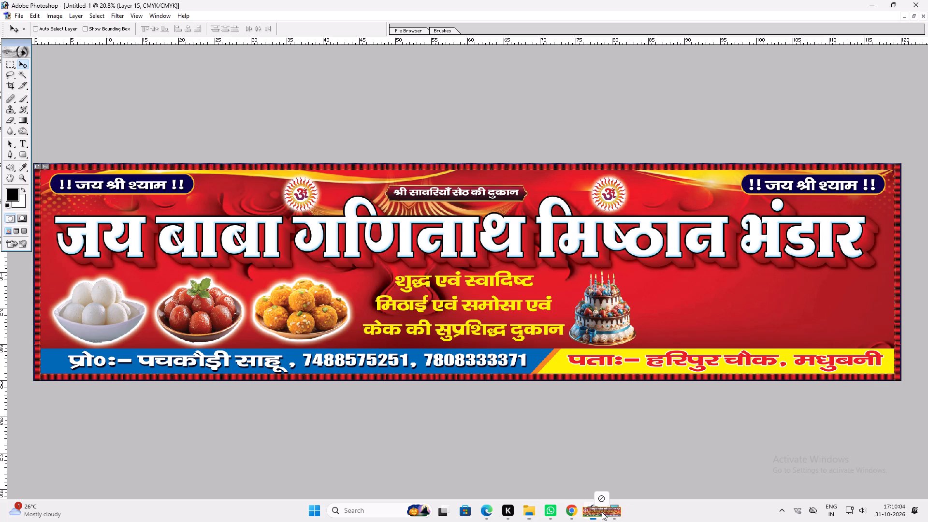
pyautogui.moveTo(602, 512); pyautogui.dragTo(585, 419)
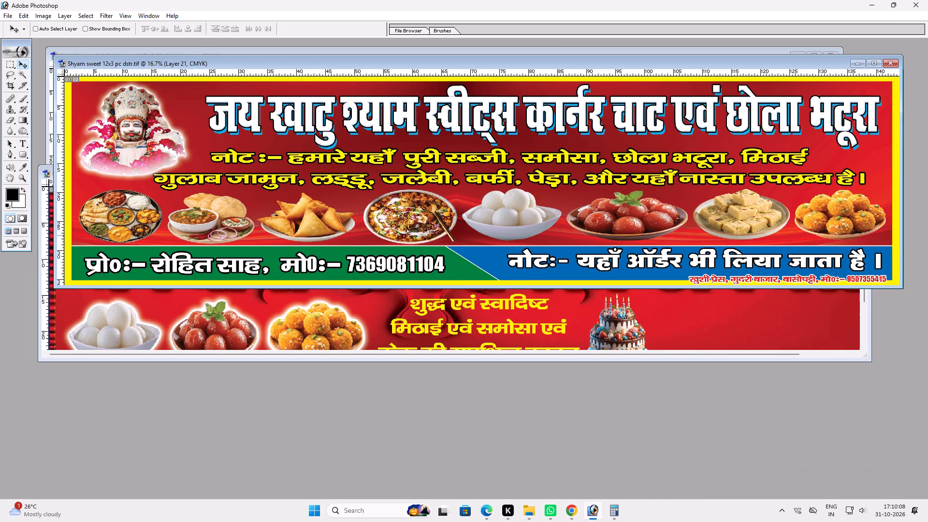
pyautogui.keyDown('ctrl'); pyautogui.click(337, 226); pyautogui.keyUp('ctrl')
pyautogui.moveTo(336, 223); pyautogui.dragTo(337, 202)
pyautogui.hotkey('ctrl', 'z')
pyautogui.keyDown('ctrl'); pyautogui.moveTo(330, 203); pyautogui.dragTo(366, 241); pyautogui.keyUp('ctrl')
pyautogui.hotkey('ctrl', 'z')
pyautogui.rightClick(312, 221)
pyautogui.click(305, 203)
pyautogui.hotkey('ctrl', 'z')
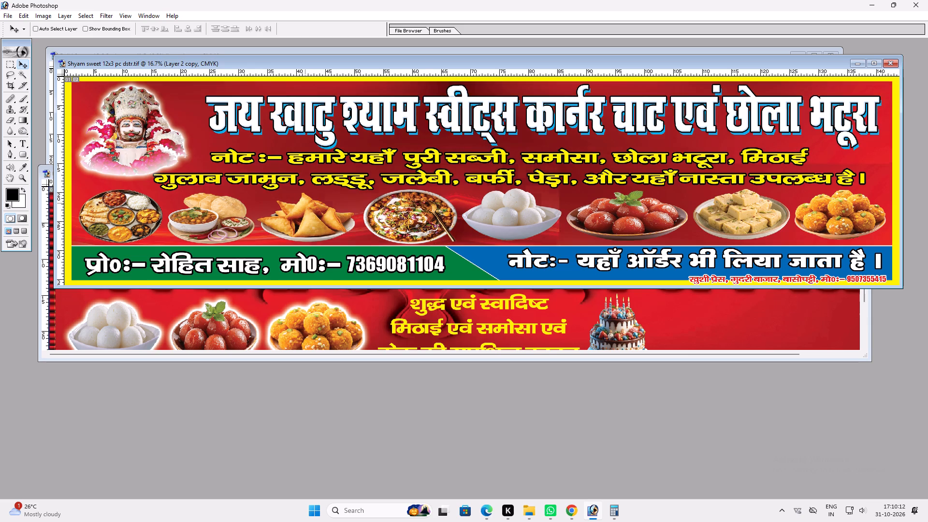
# Copy the samosa plate layer from the Shyam sweet banner into the Untitled-1 banner and maximize that document.
pyautogui.rightClick(305, 203)
pyautogui.click(322, 210)
pyautogui.moveTo(319, 209); pyautogui.dragTo(377, 317)
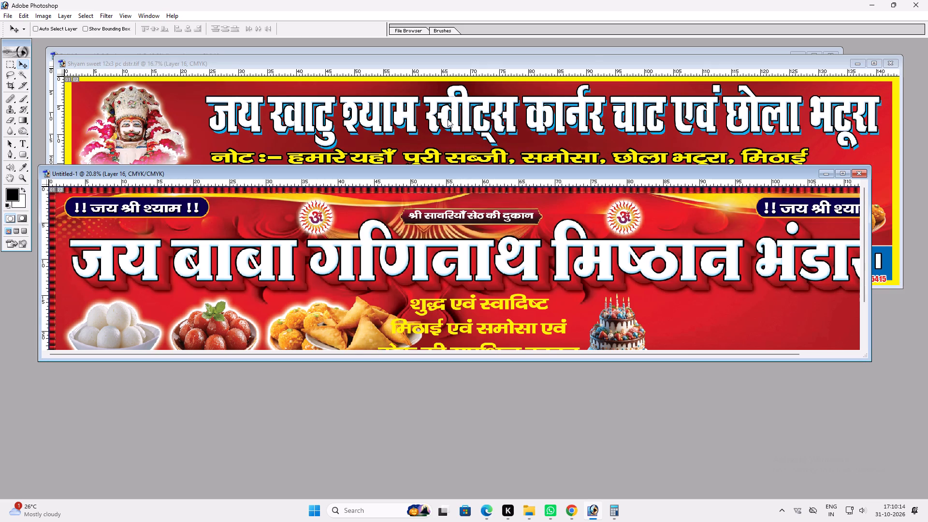
pyautogui.doubleClick(431, 173)
# Move the samosa plate next to the cake, just above the address strip, and shrink it to about 12 in wide.
pyautogui.press('v')
pyautogui.moveTo(344, 307); pyautogui.dragTo(698, 315)
pyautogui.hotkey('ctrl', 't')
pyautogui.keyDown('shift'); pyautogui.moveTo(764, 310); pyautogui.dragTo(729, 311); pyautogui.keyUp('shift')
pyautogui.press('Return')
pyautogui.press('v')
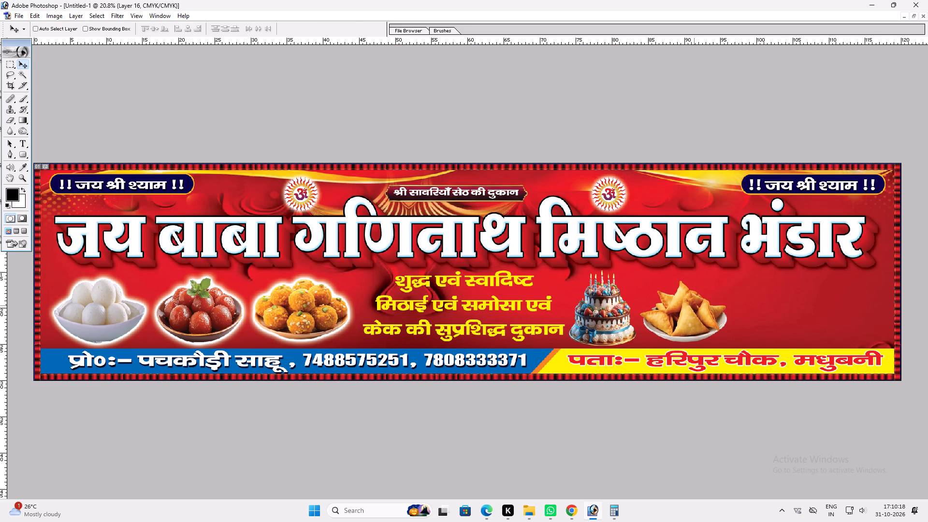
pyautogui.click(682, 304)
pyautogui.hotkey('ctrl', 't')
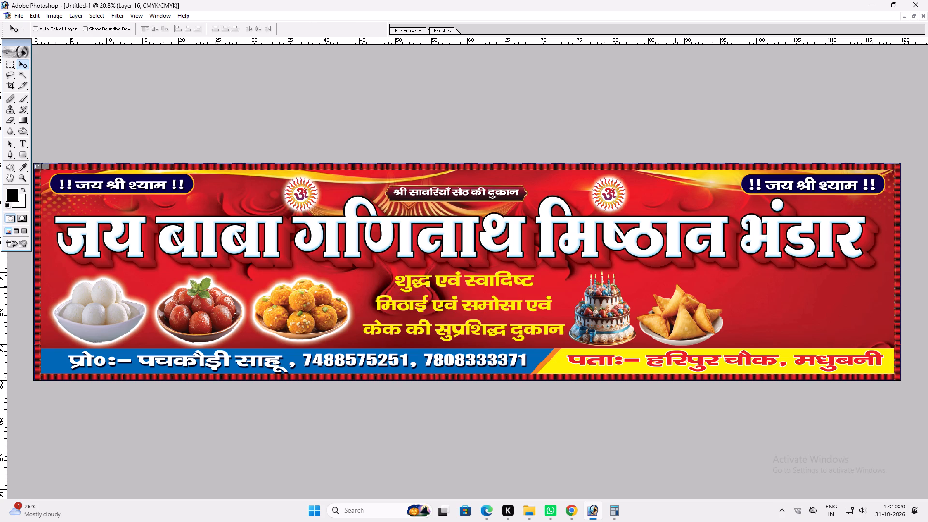
pyautogui.keyDown('shift'); pyautogui.click(673, 280); pyautogui.keyUp('shift')
pyautogui.hotkey('shift', 'Return')
pyautogui.press('v')
pyautogui.click(673, 304)
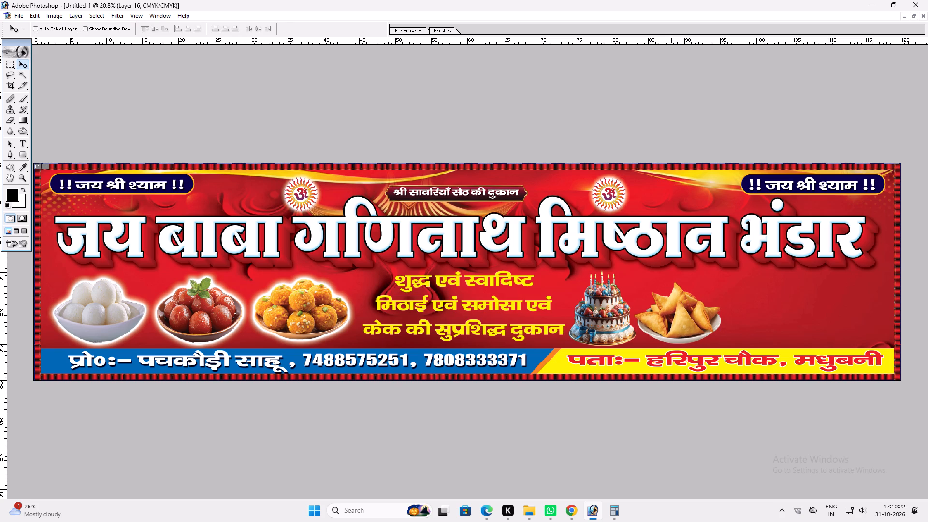
# Scale the samosa plate to about 87.7% width and 116.5% height, fine-tuning it beside the cake.
pyautogui.hotkey('ctrl', 't')
pyautogui.keyDown('shift'); pyautogui.moveTo(723, 307); pyautogui.dragTo(712, 307); pyautogui.keyUp('shift')
pyautogui.keyDown('shift'); pyautogui.moveTo(694, 283); pyautogui.dragTo(695, 273); pyautogui.keyUp('shift')
pyautogui.hotkey('shift', 'Return')
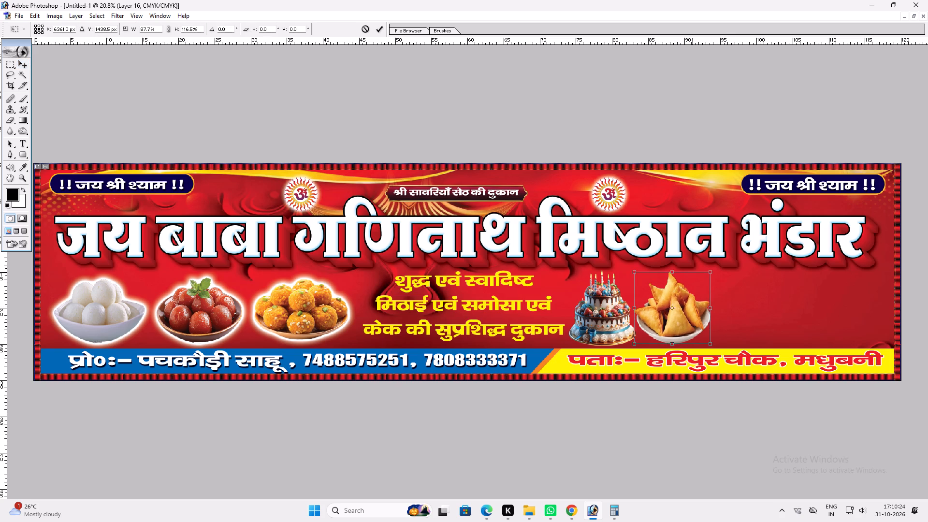
pyautogui.press('v')
pyautogui.hotkey('ctrl', 't')
pyautogui.keyDown('shift'); pyautogui.click(715, 294); pyautogui.keyUp('shift')
pyautogui.hotkey('shift', 'Return')
pyautogui.press('v')
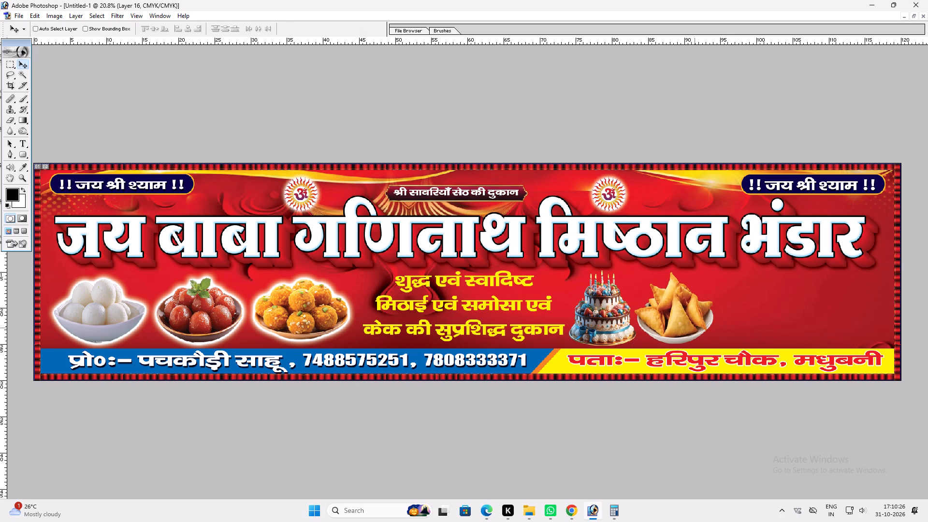
pyautogui.hotkey('ctrl', 't')
pyautogui.keyDown('shift'); pyautogui.click(689, 340); pyautogui.keyUp('shift')
pyautogui.hotkey('shift', 'Return')
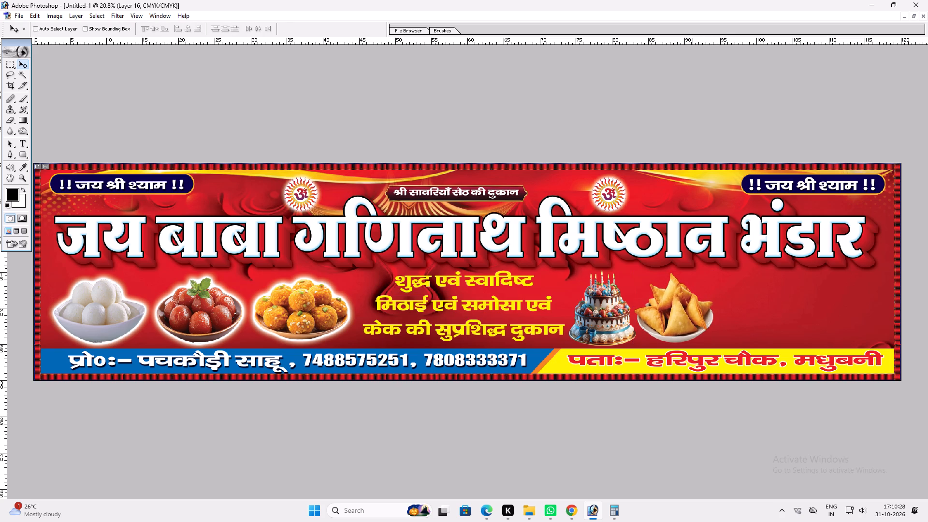
pyautogui.hotkey('ctrl', 't')
pyautogui.keyDown('shift'); pyautogui.click(714, 276); pyautogui.keyUp('shift')
pyautogui.press('Return')
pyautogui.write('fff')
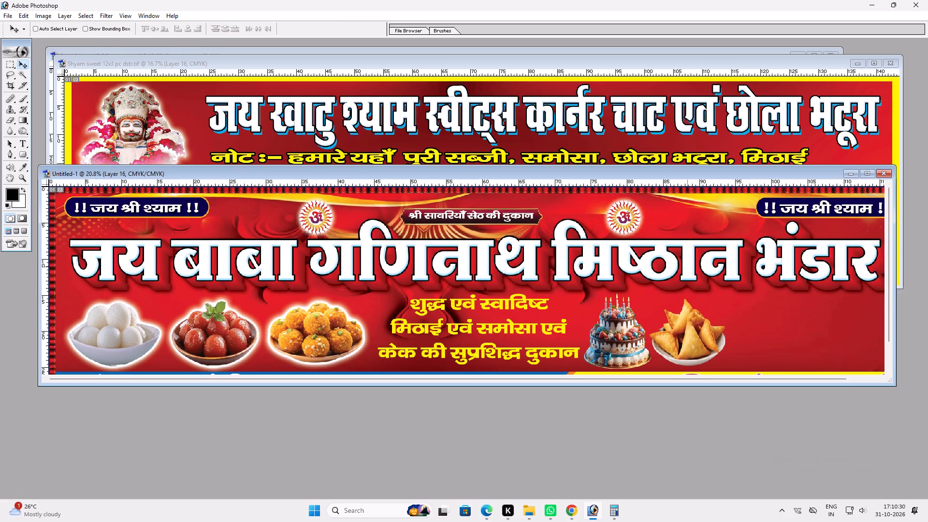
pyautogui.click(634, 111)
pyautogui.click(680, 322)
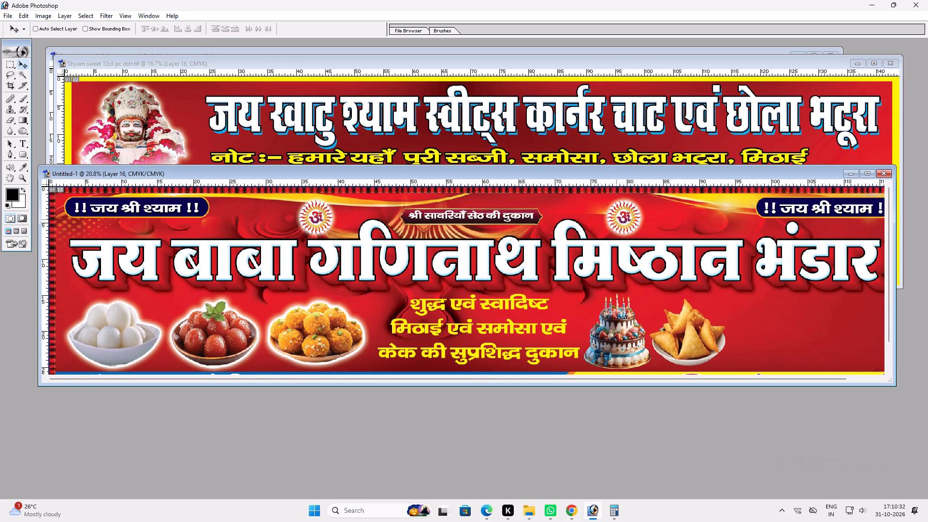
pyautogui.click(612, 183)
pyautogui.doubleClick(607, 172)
# Switch to Chrome, search images for "jalabi" and follow the suggested spelling "jalebi".
pyautogui.click(572, 514)
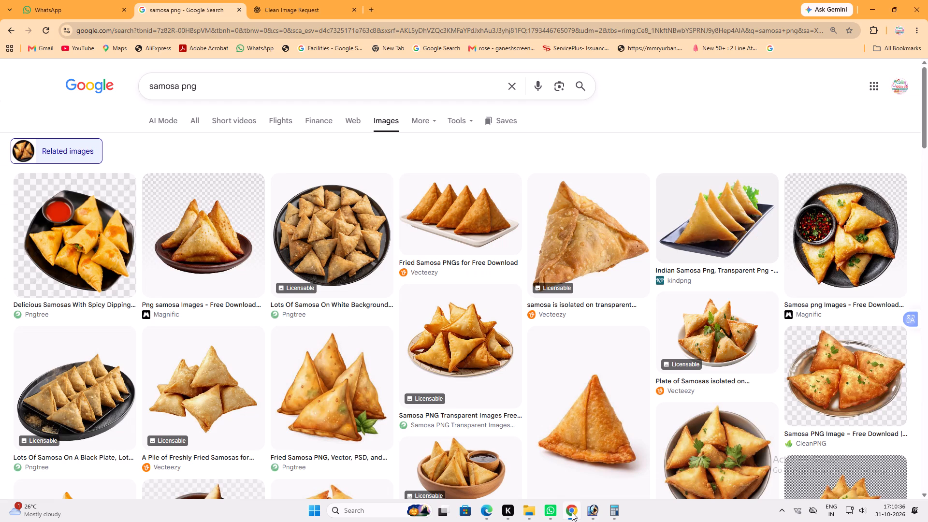
pyautogui.click(211, 86)
pyautogui.hotkey('ctrl', 'a')
pyautogui.write('jalabi')
pyautogui.press('space')
pyautogui.press('Return')
pyautogui.click(207, 87)
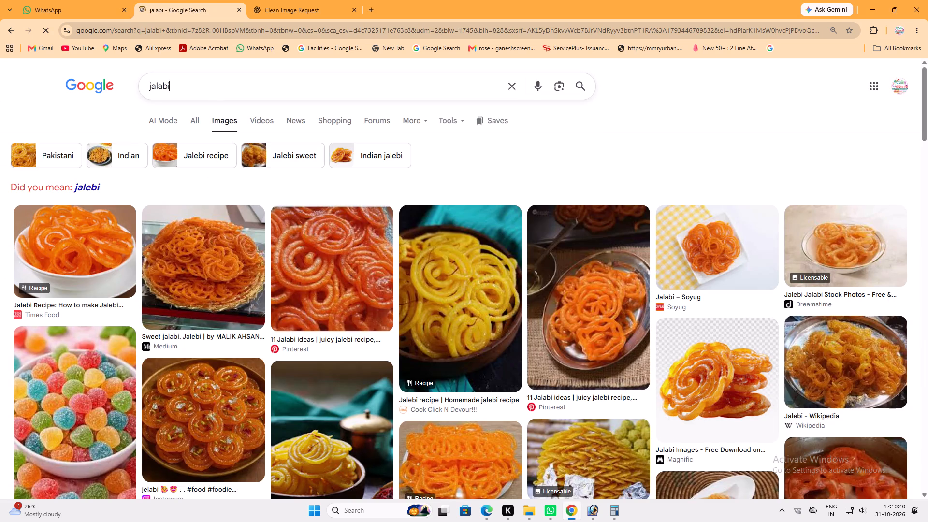
pyautogui.click(91, 193)
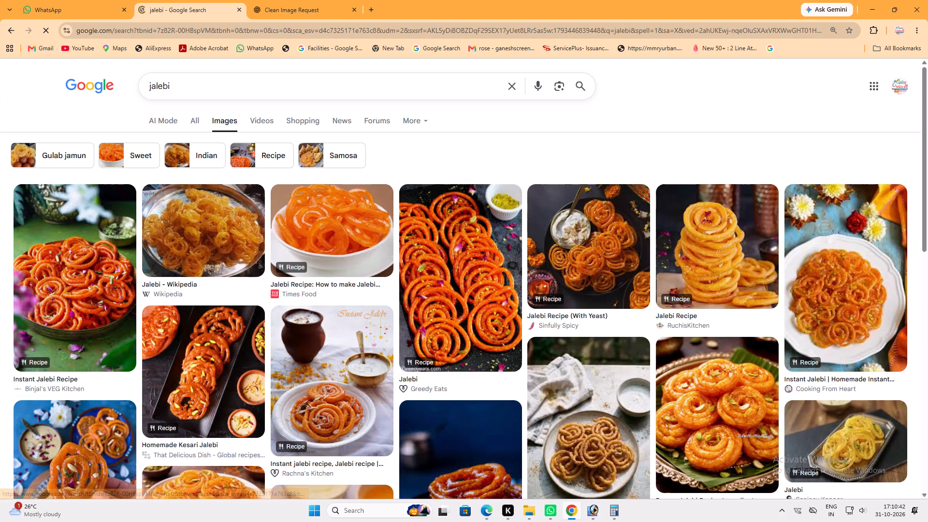
# Refine the image search to "jalebi png".
pyautogui.click(207, 92)
pyautogui.press('space')
pyautogui.write('png')
pyautogui.press('space')
pyautogui.press('Return')
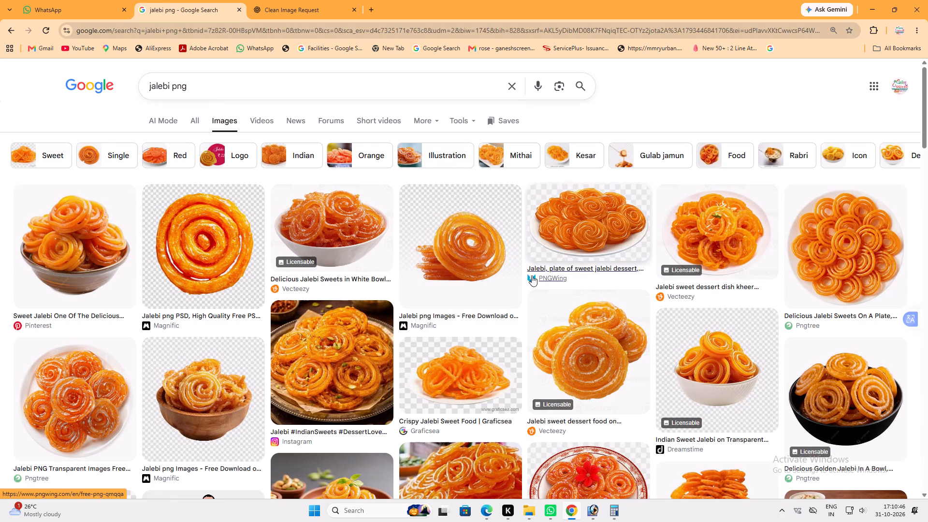
# Copy the PNGWing picture of a plate of jalebi and paste it into the banner in Photoshop.
pyautogui.scroll(-1, 489, 270)
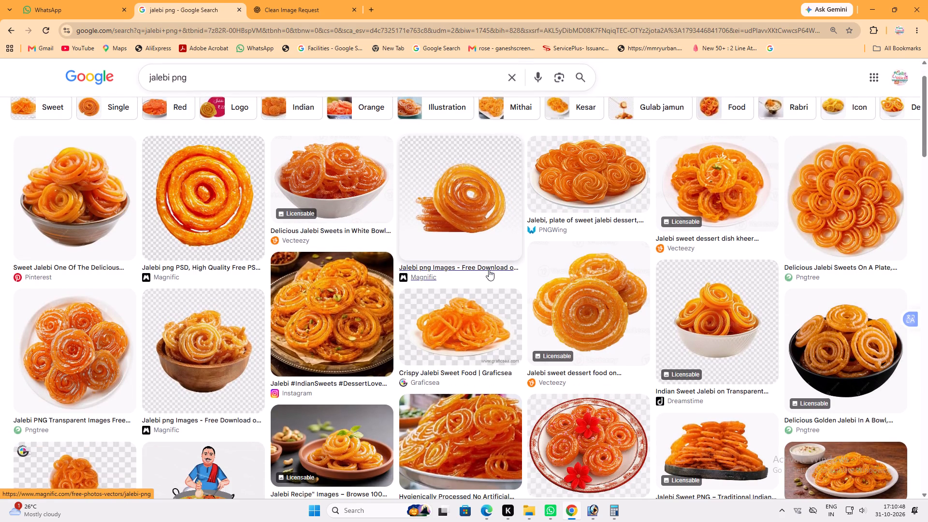
pyautogui.scroll(1, 489, 270)
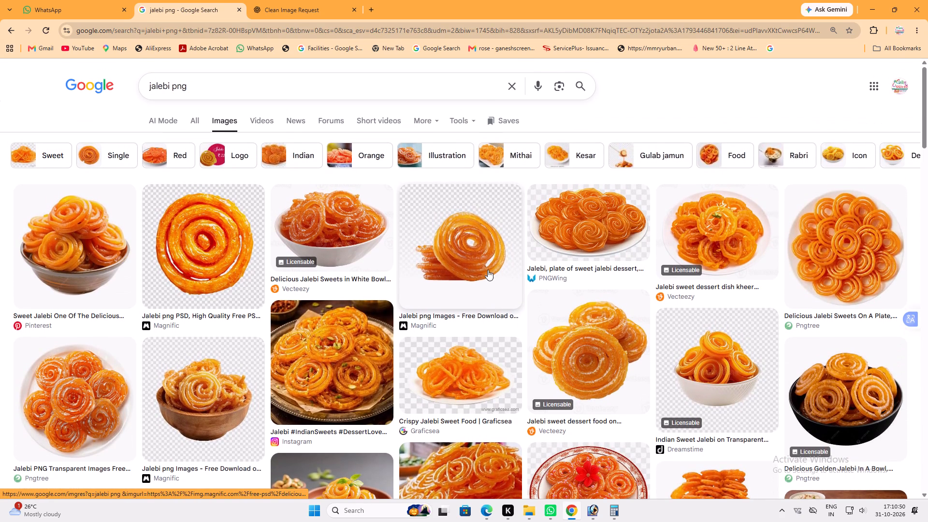
pyautogui.click(626, 222)
pyautogui.rightClick(717, 184)
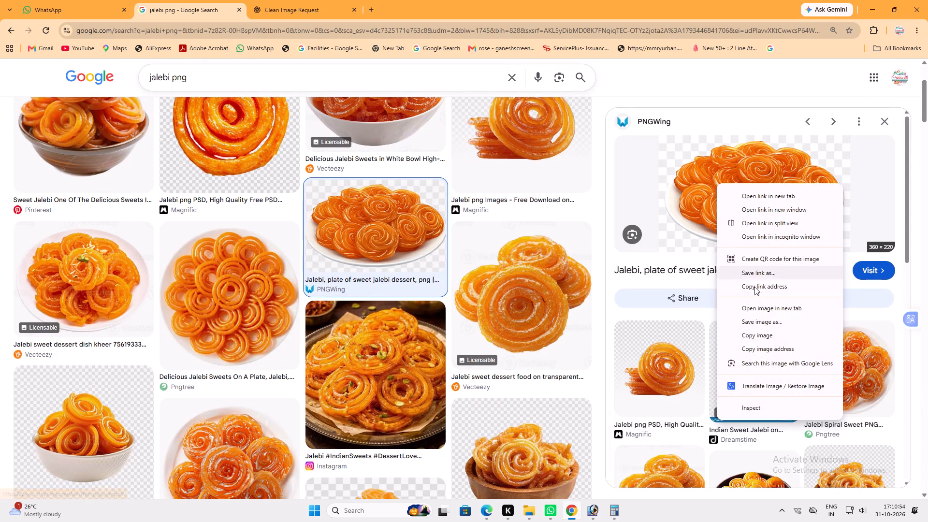
pyautogui.click(760, 336)
pyautogui.click(590, 507)
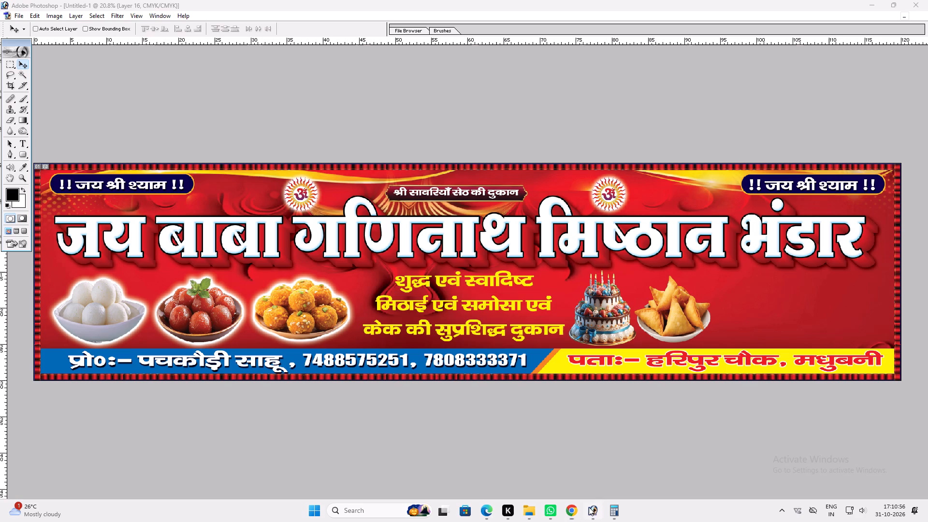
pyautogui.hotkey('ctrl', 'v')
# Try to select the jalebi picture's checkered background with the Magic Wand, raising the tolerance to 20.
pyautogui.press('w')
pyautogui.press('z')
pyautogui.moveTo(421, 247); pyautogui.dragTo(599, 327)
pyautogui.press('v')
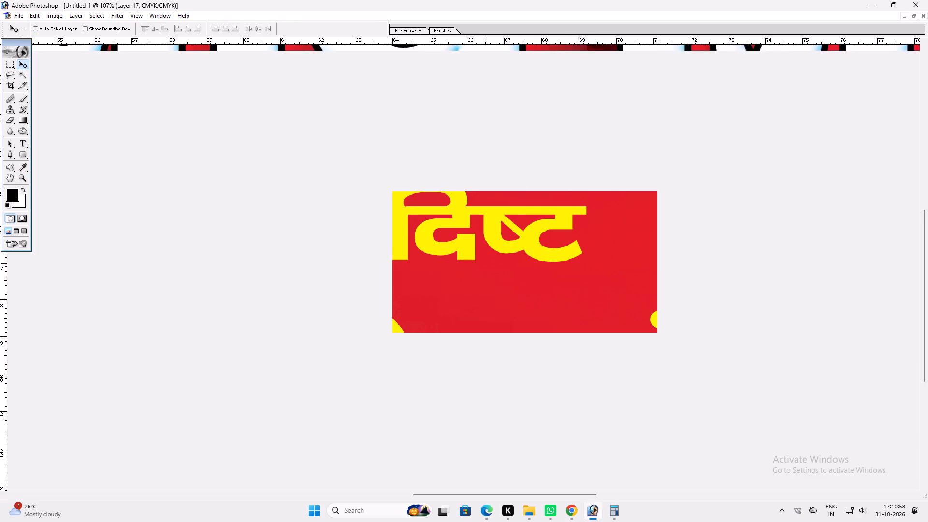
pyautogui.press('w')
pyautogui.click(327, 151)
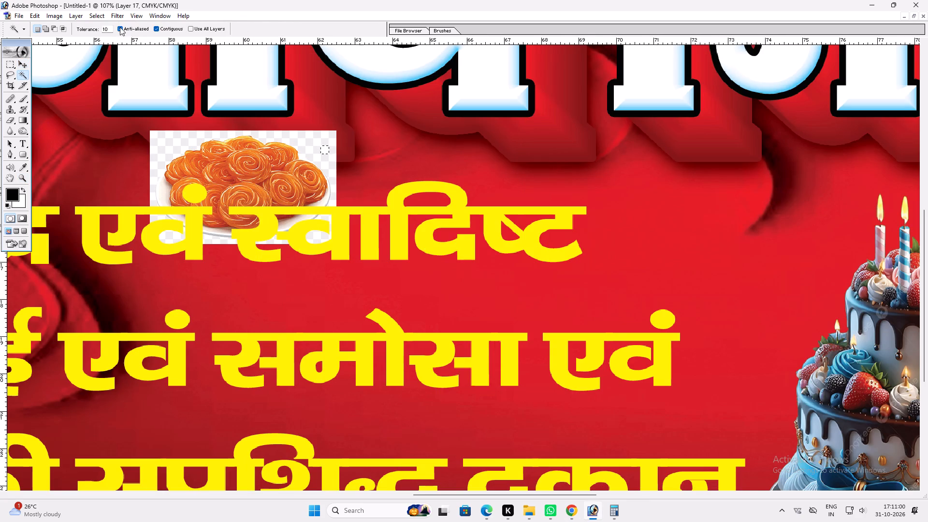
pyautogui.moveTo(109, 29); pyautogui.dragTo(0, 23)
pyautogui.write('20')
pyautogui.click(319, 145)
# Bring the jalebi picture's layer to the front, above the yellow slogan.
pyautogui.press('v')
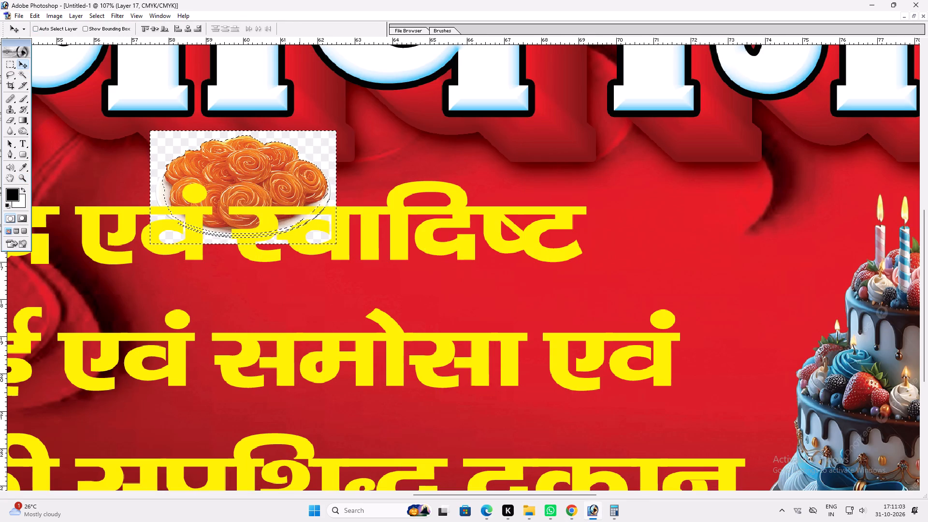
pyautogui.hotkey('ctrl', 'shift', ']')
pyautogui.click(171, 144)
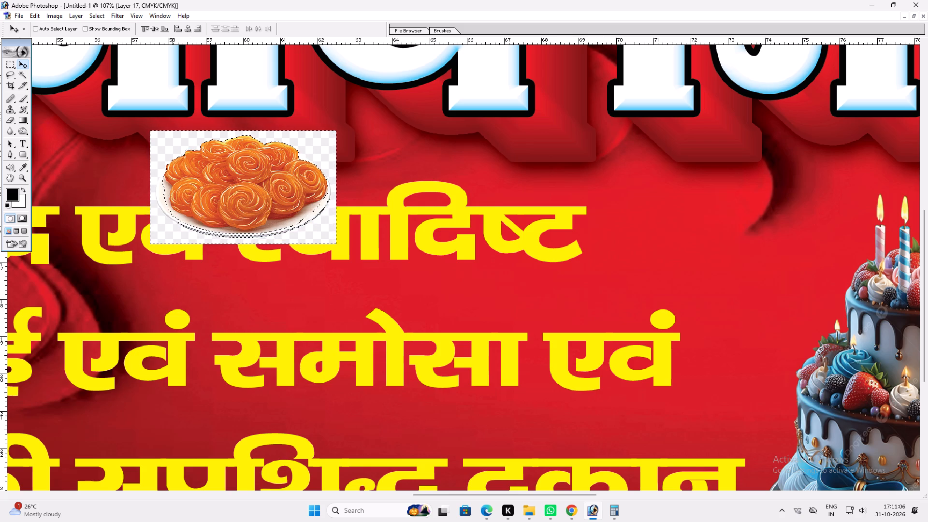
# Select the jalebi picture's checkered background with the Magic Wand at tolerance 15, exclude the white plate rim using the Lasso, delete the background and deselect.
pyautogui.press('w')
pyautogui.moveTo(112, 30); pyautogui.dragTo(77, 30)
pyautogui.write('15')
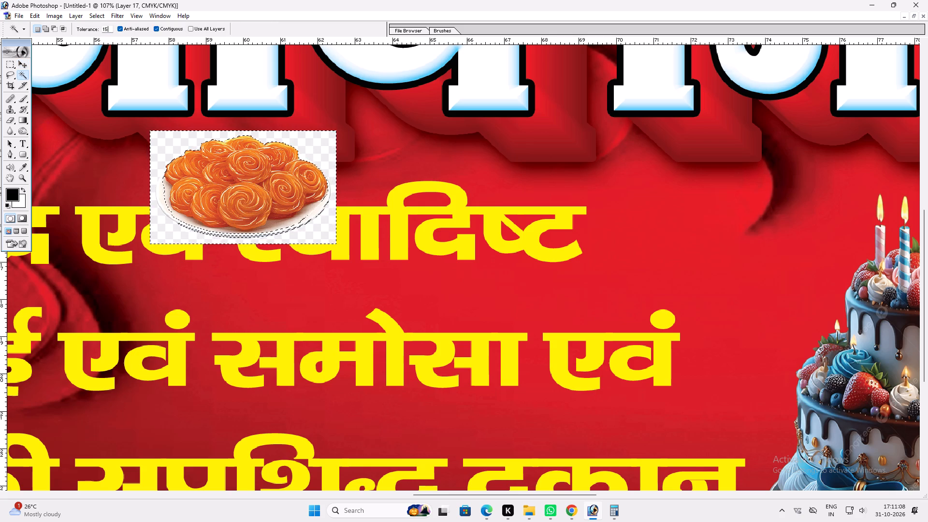
pyautogui.doubleClick(190, 134)
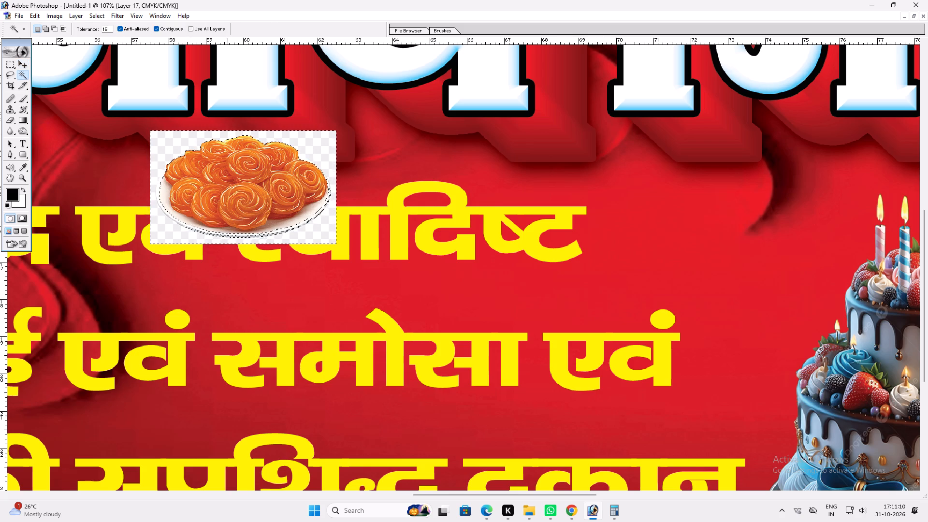
pyautogui.press('l')
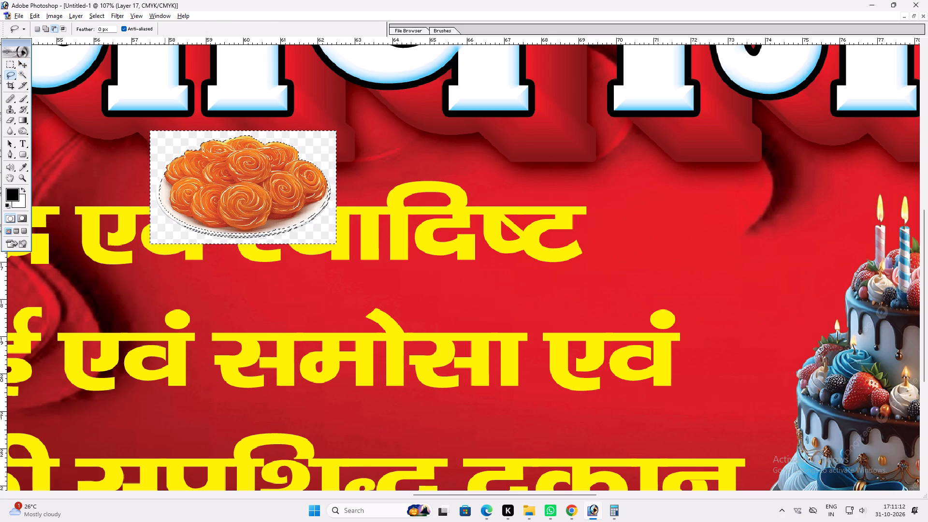
pyautogui.keyDown('alt'); pyautogui.moveTo(165, 172); pyautogui.dragTo(158, 204); pyautogui.keyUp('alt')
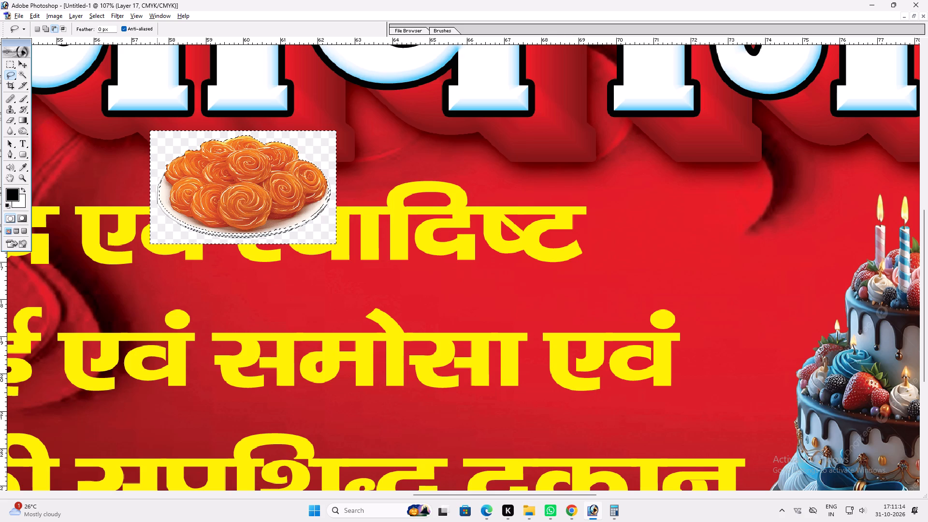
pyautogui.keyDown('alt'); pyautogui.moveTo(158, 204); pyautogui.dragTo(212, 233); pyautogui.keyUp('alt')
pyautogui.keyDown('alt'); pyautogui.moveTo(212, 233); pyautogui.dragTo(297, 226); pyautogui.keyUp('alt')
pyautogui.keyDown('alt'); pyautogui.moveTo(297, 226); pyautogui.dragTo(316, 166); pyautogui.keyUp('alt')
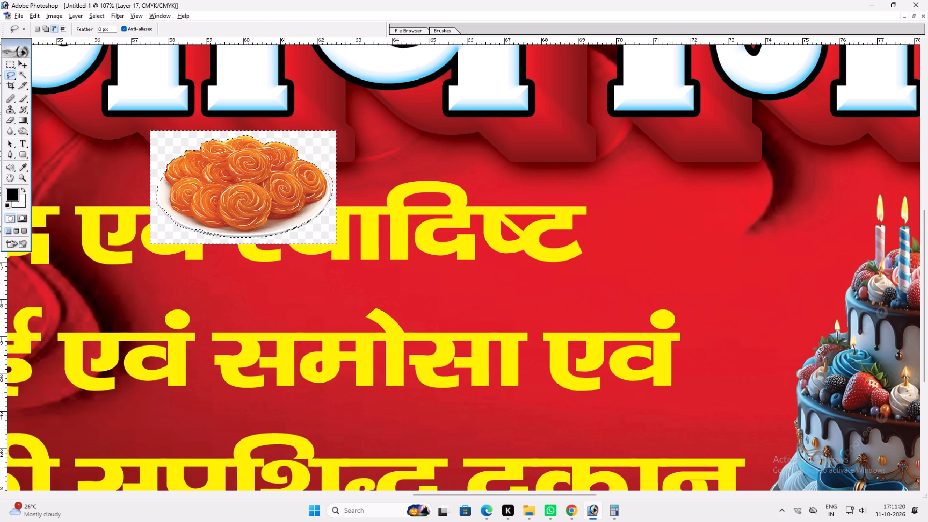
pyautogui.press('Delete')
pyautogui.hotkey('ctrl', 'd')
# Move the jalebi plate beside the samosas, just above the address strip, and enlarge it to about 10 in wide.
pyautogui.press('space')
pyautogui.moveTo(242, 190); pyautogui.dragTo(263, 193, button='right')
pyautogui.moveTo(269, 193); pyautogui.dragTo(281, 201)
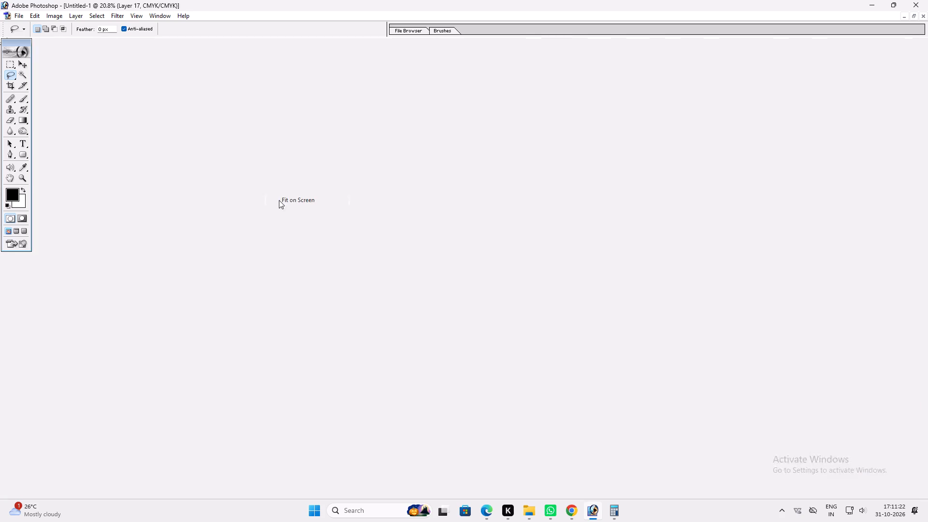
pyautogui.press('v')
pyautogui.moveTo(459, 264); pyautogui.dragTo(721, 325)
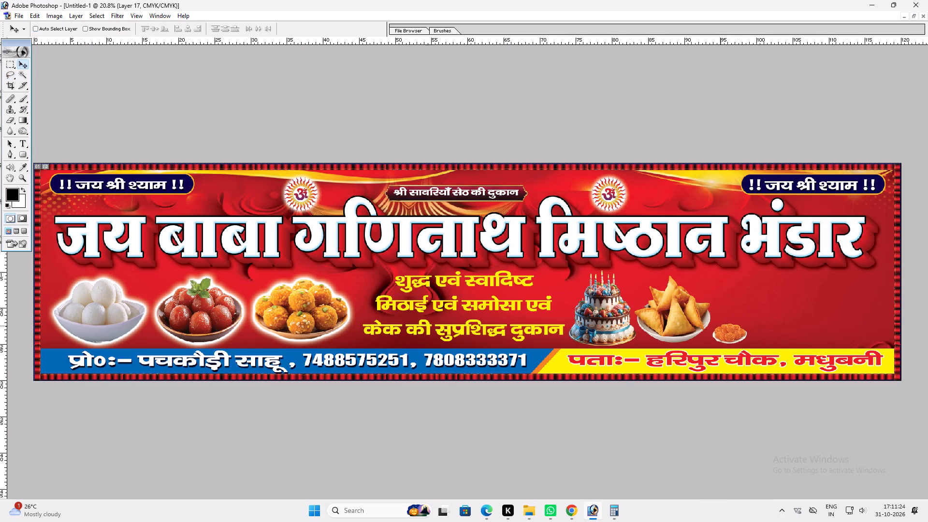
pyautogui.hotkey('ctrl', 't')
pyautogui.keyDown('shift'); pyautogui.moveTo(747, 320); pyautogui.dragTo(788, 298); pyautogui.keyUp('shift')
pyautogui.hotkey('shift', 'Return')
pyautogui.press('v')
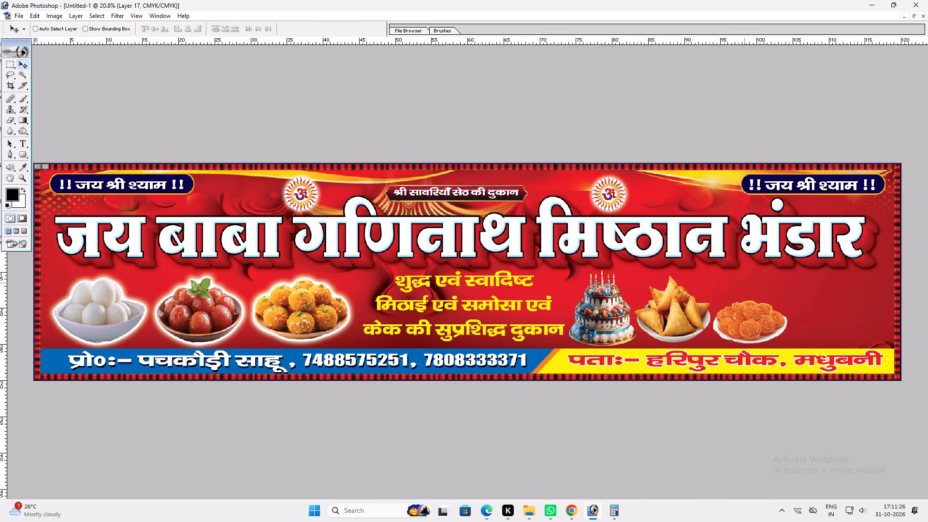
# Enlarge the jalebi plate to about 16 in wide and place it at the banner's right end, above the address strip.
pyautogui.hotkey('ctrl', 't')
pyautogui.keyDown('shift'); pyautogui.click(741, 297); pyautogui.keyUp('shift')
pyautogui.hotkey('shift', 'Return')
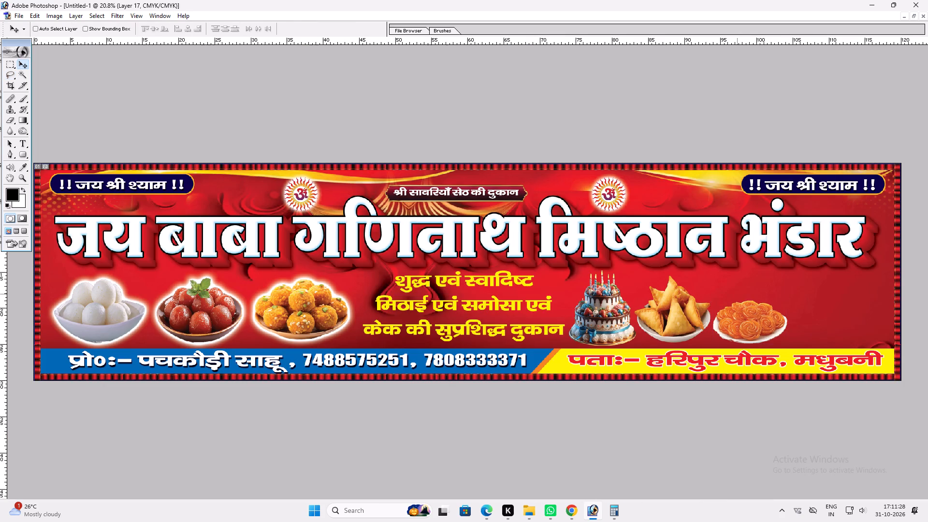
pyautogui.press('v')
pyautogui.click(737, 301)
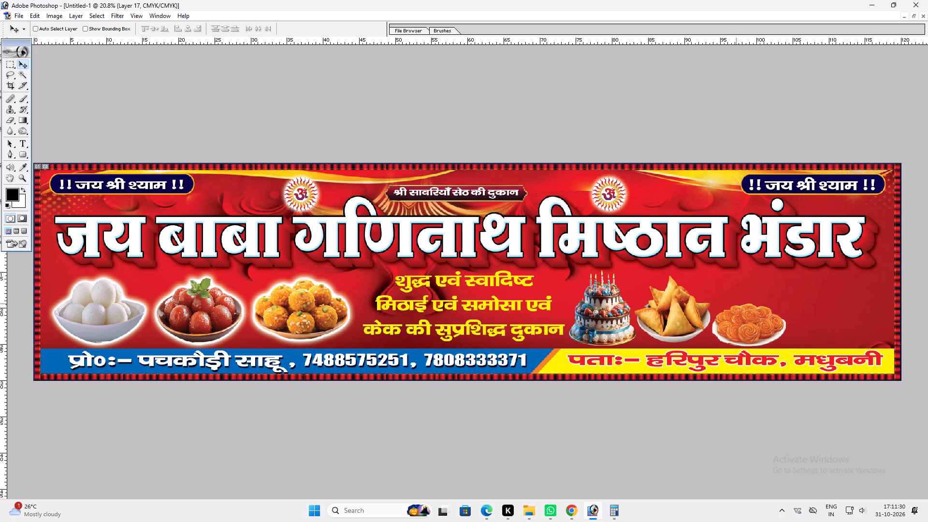
pyautogui.hotkey('ctrl', 't')
pyautogui.keyDown('shift'); pyautogui.moveTo(783, 301); pyautogui.dragTo(835, 280); pyautogui.keyUp('shift')
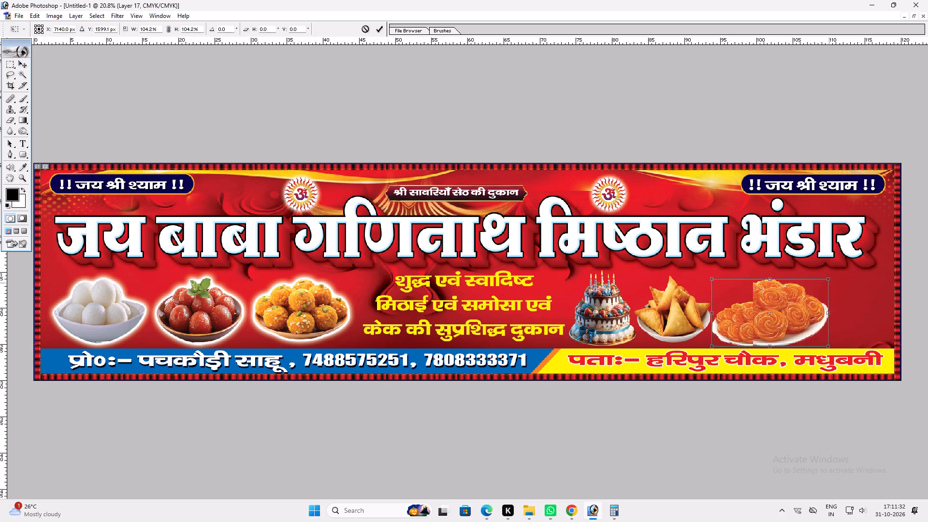
pyautogui.keyDown('shift'); pyautogui.moveTo(835, 280); pyautogui.dragTo(829, 282); pyautogui.keyUp('shift')
pyautogui.hotkey('shift', 'Return')
pyautogui.press('v')
pyautogui.keyDown('shift'); pyautogui.moveTo(765, 292); pyautogui.dragTo(827, 295); pyautogui.keyUp('shift')
pyautogui.hotkey('ctrl', 't')
pyautogui.keyDown('ctrl'); pyautogui.moveTo(837, 277); pyautogui.dragTo(842, 275); pyautogui.keyUp('ctrl')
pyautogui.hotkey('shift', 'Return')
pyautogui.press('v')
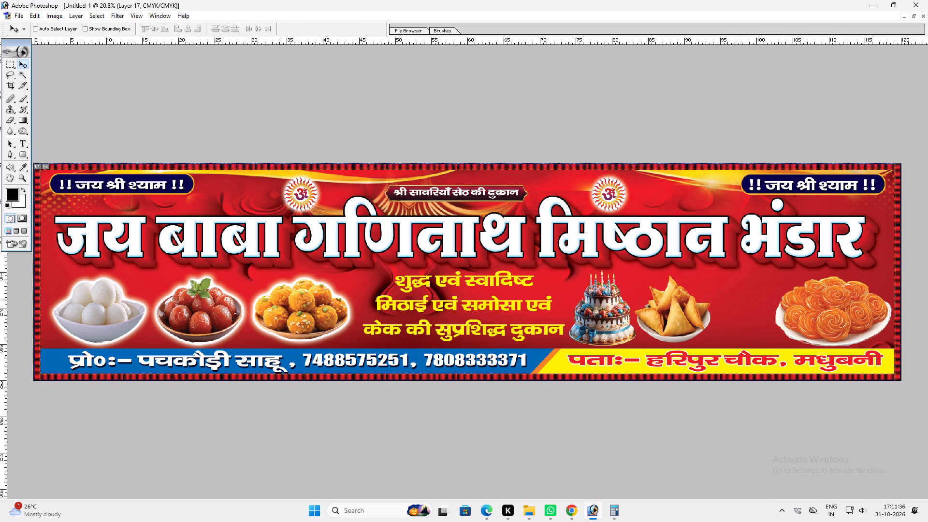
# Copy the white glow layer style from the laddu plate and paste it onto the jalebi plate.
pyautogui.keyDown('ctrl'); pyautogui.click(281, 298); pyautogui.keyUp('ctrl')
pyautogui.hotkey('alt', 'l')
pyautogui.hotkey('alt', 'y')
pyautogui.press('c')
pyautogui.keyDown('ctrl'); pyautogui.click(839, 310); pyautogui.keyUp('ctrl')
pyautogui.hotkey('alt', 'l')
pyautogui.hotkey('alt', 'y')
pyautogui.press('p')
# Shrink the glowing jalebi plate slightly to about 15 in wide.
pyautogui.hotkey('ctrl', 't')
pyautogui.keyDown('alt'); pyautogui.keyDown('shift'); pyautogui.moveTo(895, 303); pyautogui.dragTo(895, 303); pyautogui.keyUp('shift'); pyautogui.keyUp('alt')
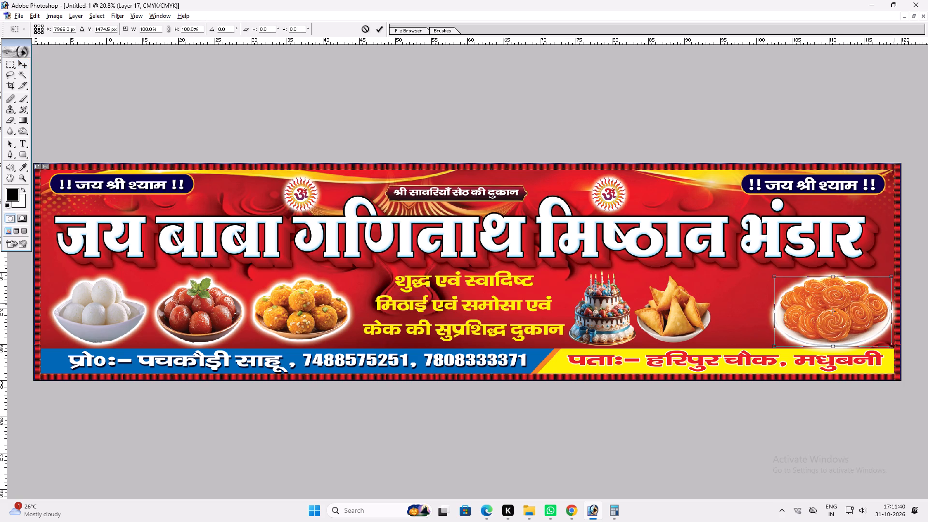
pyautogui.keyDown('alt'); pyautogui.keyDown('shift'); pyautogui.moveTo(895, 303); pyautogui.dragTo(890, 304); pyautogui.keyUp('shift'); pyautogui.keyUp('alt')
pyautogui.hotkey('shift', 'Return')
pyautogui.press('v')
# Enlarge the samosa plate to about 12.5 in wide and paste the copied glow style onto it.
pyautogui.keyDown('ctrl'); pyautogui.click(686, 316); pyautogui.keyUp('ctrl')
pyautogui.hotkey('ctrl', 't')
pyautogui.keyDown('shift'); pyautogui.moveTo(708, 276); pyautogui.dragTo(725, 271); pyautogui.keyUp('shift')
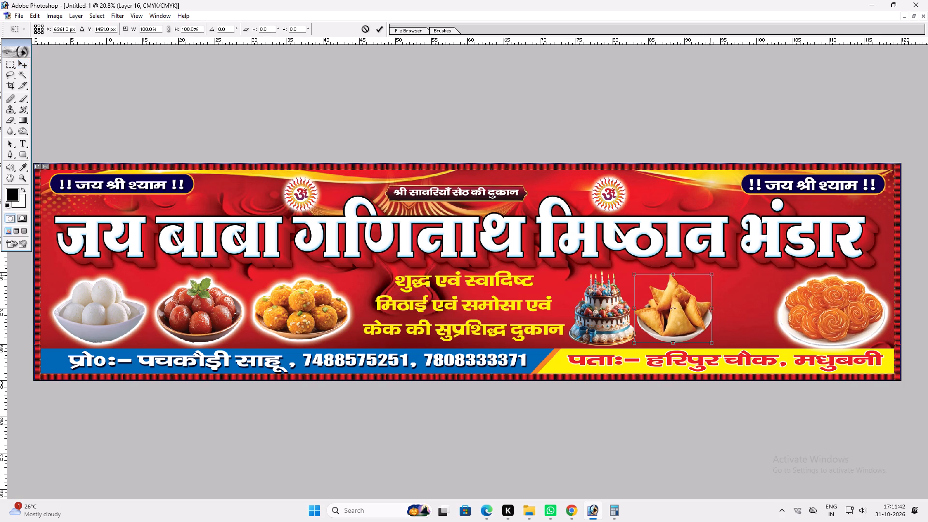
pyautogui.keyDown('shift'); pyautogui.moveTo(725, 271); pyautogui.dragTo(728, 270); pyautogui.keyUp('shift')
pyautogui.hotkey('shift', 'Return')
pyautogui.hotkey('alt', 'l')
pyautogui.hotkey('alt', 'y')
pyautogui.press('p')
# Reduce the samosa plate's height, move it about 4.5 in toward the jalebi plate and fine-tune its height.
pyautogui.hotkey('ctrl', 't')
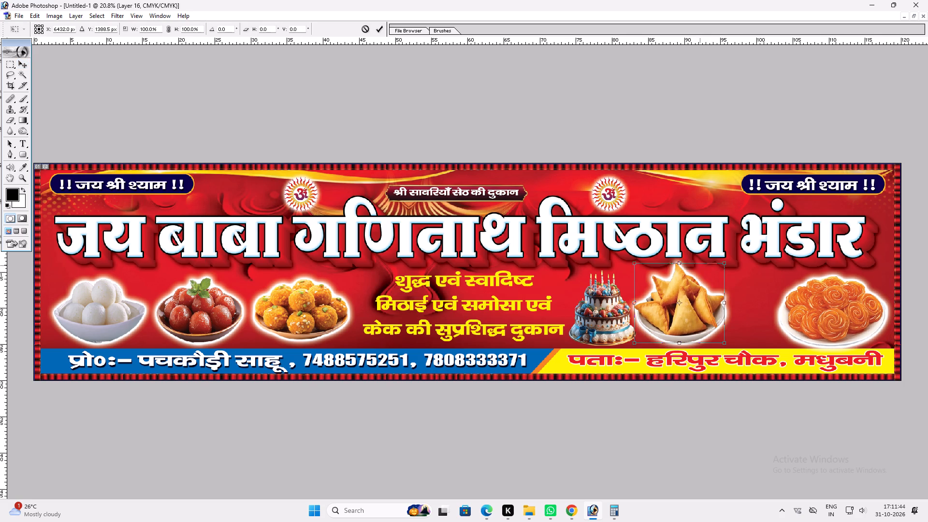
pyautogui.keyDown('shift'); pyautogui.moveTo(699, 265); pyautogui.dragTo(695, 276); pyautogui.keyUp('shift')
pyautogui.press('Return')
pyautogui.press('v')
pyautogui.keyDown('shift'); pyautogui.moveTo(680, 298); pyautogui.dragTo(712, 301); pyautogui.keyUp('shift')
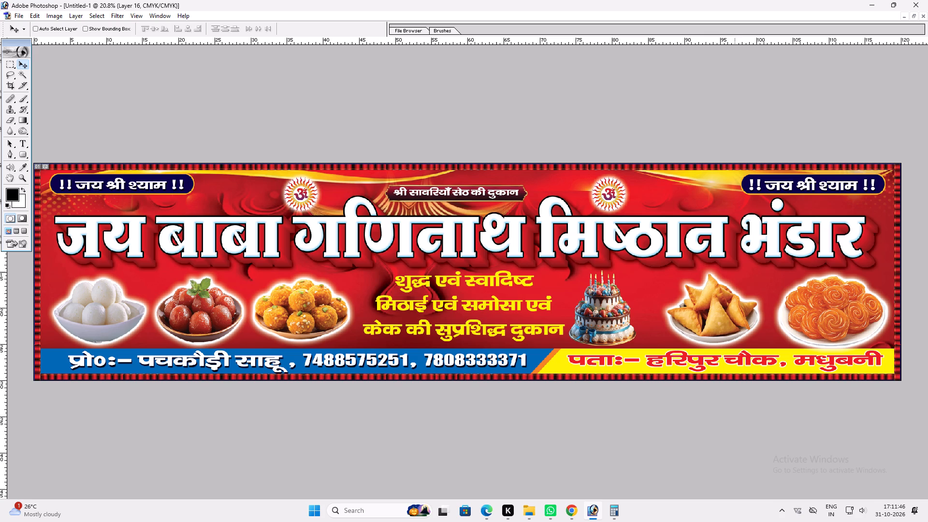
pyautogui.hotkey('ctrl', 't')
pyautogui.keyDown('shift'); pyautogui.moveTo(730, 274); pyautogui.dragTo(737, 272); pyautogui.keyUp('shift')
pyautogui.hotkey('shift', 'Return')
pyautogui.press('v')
# Widen the birthday cake to about 11 in and shift it about 1 in toward the samosas.
pyautogui.keyDown('ctrl'); pyautogui.click(584, 318); pyautogui.keyUp('ctrl')
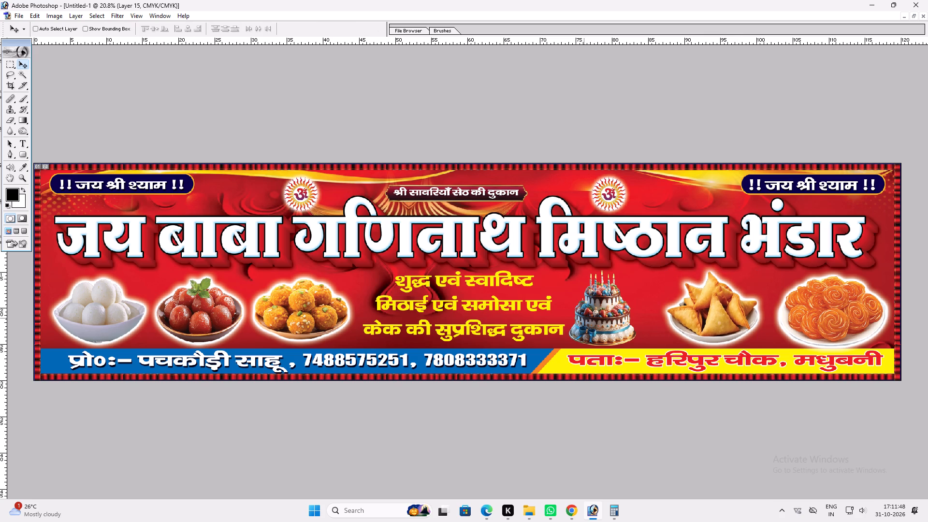
pyautogui.hotkey('ctrl', 't')
pyautogui.keyDown('shift'); pyautogui.moveTo(636, 266); pyautogui.dragTo(640, 265); pyautogui.keyUp('shift')
pyautogui.keyDown('shift'); pyautogui.moveTo(642, 291); pyautogui.dragTo(652, 291); pyautogui.keyUp('shift')
pyautogui.press('v')
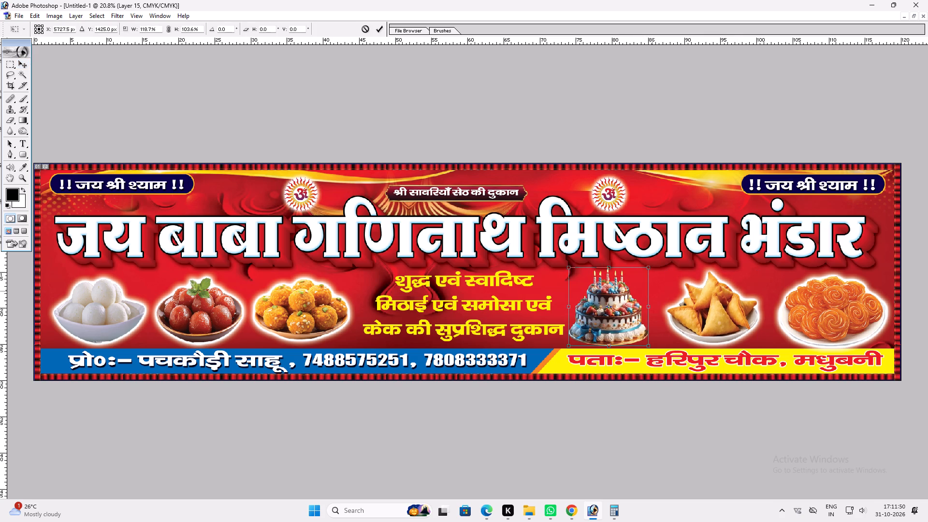
pyautogui.press('Return')
pyautogui.press('v')
pyautogui.keyDown('shift'); pyautogui.moveTo(611, 303); pyautogui.dragTo(621, 302); pyautogui.keyUp('shift')
# Paste the copied glow style onto the cake and scale the cake proportionally to about 94.5%.
pyautogui.hotkey('alt', 'l')
pyautogui.hotkey('alt', 'y')
pyautogui.press('p')
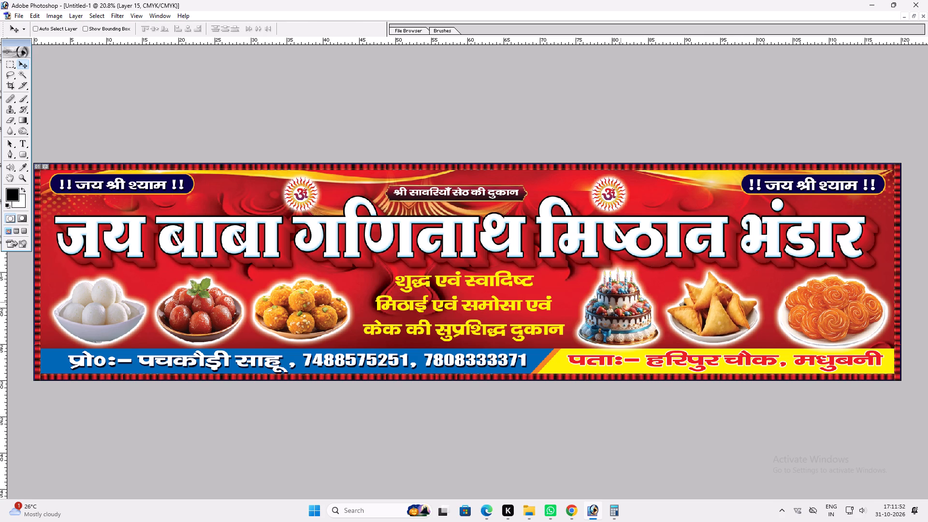
pyautogui.hotkey('ctrl', 't')
pyautogui.keyDown('alt'); pyautogui.keyDown('shift'); pyautogui.click(656, 347); pyautogui.keyUp('shift'); pyautogui.keyUp('alt')
pyautogui.hotkey('alt', 'shift', 'Return')
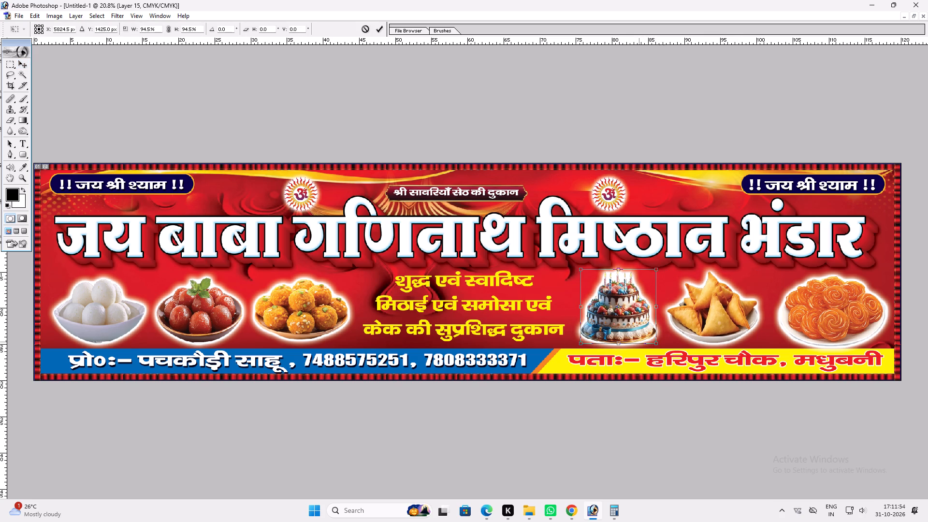
pyautogui.press('v')
pyautogui.press('Return')
pyautogui.press('v')
pyautogui.press('v')
# Switch to Google Chrome and search Google Images for "samosa png".
pyautogui.click(563, 507)
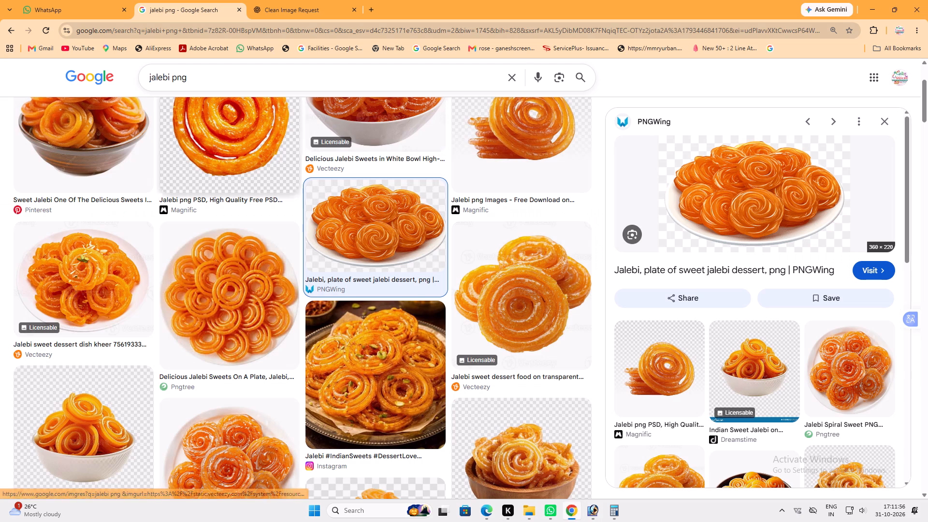
pyautogui.click(263, 78)
pyautogui.hotkey('ctrl', 'a')
pyautogui.press('s')
pyautogui.write('amosa')
pyautogui.press('Return')
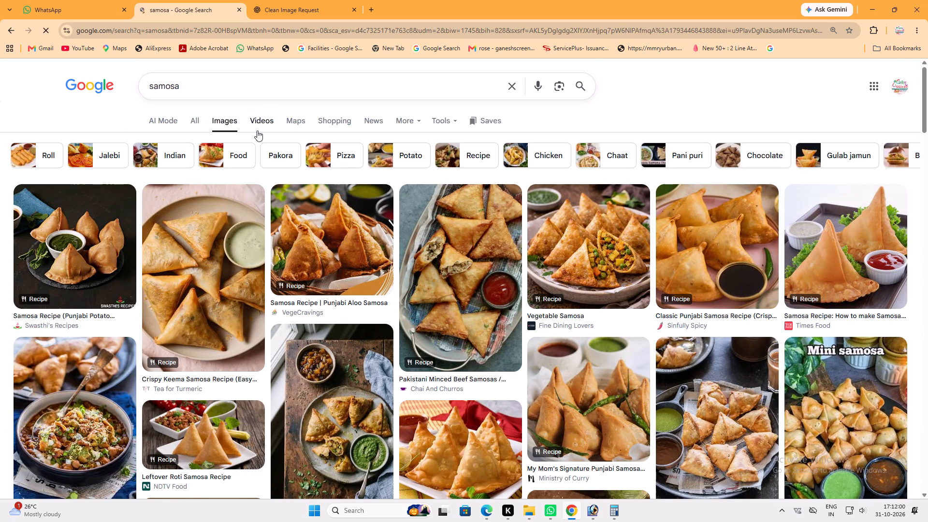
pyautogui.click(215, 80)
pyautogui.press('space')
pyautogui.write('png')
pyautogui.press('Return')
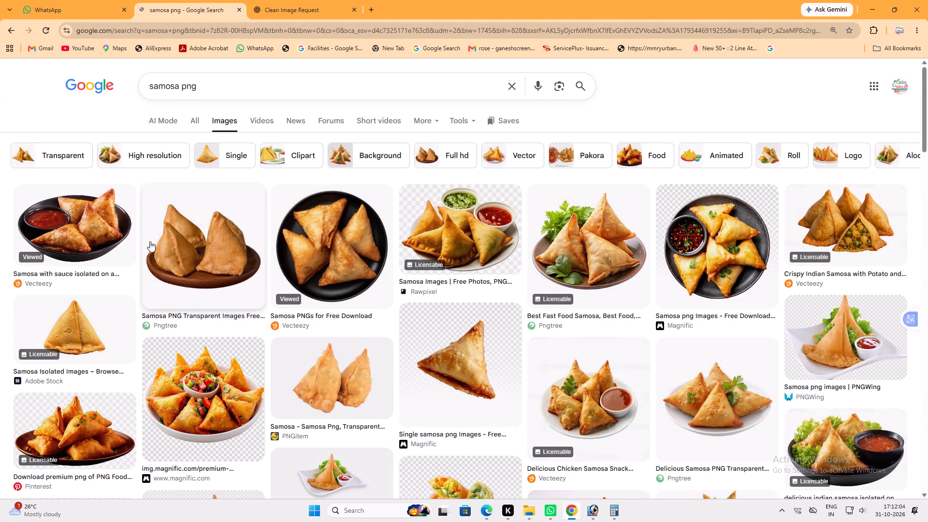
# Browse the samosa image results, previews and related images for a better plate of samosas.
pyautogui.scroll(-2, 106, 237)
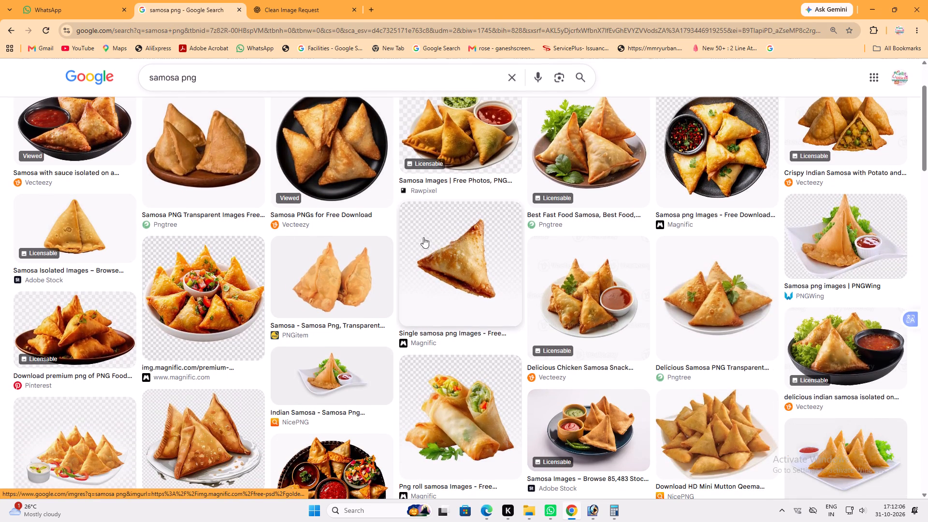
pyautogui.scroll(-11, 427, 237)
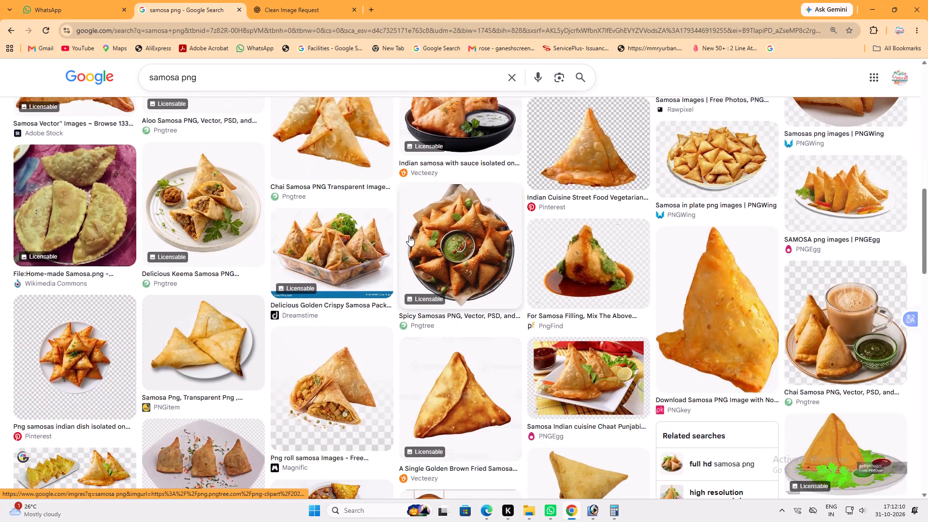
pyautogui.scroll(-11, 409, 235)
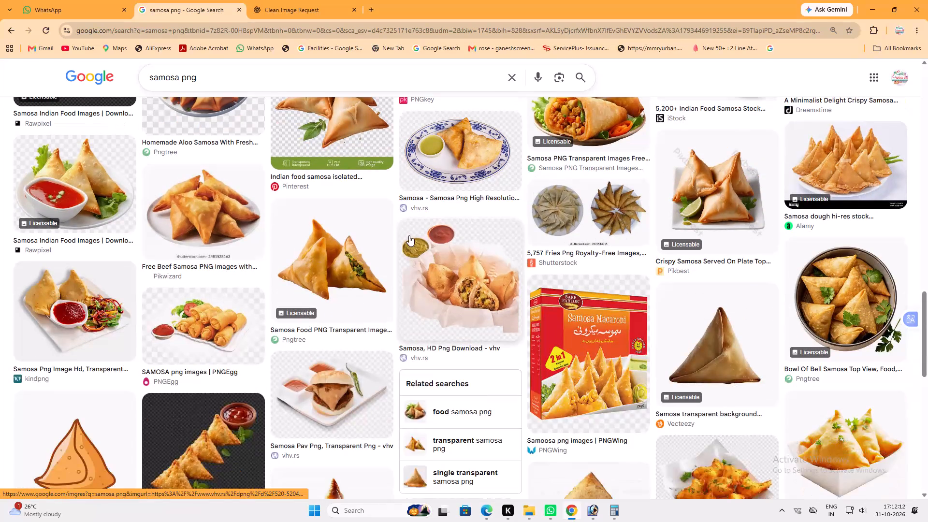
pyautogui.scroll(-15, 409, 235)
pyautogui.click(206, 182)
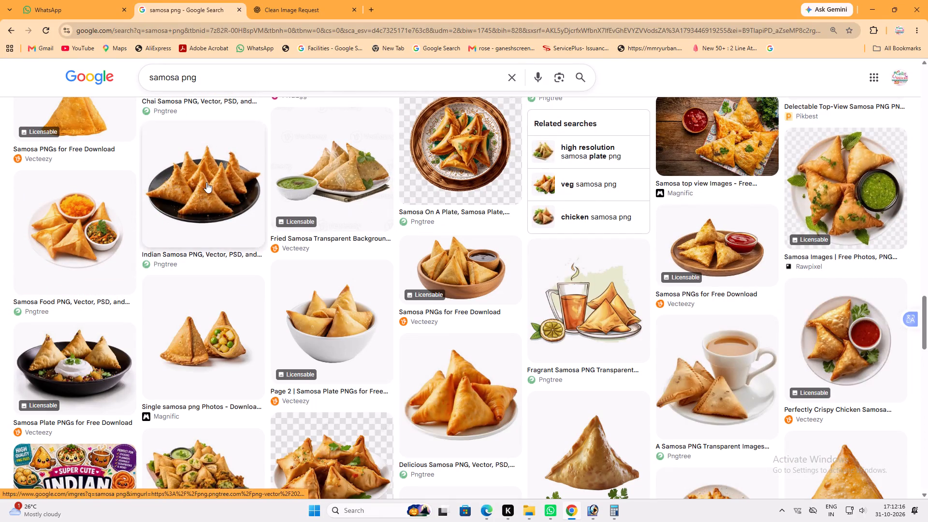
pyautogui.scroll(-4, 747, 269)
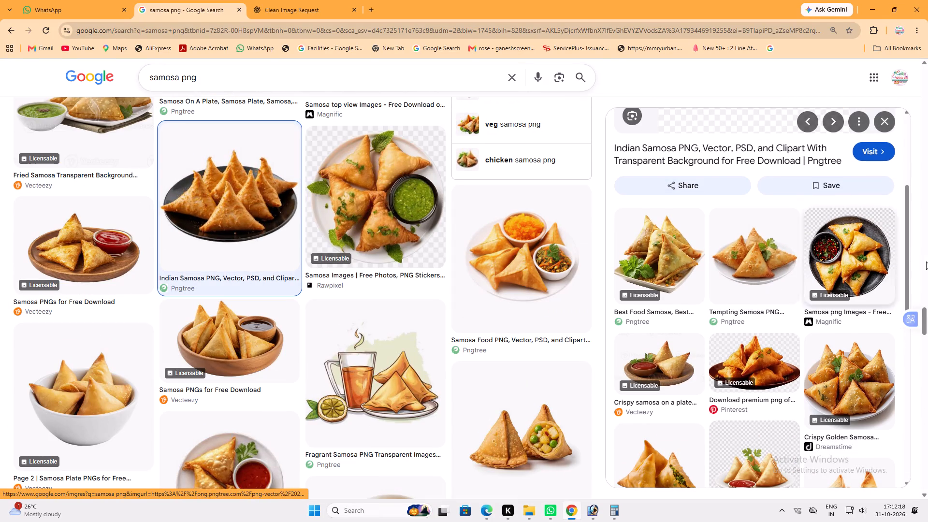
pyautogui.scroll(-4, 755, 236)
pyautogui.scroll(-2, 727, 293)
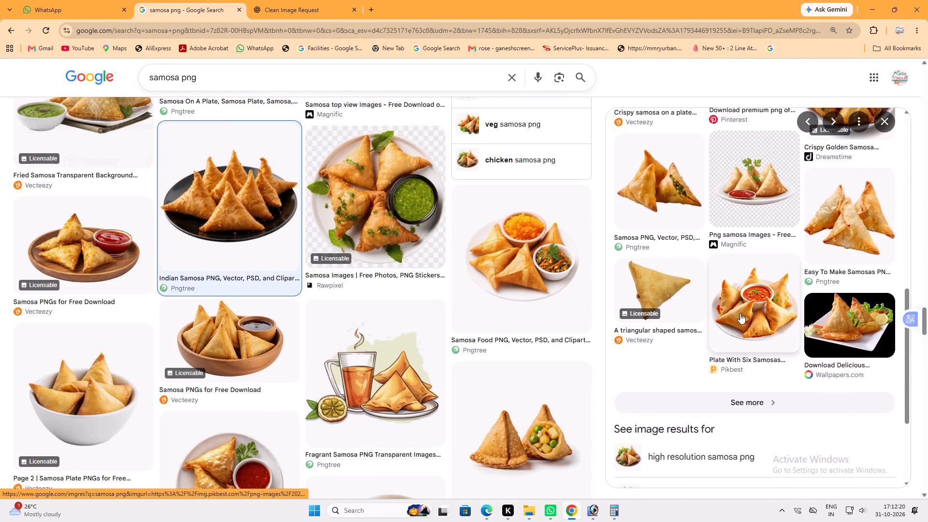
pyautogui.click(740, 313)
pyautogui.scroll(-3, 717, 295)
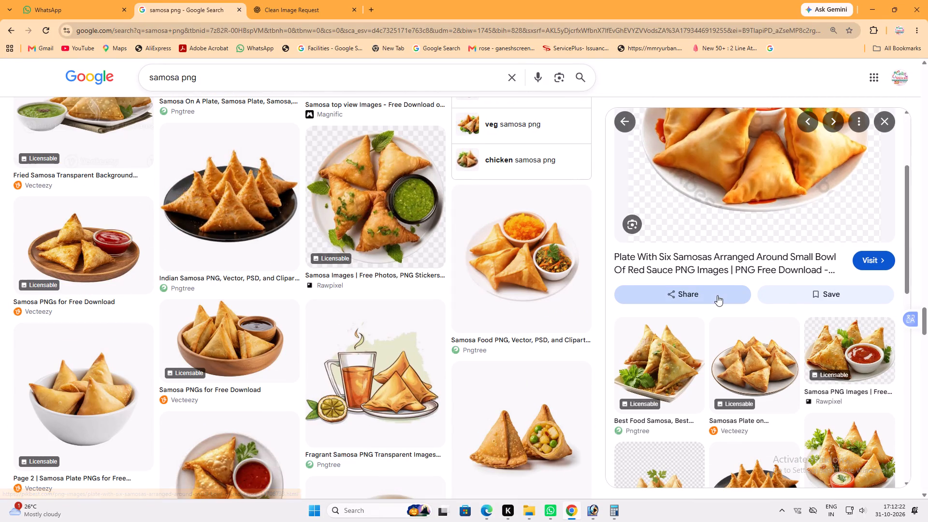
pyautogui.scroll(-9, 717, 295)
pyautogui.click(765, 355)
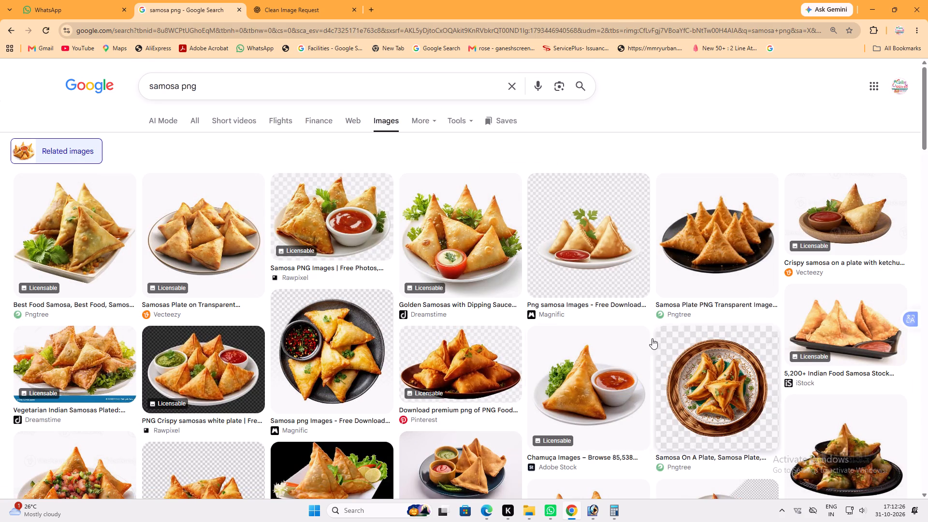
# Copy Rawpixel's crispy samosas on a white plate picture and paste it into the banner in Photoshop.
pyautogui.click(486, 361)
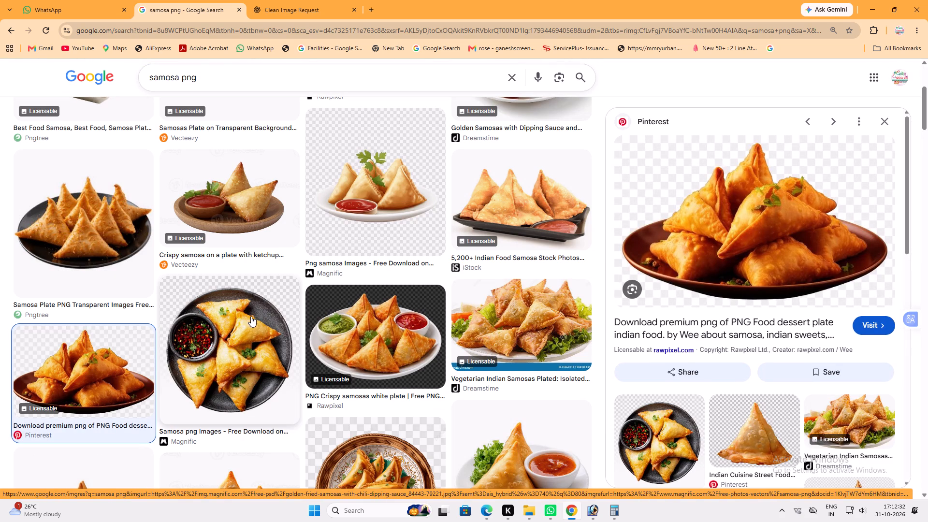
pyautogui.click(361, 318)
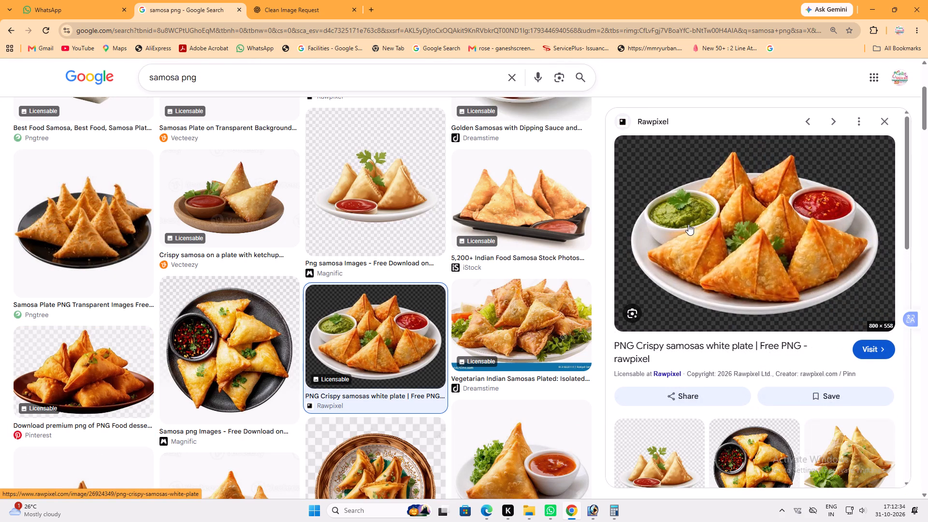
pyautogui.rightClick(688, 224)
pyautogui.click(733, 372)
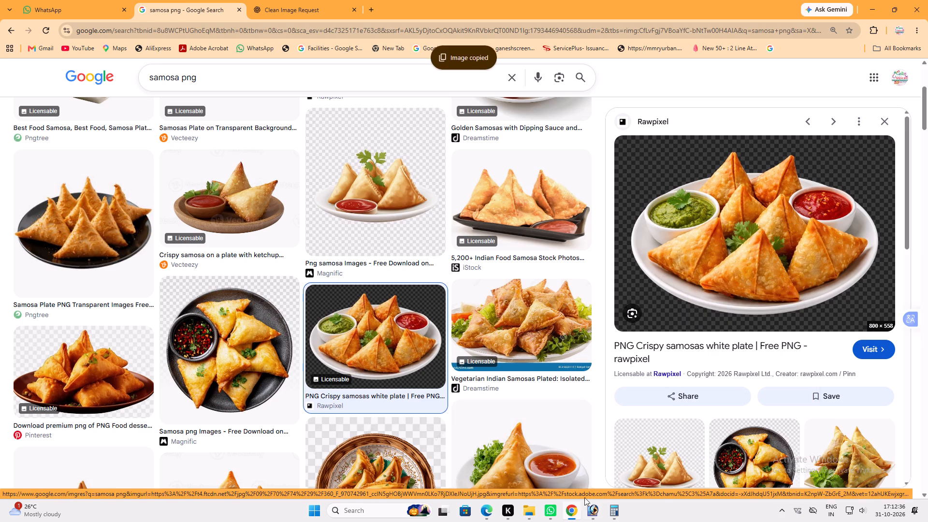
pyautogui.click(590, 505)
pyautogui.hotkey('ctrl', 'v')
# Select the new samosa picture's dark checkered background with the Magic Wand at tolerance 30, delete it and deselect.
pyautogui.press('w')
pyautogui.click(495, 255)
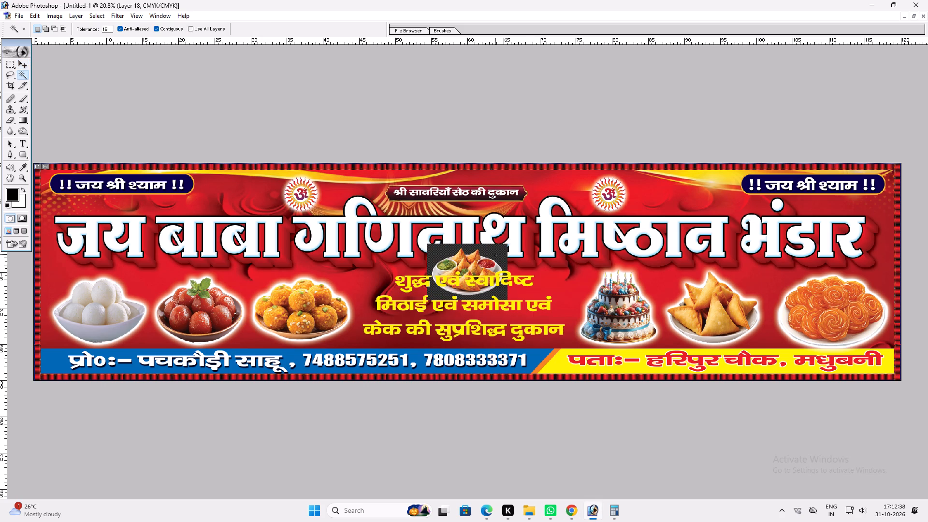
pyautogui.moveTo(112, 27); pyautogui.dragTo(37, 29)
pyautogui.write('30')
pyautogui.click(484, 249)
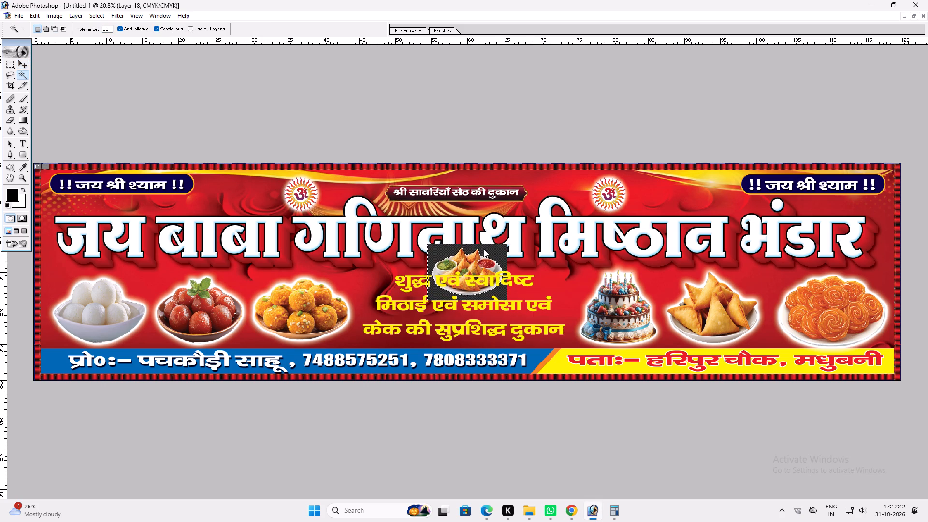
pyautogui.press('Delete')
pyautogui.hotkey('ctrl', 'd')
# Move the new samosa plate over to the old samosas, between the cake and the jalebi plate.
pyautogui.press('v')
pyautogui.press('v')
pyautogui.moveTo(485, 271); pyautogui.dragTo(752, 300)
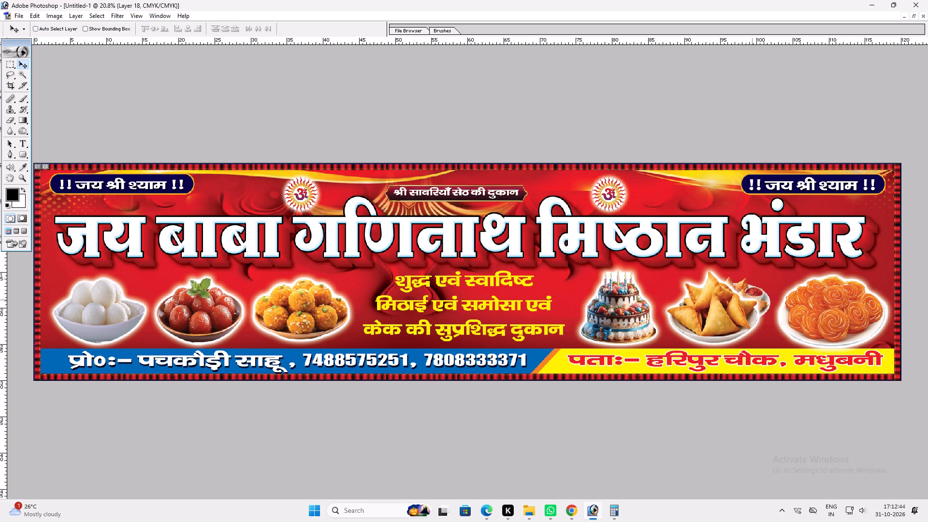
pyautogui.moveTo(752, 300); pyautogui.dragTo(748, 300)
# Delete the old samosa picture's layer.
pyautogui.keyDown('ctrl'); pyautogui.click(714, 302); pyautogui.keyUp('ctrl')
pyautogui.hotkey('alt', 'l')
pyautogui.hotkey('alt', 'l')
pyautogui.hotkey('alt', 'l')
# Move the new samosa plate next to the cake and enlarge it to about 14 in wide, filling the gap before the jalebi.
pyautogui.keyDown('ctrl'); pyautogui.click(712, 308); pyautogui.keyUp('ctrl')
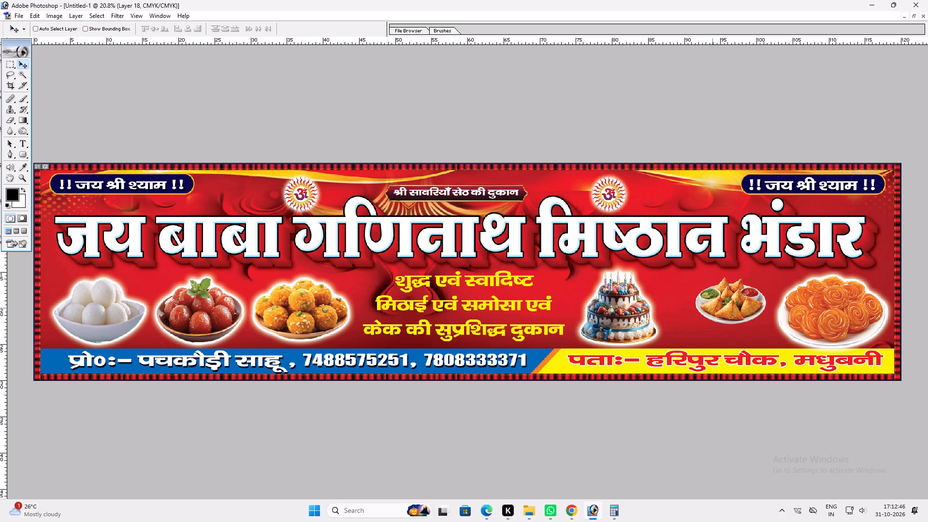
pyautogui.moveTo(712, 308); pyautogui.dragTo(678, 305)
pyautogui.hotkey('ctrl', 't')
pyautogui.keyDown('shift'); pyautogui.moveTo(732, 322); pyautogui.dragTo(764, 337); pyautogui.keyUp('shift')
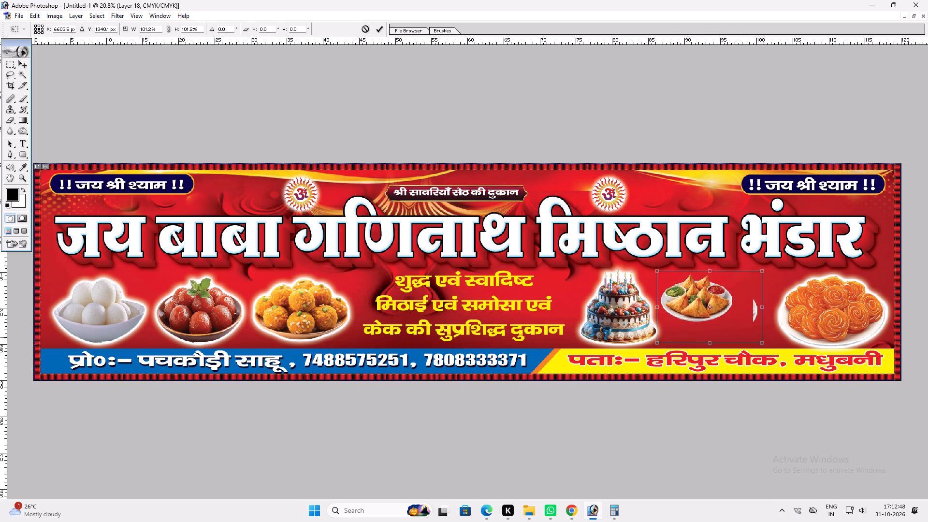
pyautogui.keyDown('shift'); pyautogui.moveTo(764, 337); pyautogui.dragTo(770, 338); pyautogui.keyUp('shift')
pyautogui.keyDown('shift'); pyautogui.moveTo(752, 346); pyautogui.dragTo(741, 350); pyautogui.keyUp('shift')
pyautogui.hotkey('shift', 'Return')
# Paste the copied glow style onto the new samosa plate and nudge the plate slightly toward the jalebi.
pyautogui.hotkey('alt', 'l')
pyautogui.hotkey('alt', 'y')
pyautogui.write('pv')
pyautogui.click(721, 329)
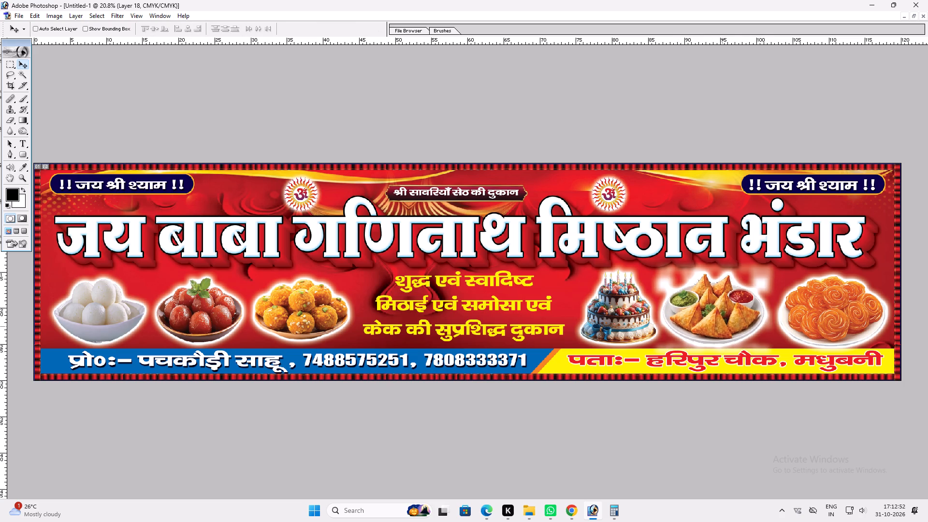
# Marquee-select the leftover background patch at the samosa plate's upper-left corner, delete it and deselect.
pyautogui.press('m')
pyautogui.moveTo(608, 228); pyautogui.dragTo(669, 287)
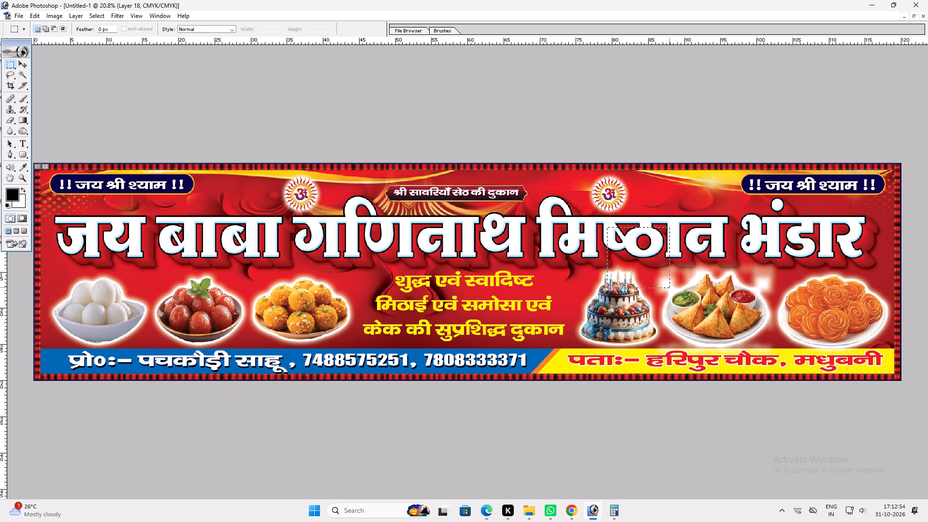
pyautogui.moveTo(669, 287); pyautogui.dragTo(675, 290)
pyautogui.press('Delete')
pyautogui.hotkey('ctrl', 'd')
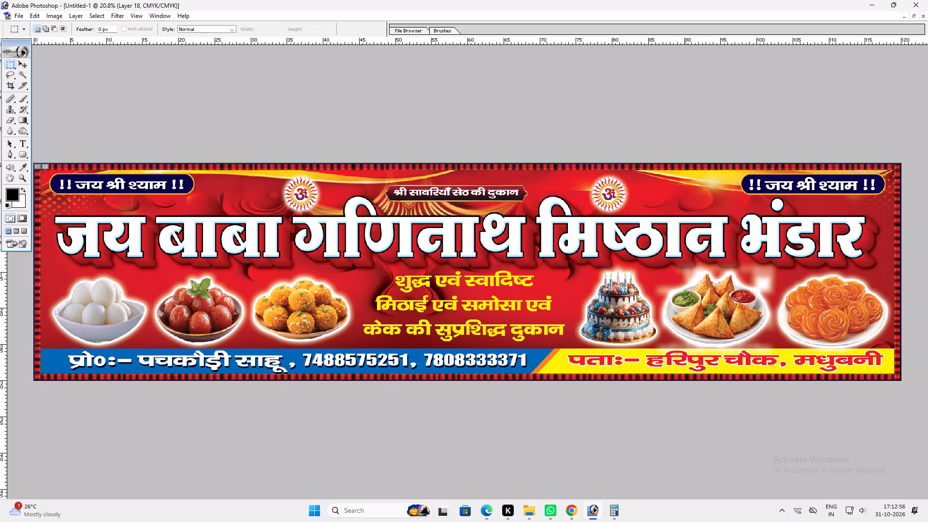
# Marquee-select and delete the leftover background patches above the samosa plate and at its upper corner facing the jalebi, and deselect.
pyautogui.moveTo(668, 242); pyautogui.dragTo(698, 282)
pyautogui.press('Delete')
pyautogui.hotkey('ctrl', 'd')
pyautogui.moveTo(738, 253); pyautogui.dragTo(791, 285)
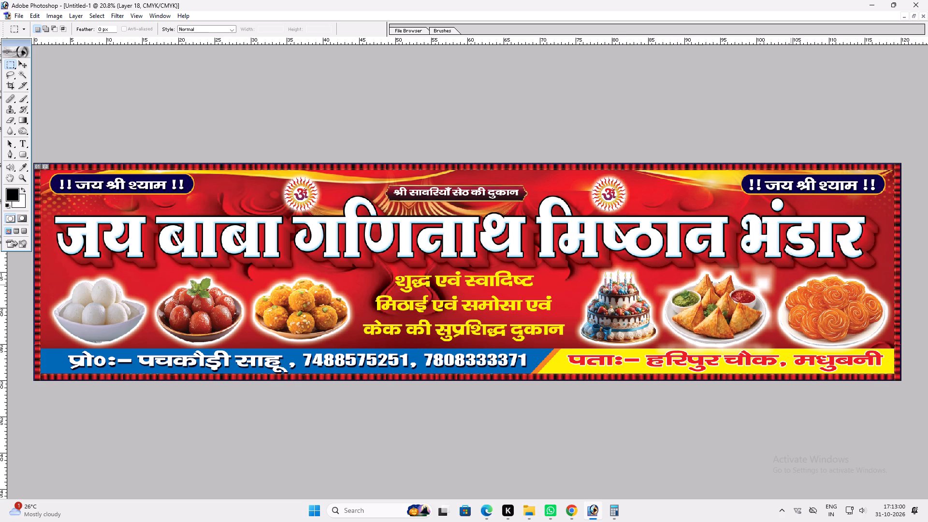
pyautogui.moveTo(779, 280); pyautogui.dragTo(792, 283)
pyautogui.press('Delete')
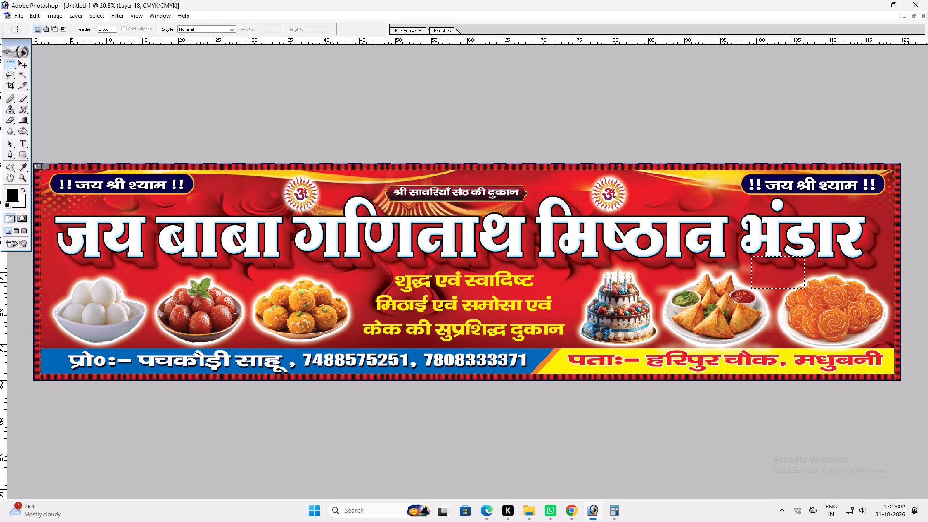
pyautogui.hotkey('ctrl', 'd')
# Scale the samosa plate down slightly about its centre.
pyautogui.press('v')
pyautogui.keyDown('ctrl'); pyautogui.click(734, 297); pyautogui.keyUp('ctrl')
pyautogui.hotkey('ctrl', 't')
pyautogui.keyDown('alt'); pyautogui.keyDown('shift'); pyautogui.moveTo(768, 346); pyautogui.dragTo(763, 337); pyautogui.keyUp('shift'); pyautogui.keyUp('alt')
pyautogui.hotkey('alt', 'shift', 'Return')
pyautogui.press('v')
pyautogui.press('Return')
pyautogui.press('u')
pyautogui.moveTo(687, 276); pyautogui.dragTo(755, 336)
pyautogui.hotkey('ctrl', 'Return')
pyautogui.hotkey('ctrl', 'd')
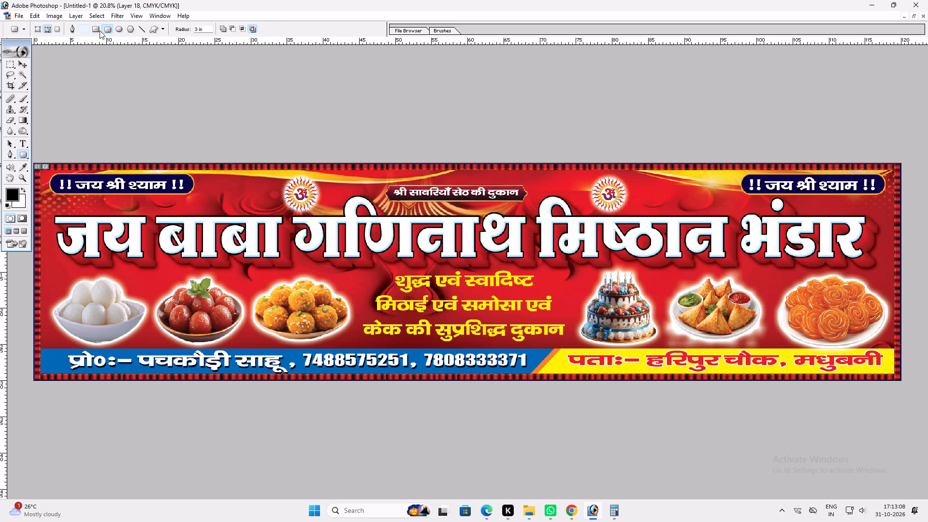
# Draw an elliptical path fitted to the samosa plate's rim, convert it to a selection and copy the plate onto a new layer.
pyautogui.click(124, 28)
pyautogui.moveTo(685, 279); pyautogui.dragTo(696, 290)
pyautogui.moveTo(696, 290); pyautogui.dragTo(759, 340)
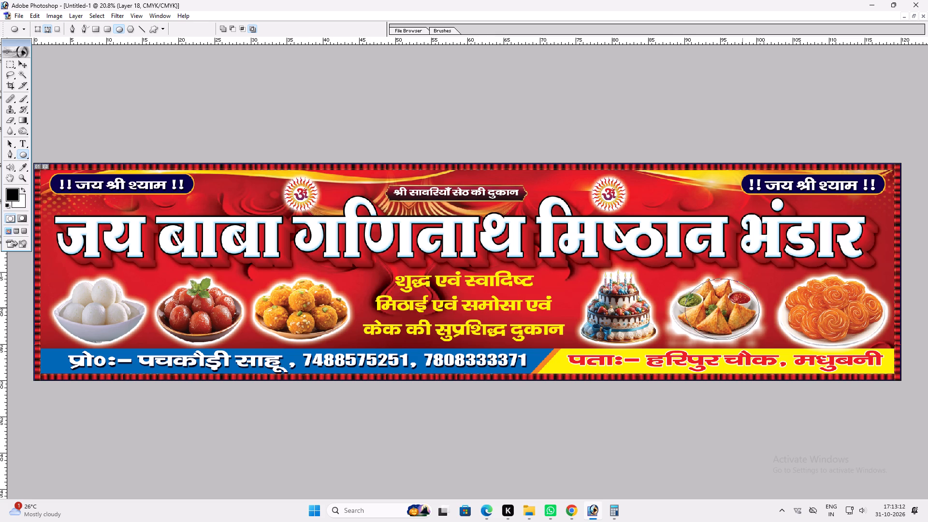
pyautogui.hotkey('ctrl', 't')
pyautogui.keyDown('ctrl'); pyautogui.click(723, 275); pyautogui.keyUp('ctrl')
pyautogui.keyDown('shift'); pyautogui.moveTo(685, 295); pyautogui.dragTo(672, 294); pyautogui.keyUp('shift')
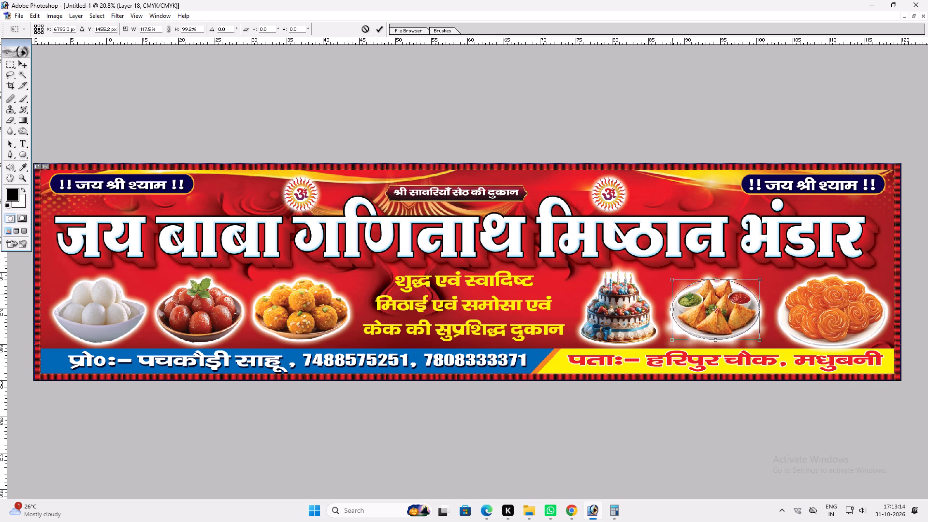
pyautogui.keyDown('shift'); pyautogui.moveTo(672, 294); pyautogui.dragTo(671, 294); pyautogui.keyUp('shift')
pyautogui.hotkey('ctrl', 'Return')
pyautogui.hotkey('ctrl', 'Return')
pyautogui.hotkey('ctrl', 'c')
pyautogui.hotkey('ctrl', 'v')
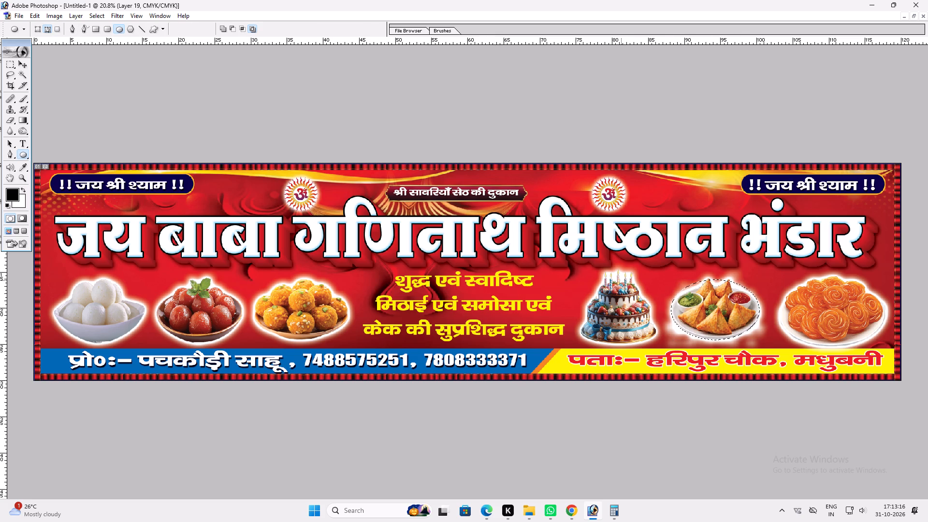
# Move the clean samosa cut-out up off the original and delete the old samosa plate's layer.
pyautogui.press('v')
pyautogui.moveTo(727, 307); pyautogui.dragTo(716, 284)
pyautogui.keyDown('ctrl'); pyautogui.click(735, 323); pyautogui.keyUp('ctrl')
pyautogui.hotkey('alt', 'l')
pyautogui.hotkey('alt', 'l')
pyautogui.hotkey('alt', 'l')
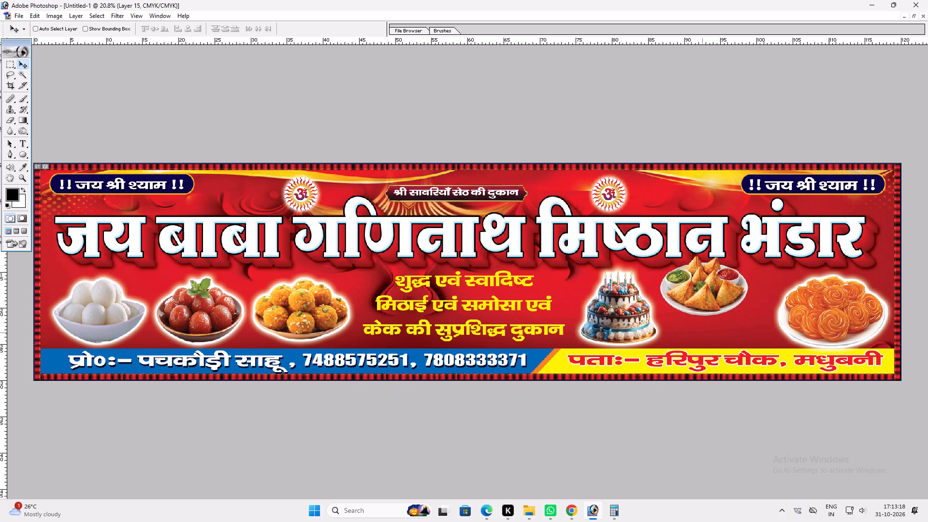
# Paste the copied glow style onto the samosa cut-out and move it back between the cake and the jalebi.
pyautogui.press('v')
pyautogui.keyDown('ctrl'); pyautogui.click(696, 296); pyautogui.keyUp('ctrl')
pyautogui.hotkey('alt', 'l')
pyautogui.hotkey('alt', 'y')
pyautogui.hotkey('alt', 'p')
pyautogui.press('v')
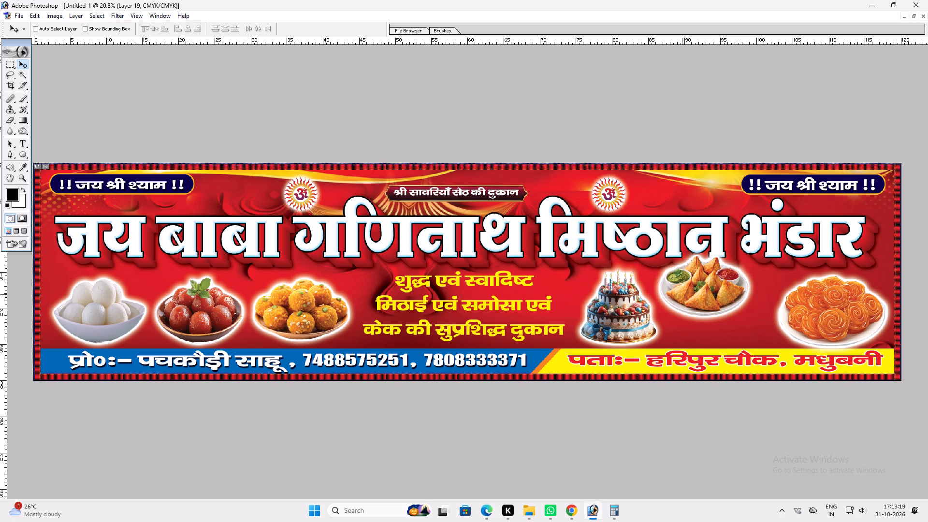
pyautogui.moveTo(680, 294); pyautogui.dragTo(691, 317)
pyautogui.press('space')
pyautogui.press('v')
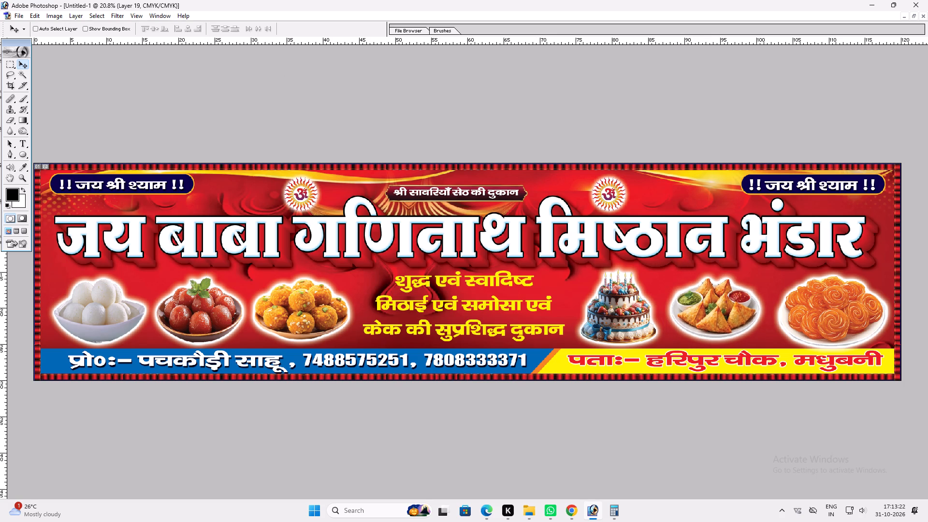
# In Chrome, search images for "banner png" and copy the Vecteezy red rectangular banner with a gold frame and notched corners.
pyautogui.click(567, 513)
pyautogui.click(331, 78)
pyautogui.hotkey('ctrl', 'a')
pyautogui.write('banner')
pyautogui.press('space')
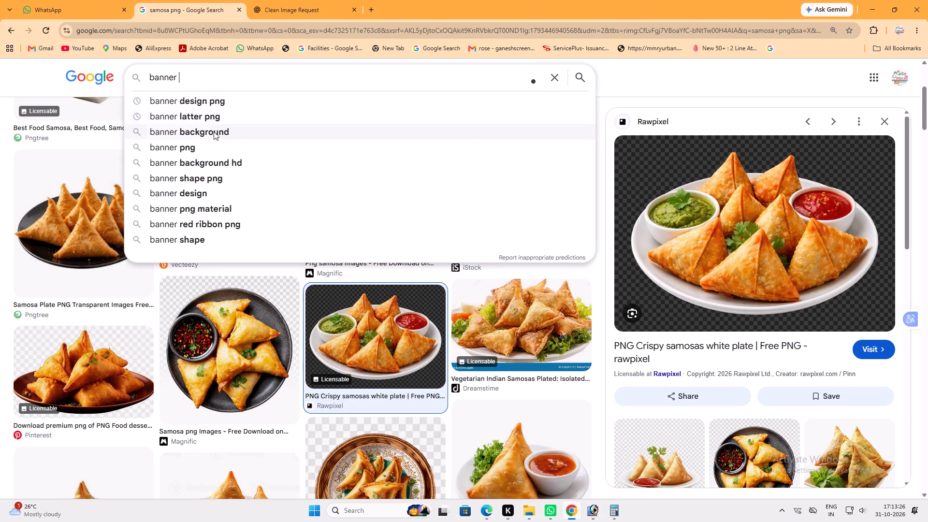
pyautogui.moveTo(214, 139); pyautogui.dragTo(214, 149)
pyautogui.click(214, 149)
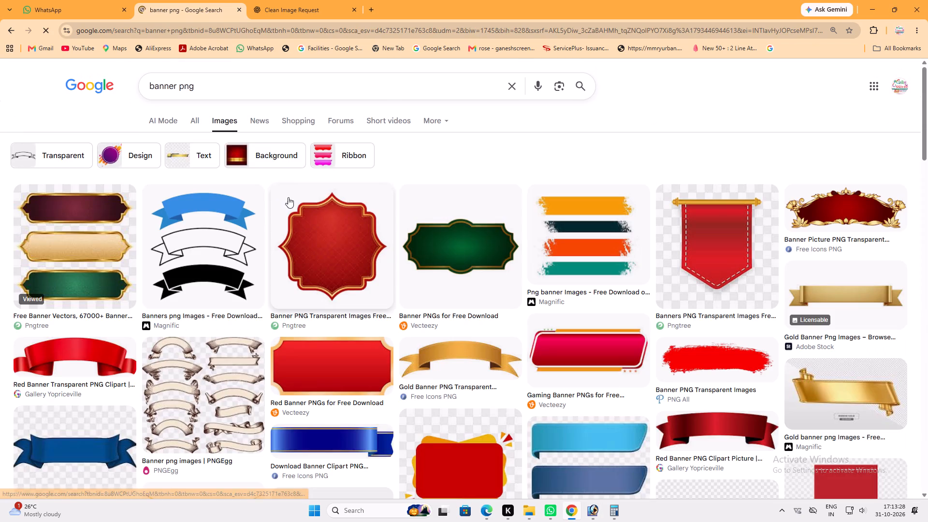
pyautogui.click(354, 342)
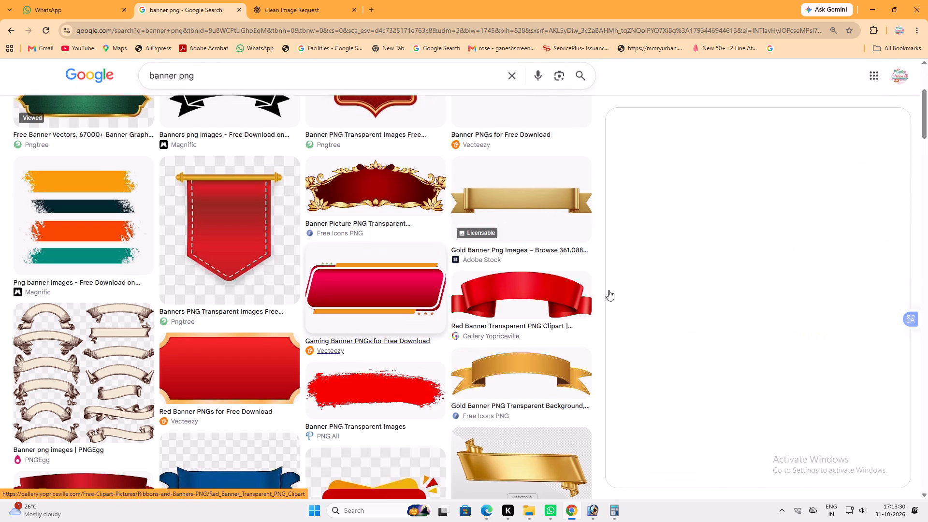
pyautogui.rightClick(674, 174)
pyautogui.click(735, 319)
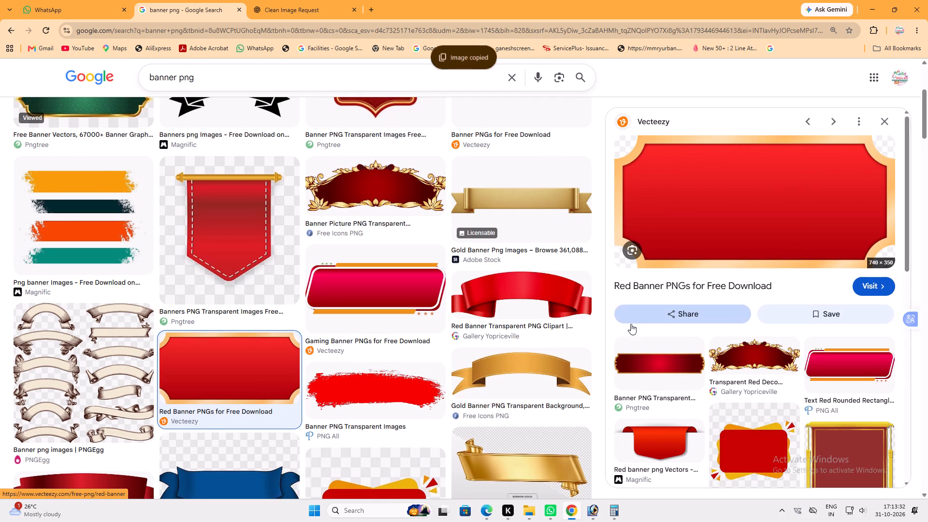
# Paste the red gold-framed panel into the Photoshop banner, place it over the slogan and bring it to the front.
pyautogui.click(602, 516)
pyautogui.hotkey('ctrl', 'v')
pyautogui.moveTo(493, 279); pyautogui.dragTo(499, 295)
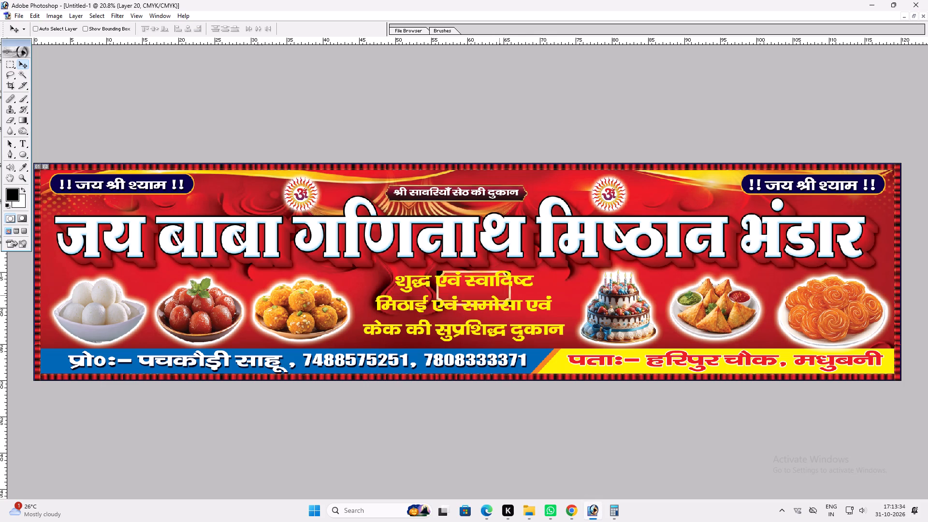
pyautogui.moveTo(499, 295); pyautogui.dragTo(497, 310)
pyautogui.hotkey('ctrl', 'shift', ']')
# Select the panel's four black corners with the Magic Wand, delete them and deselect.
pyautogui.press('w')
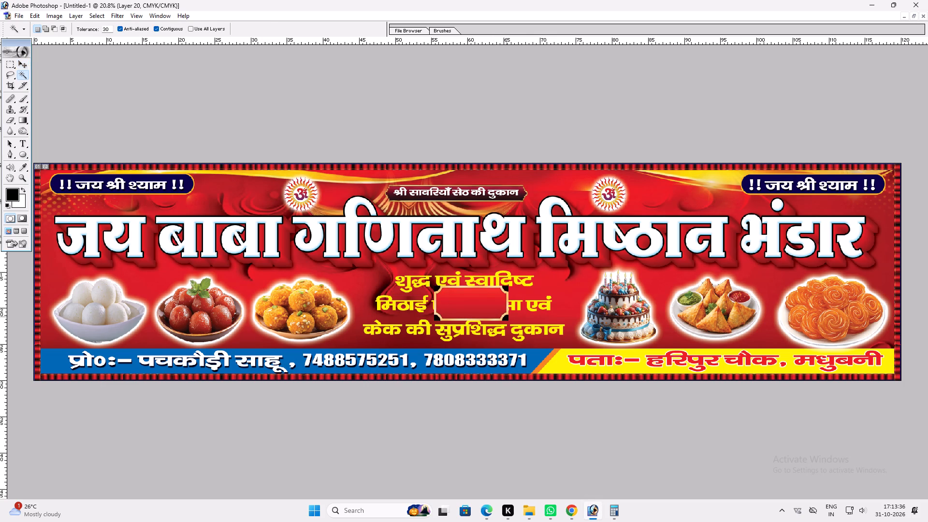
pyautogui.click(507, 316)
pyautogui.keyDown('shift'); pyautogui.click(506, 288); pyautogui.keyUp('shift')
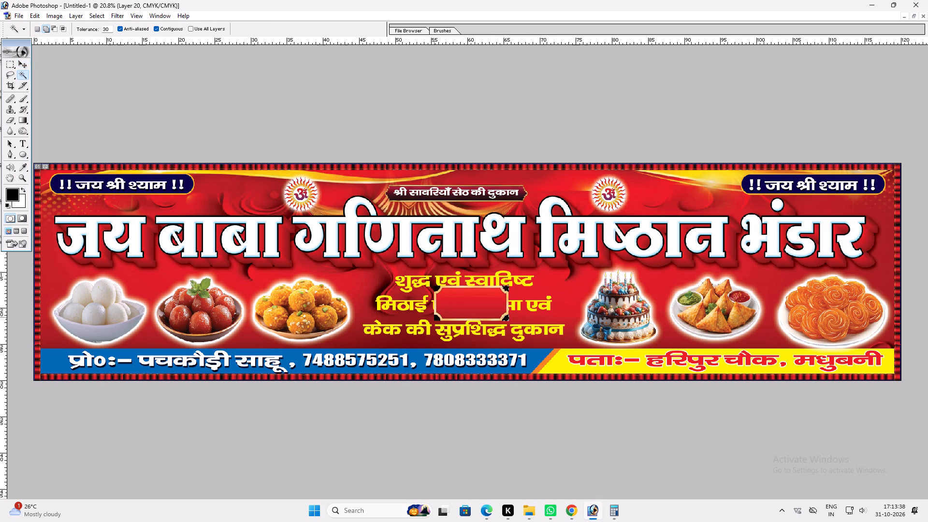
pyautogui.keyDown('shift'); pyautogui.click(435, 317); pyautogui.keyUp('shift')
pyautogui.keyDown('shift'); pyautogui.click(435, 289); pyautogui.keyUp('shift')
pyautogui.press('Delete')
pyautogui.hotkey('ctrl', 'd')
# Move the framed panel over the slogan and stretch it to about 28 by 10 in, covering the slogan area.
pyautogui.press('v')
pyautogui.moveTo(482, 313); pyautogui.dragTo(409, 299)
pyautogui.hotkey('ctrl', 't')
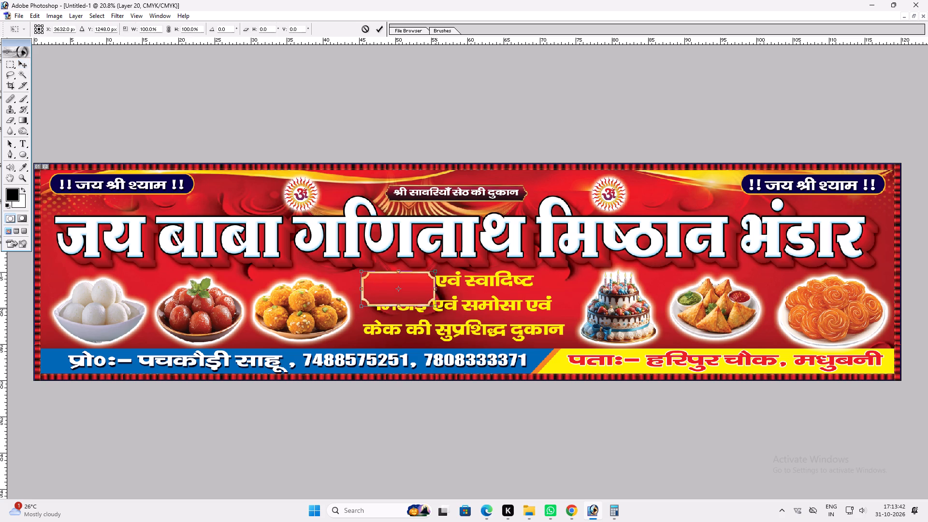
pyautogui.keyDown('shift'); pyautogui.moveTo(436, 308); pyautogui.dragTo(525, 330); pyautogui.keyUp('shift')
pyautogui.keyDown('shift'); pyautogui.moveTo(522, 323); pyautogui.dragTo(565, 329); pyautogui.keyUp('shift')
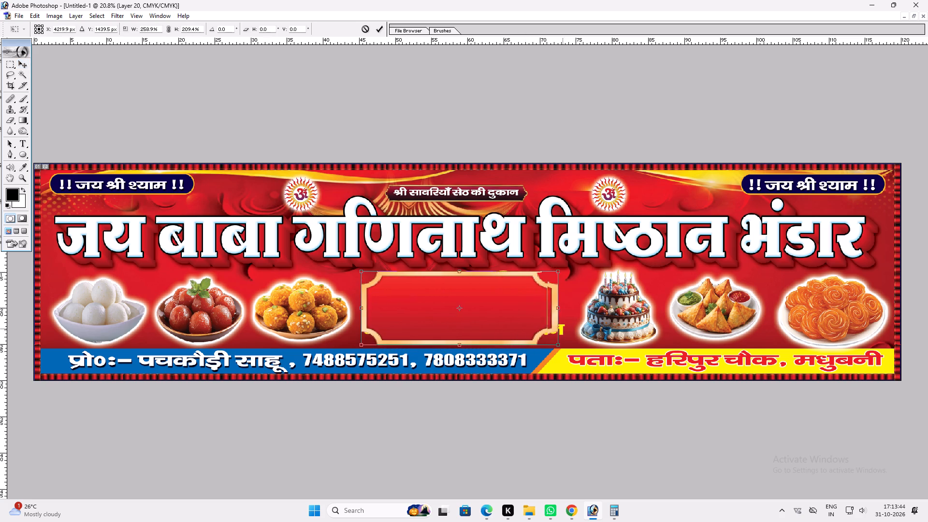
pyautogui.keyDown('shift'); pyautogui.moveTo(565, 329); pyautogui.dragTo(570, 330); pyautogui.keyUp('shift')
pyautogui.hotkey('shift', 'Return')
pyautogui.write('vv')
# Add a Multiply drop shadow to the framed panel with a short distance, small size, increased spread and reduced opacity.
pyautogui.hotkey('alt', 'l')
pyautogui.write('yd')
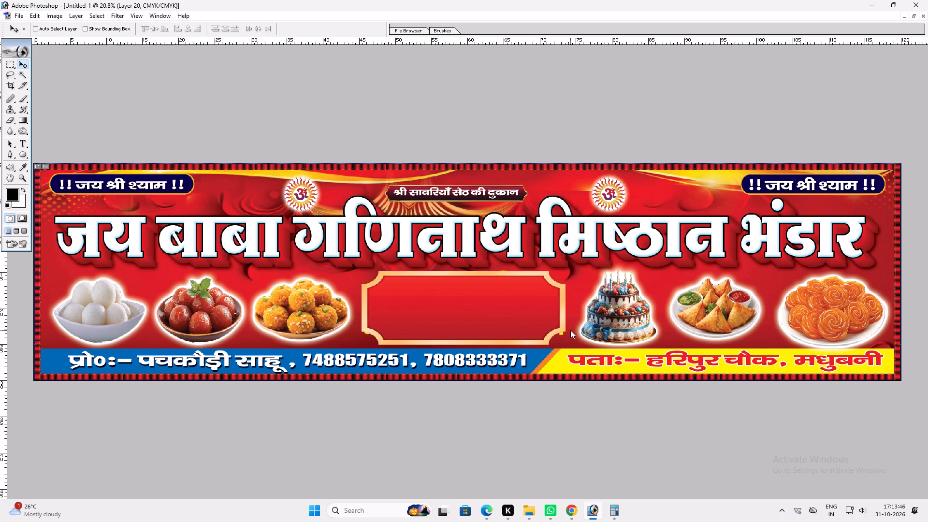
pyautogui.moveTo(839, 266); pyautogui.dragTo(858, 267)
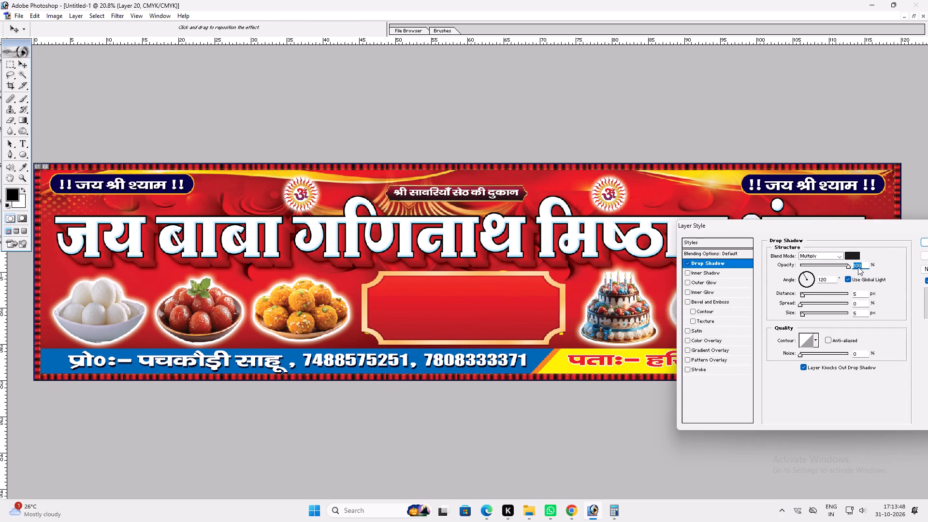
pyautogui.moveTo(858, 267); pyautogui.dragTo(861, 268)
pyautogui.click(805, 291)
pyautogui.moveTo(806, 291); pyautogui.dragTo(812, 291)
pyautogui.moveTo(811, 293); pyautogui.dragTo(818, 292)
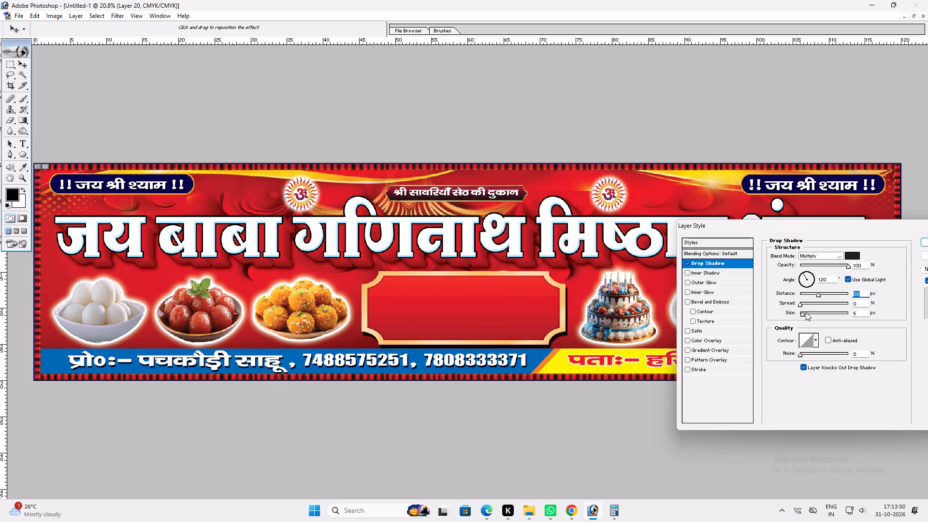
pyautogui.doubleClick(806, 312)
pyautogui.click(809, 304)
pyautogui.moveTo(818, 294); pyautogui.dragTo(816, 294)
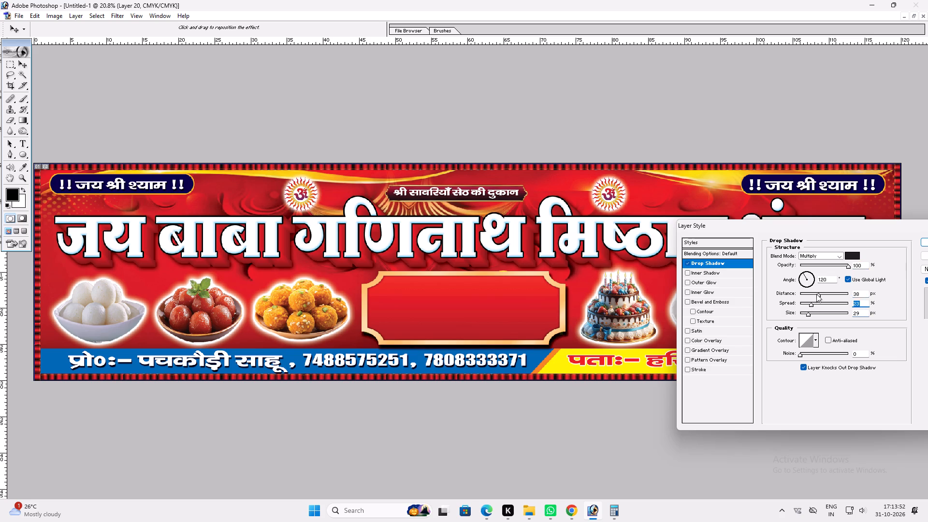
pyautogui.moveTo(816, 294); pyautogui.dragTo(808, 294)
pyautogui.click(807, 313)
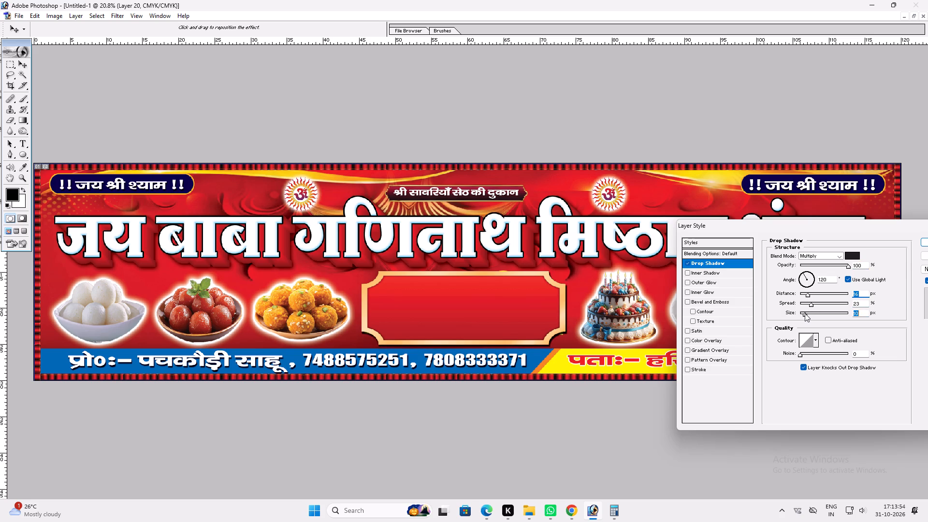
pyautogui.click(813, 305)
pyautogui.click(832, 266)
pyautogui.press('Return')
pyautogui.press('Return')
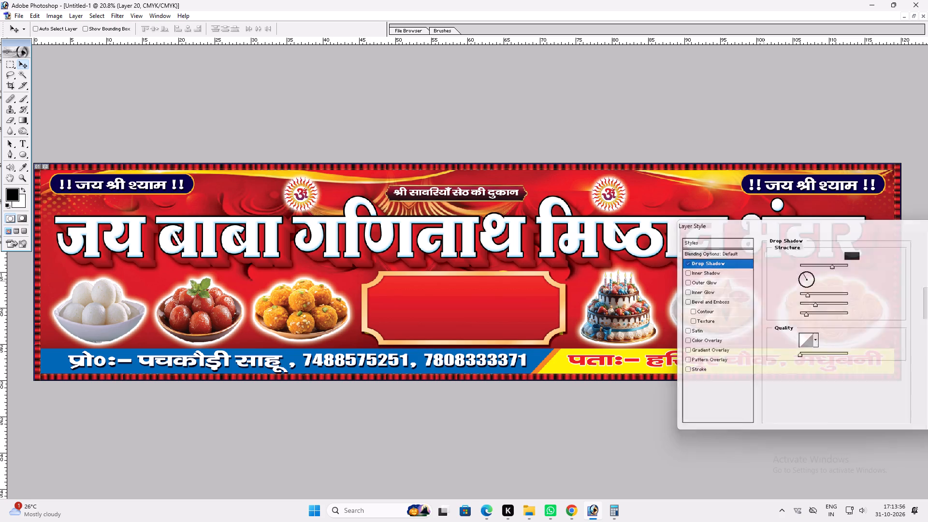
# Shrink the framed panel slightly about its centre.
pyautogui.press('v')
pyautogui.hotkey('ctrl', 't')
pyautogui.keyDown('alt'); pyautogui.keyDown('shift'); pyautogui.click(565, 348); pyautogui.keyUp('shift'); pyautogui.keyUp('alt')
pyautogui.hotkey('shift', 'Return')
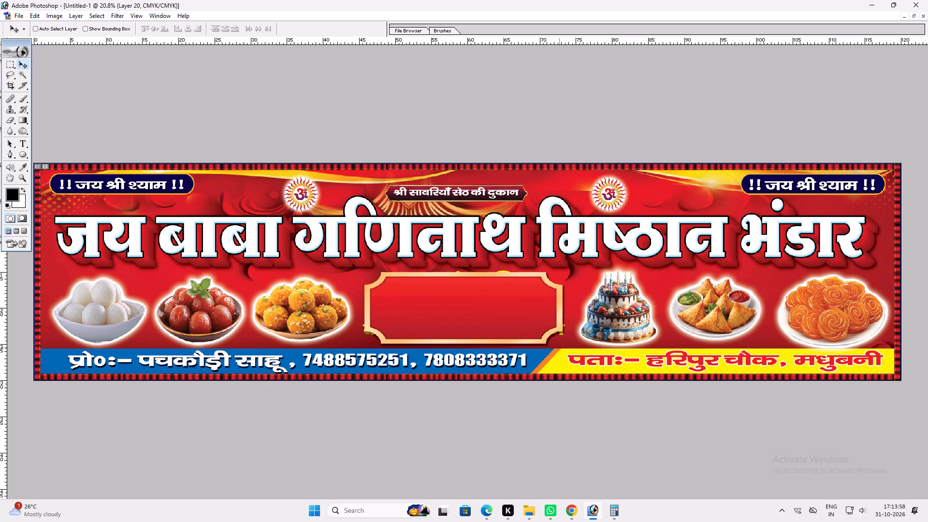
# Reorder the framed panel's layer so it sits behind the slogan text but above the red background.
pyautogui.hotkey('ctrl', 'shift', '[')
pyautogui.hotkey('ctrl', ']')
pyautogui.hotkey('ctrl', ']')
pyautogui.hotkey('ctrl', ']')
pyautogui.hotkey('ctrl', ']')
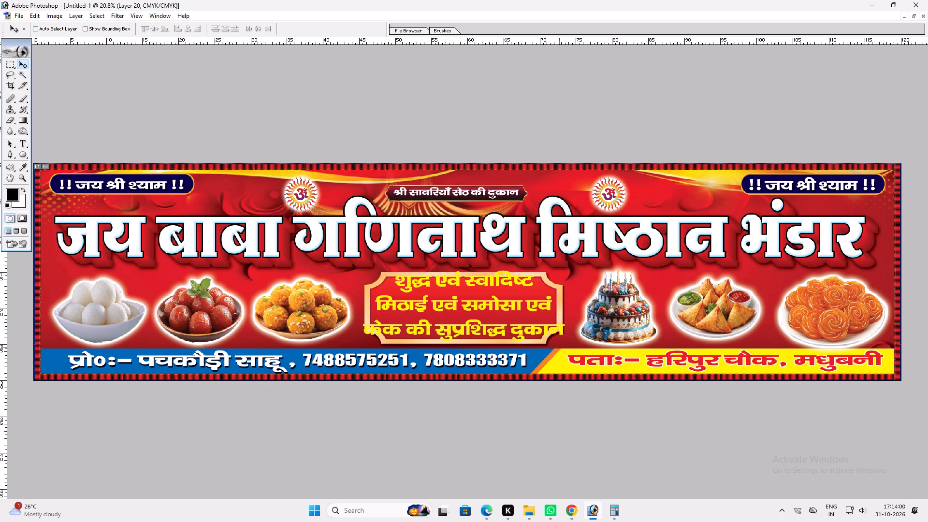
# Scale the three-line slogan down about its centre so it fits inside the gold frame.
pyautogui.press('v')
pyautogui.keyDown('ctrl'); pyautogui.click(533, 331); pyautogui.keyUp('ctrl')
pyautogui.hotkey('ctrl', 't')
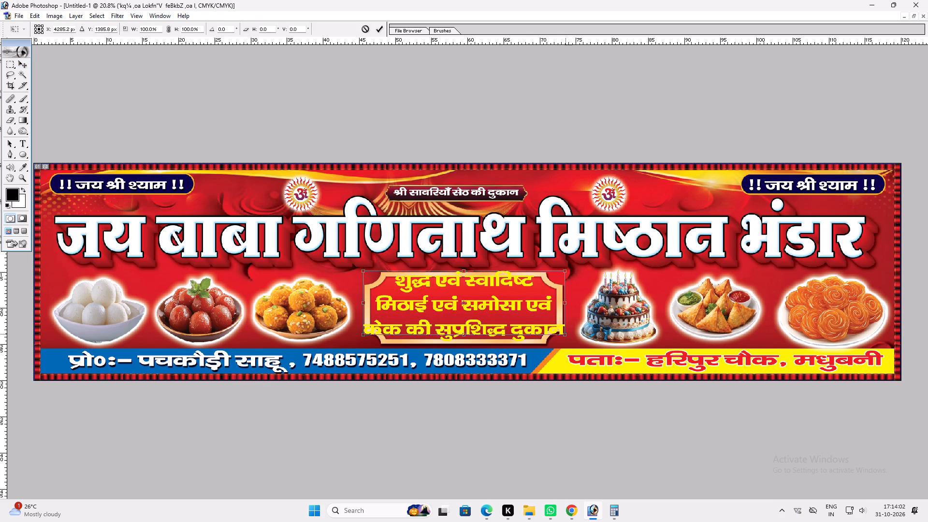
pyautogui.keyDown('shift'); pyautogui.moveTo(565, 334); pyautogui.dragTo(546, 328); pyautogui.keyUp('shift')
pyautogui.hotkey('shift', 'Return')
pyautogui.press('v')
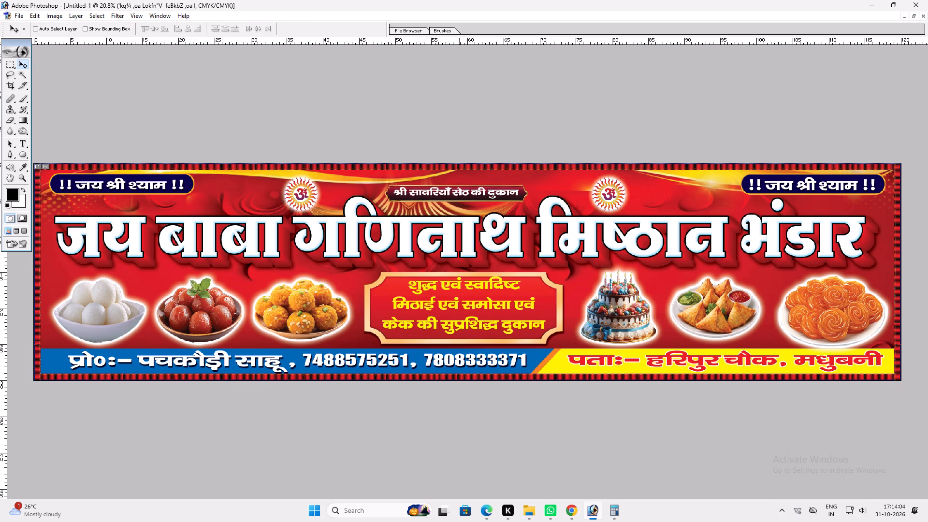
# Add a drop shadow to the slogan text with 100% opacity, a size of 0 px and a short distance.
pyautogui.hotkey('alt', 'l')
pyautogui.write('yd')
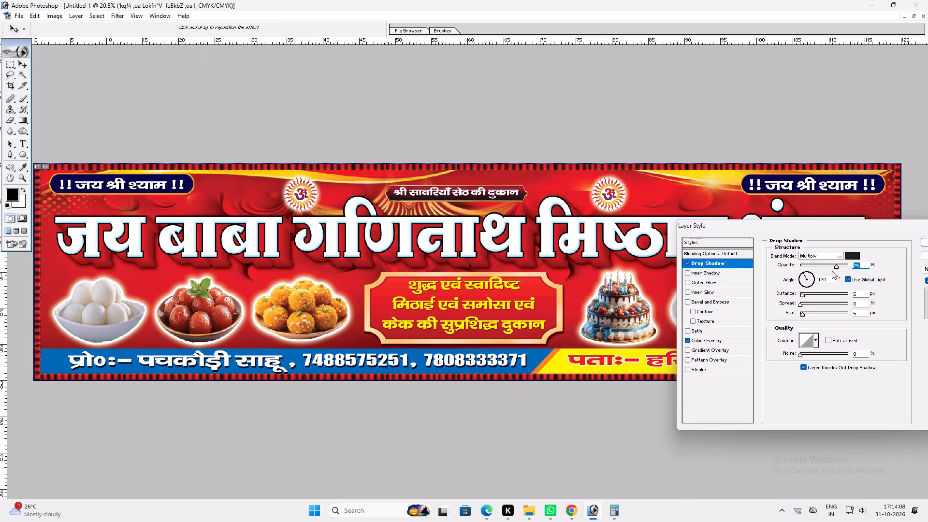
pyautogui.moveTo(834, 270); pyautogui.dragTo(853, 268)
pyautogui.moveTo(850, 265); pyautogui.dragTo(858, 265)
pyautogui.moveTo(806, 312); pyautogui.dragTo(789, 311)
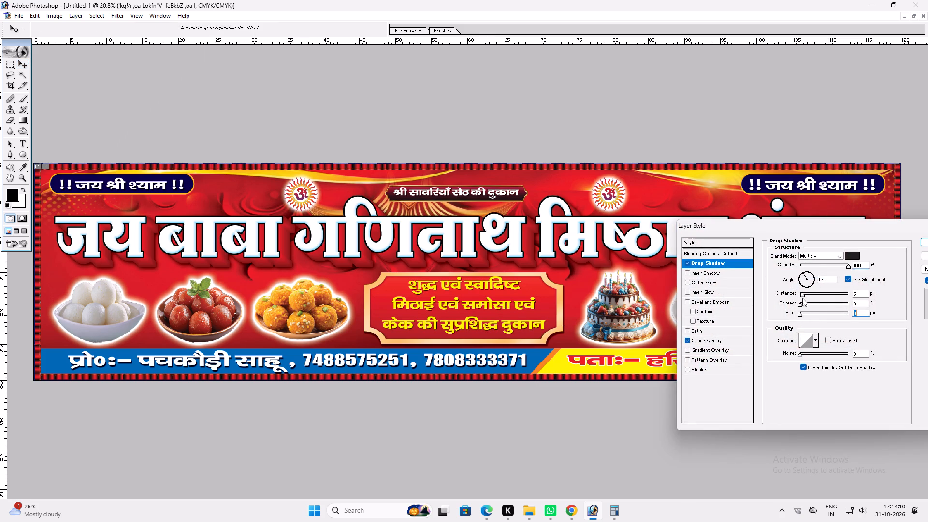
pyautogui.click(804, 294)
pyautogui.press('Return')
# Nudge the slogan down to centre it in the gold frame and shrink it slightly.
pyautogui.press('v')
pyautogui.click(511, 302)
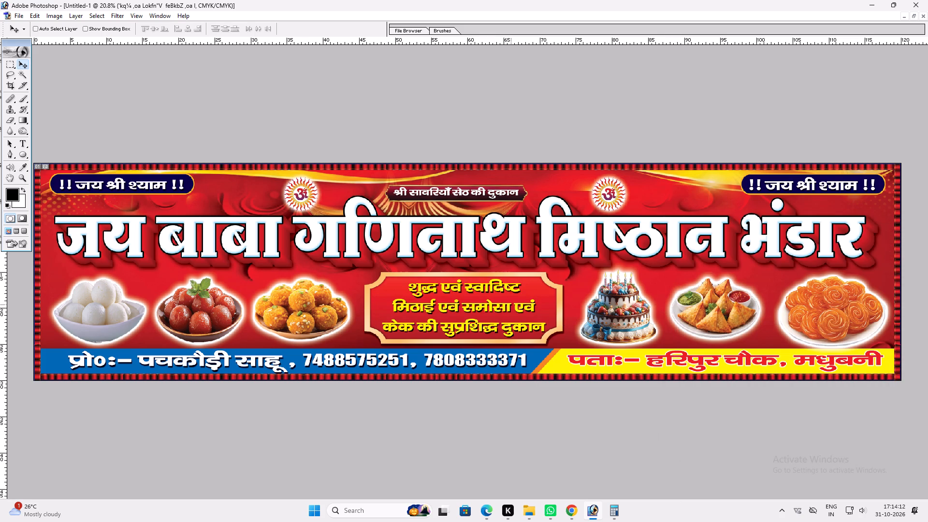
pyautogui.hotkey('ctrl', 't')
pyautogui.keyDown('shift'); pyautogui.click(544, 333); pyautogui.keyUp('shift')
pyautogui.press('Return')
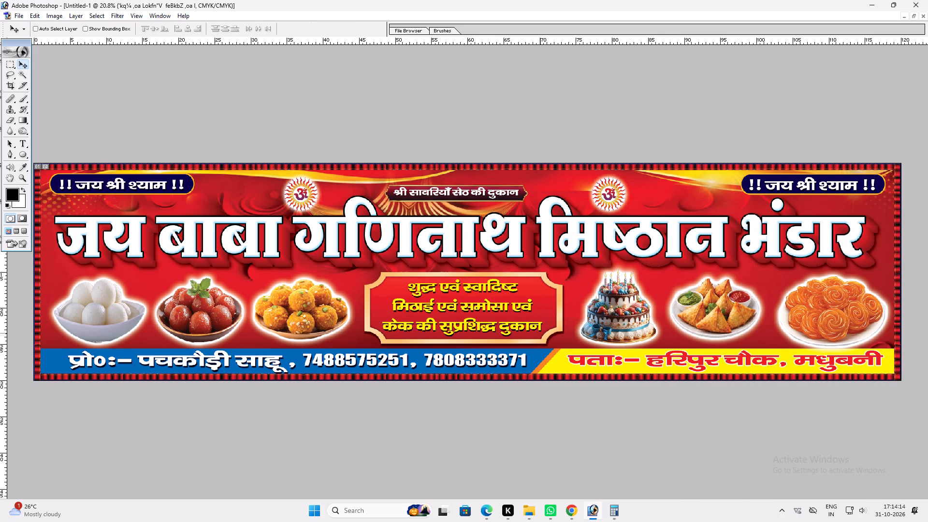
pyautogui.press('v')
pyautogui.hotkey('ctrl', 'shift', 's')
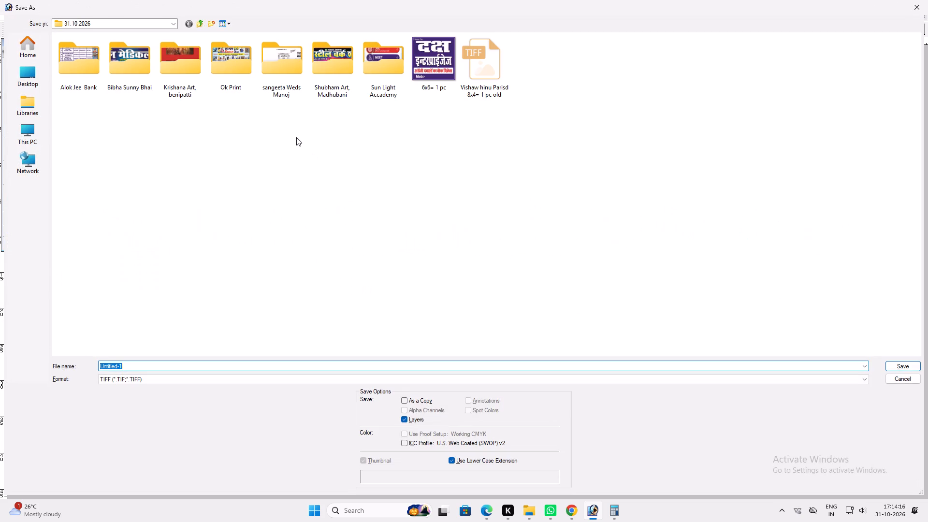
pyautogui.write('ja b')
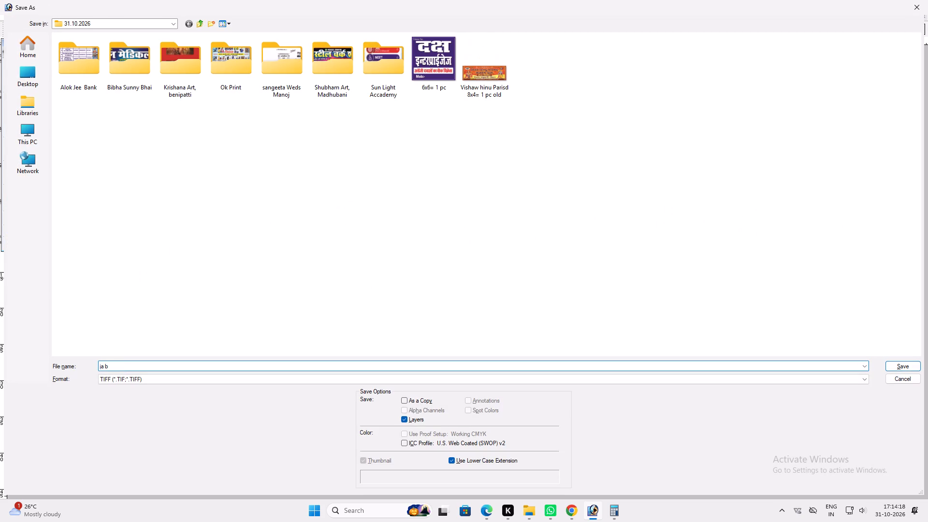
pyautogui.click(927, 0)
# Widen the three-line slogan slightly and raise it a little inside the gold frame.
pyautogui.press('v')
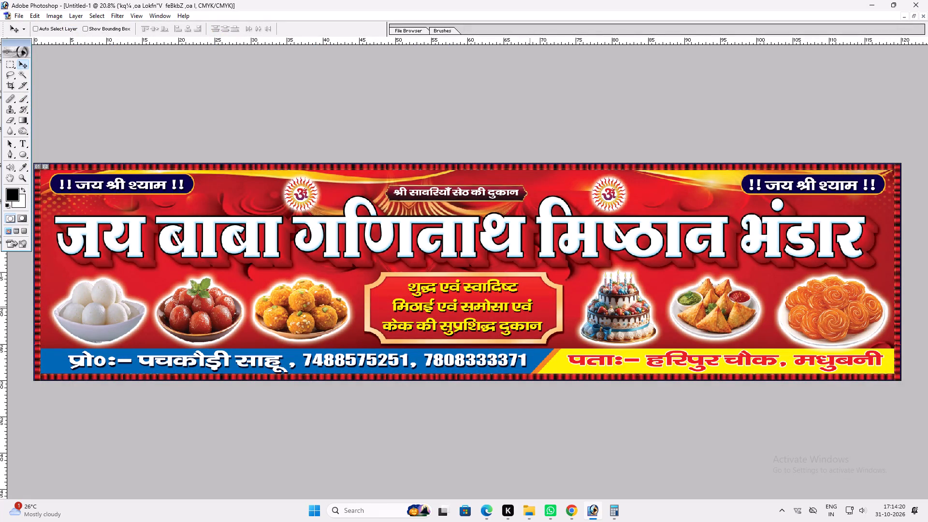
pyautogui.keyDown('ctrl'); pyautogui.click(529, 306); pyautogui.keyUp('ctrl')
pyautogui.hotkey('ctrl', 't')
pyautogui.keyDown('shift'); pyautogui.click(541, 302); pyautogui.keyUp('shift')
pyautogui.hotkey('shift', 'Return')
pyautogui.hotkey('ctrl', 't')
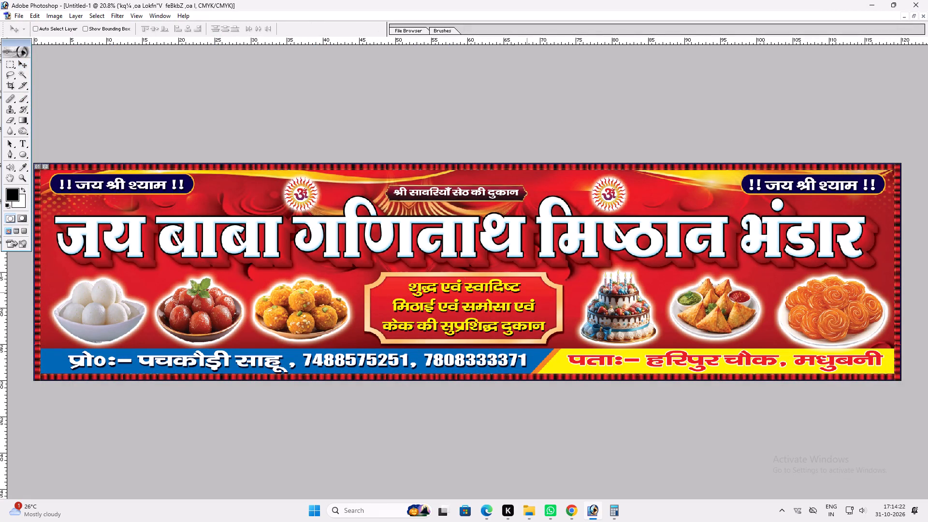
pyautogui.keyDown('shift'); pyautogui.click(510, 276); pyautogui.keyUp('shift')
pyautogui.hotkey('shift', 'Return')
pyautogui.press('v')
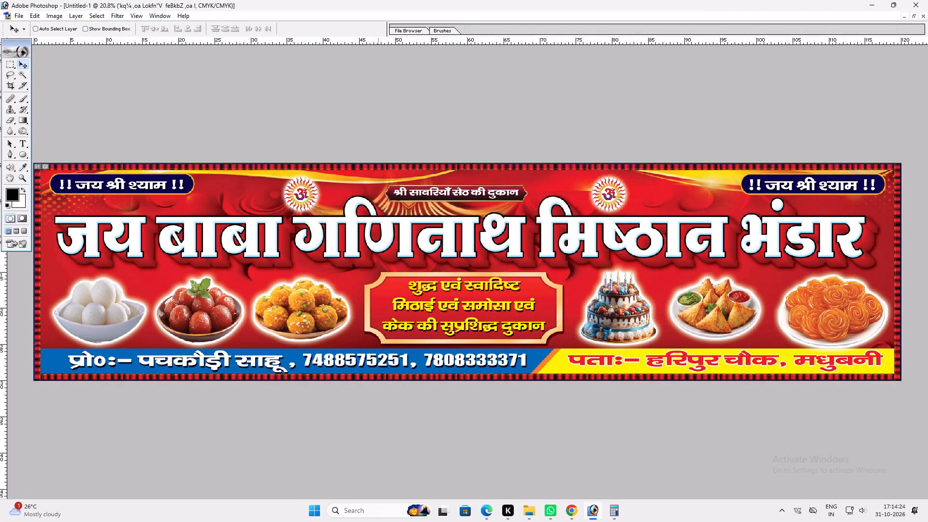
# Shift the proprietor and phone line left in the blue strip and stretch it slightly wider to fill the space.
pyautogui.keyDown('ctrl'); pyautogui.click(405, 358); pyautogui.keyUp('ctrl')
pyautogui.moveTo(405, 358); pyautogui.dragTo(395, 355)
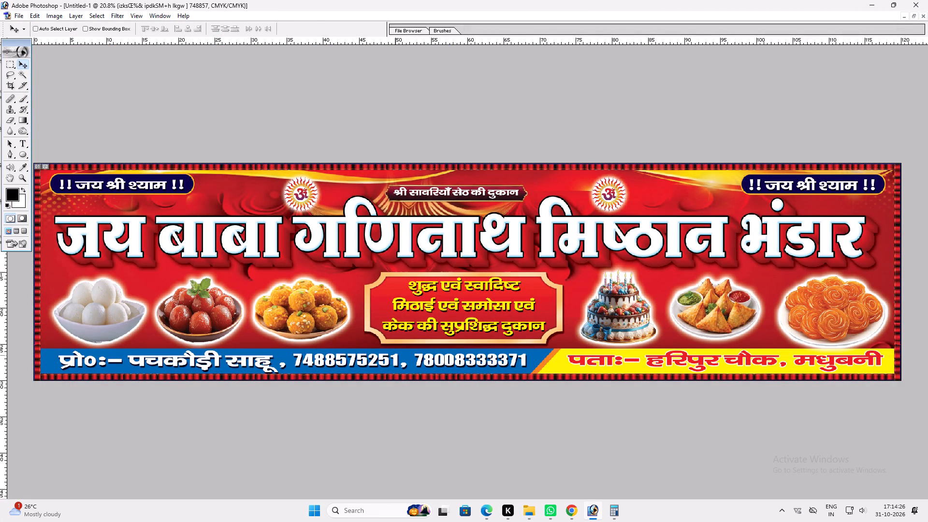
pyautogui.moveTo(395, 355); pyautogui.dragTo(393, 356)
pyautogui.hotkey('ctrl', 't')
pyautogui.keyDown('shift'); pyautogui.moveTo(518, 360); pyautogui.dragTo(524, 358); pyautogui.keyUp('shift')
pyautogui.press('Return')
# Save the banner as a layered TIFF named "jay baba ganinath 10x2.5= 1 pc DStr" in the 31.10.2026 folder.
pyautogui.hotkey('ctrl', 'shift', 's')
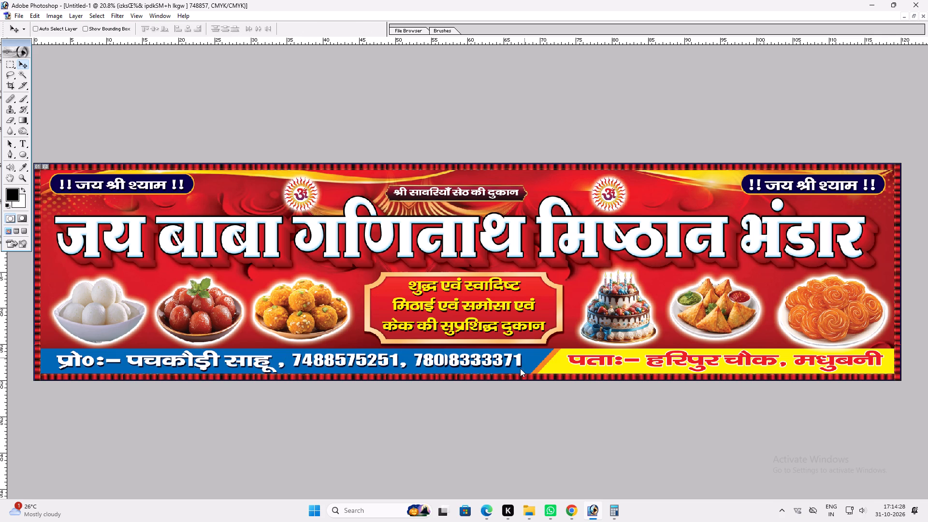
pyautogui.write('ja')
pyautogui.write('y baba')
pyautogui.press('space')
pyautogui.write('gn')
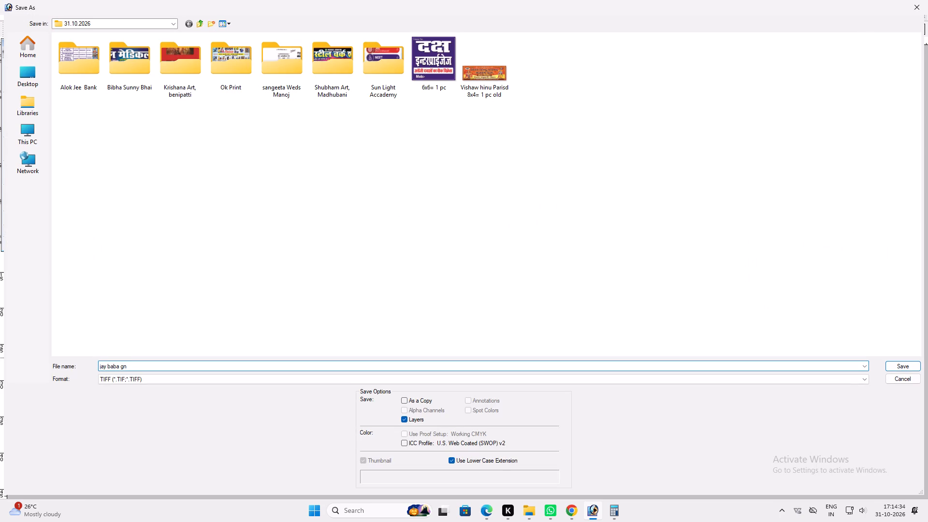
pyautogui.press('BackSpace')
pyautogui.write('anit')
pyautogui.press('BackSpace')
pyautogui.press('a')
pyautogui.press('BackSpace')
pyautogui.write('nath 1x02.')
pyautogui.press('BackSpace')
pyautogui.press('BackSpace')
pyautogui.press('BackSpace')
pyautogui.press('BackSpace')
pyautogui.write('0x2.')
pyautogui.press('5')
pyautogui.write('= 1 pc DStr')
pyautogui.press('space')
pyautogui.press('Return')
pyautogui.press('Return')
pyautogui.press('space')
pyautogui.press('Return')
pyautogui.press('space')
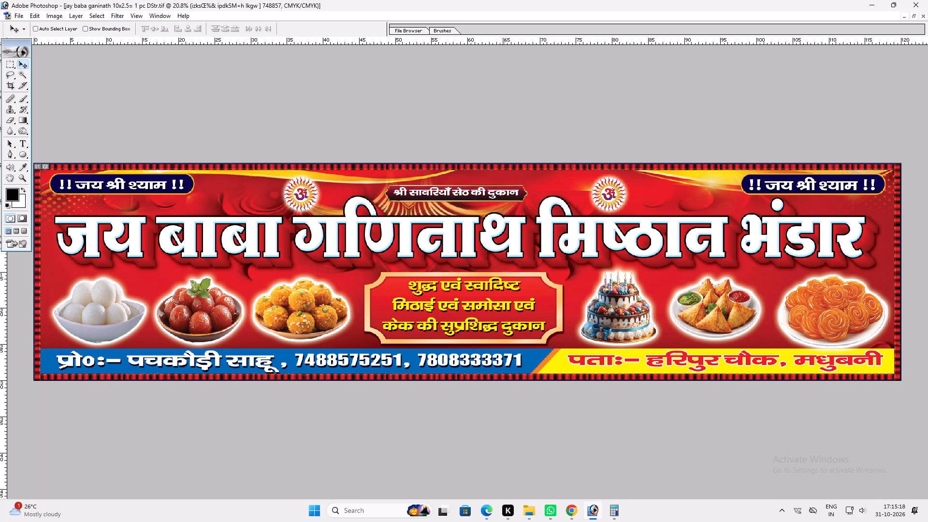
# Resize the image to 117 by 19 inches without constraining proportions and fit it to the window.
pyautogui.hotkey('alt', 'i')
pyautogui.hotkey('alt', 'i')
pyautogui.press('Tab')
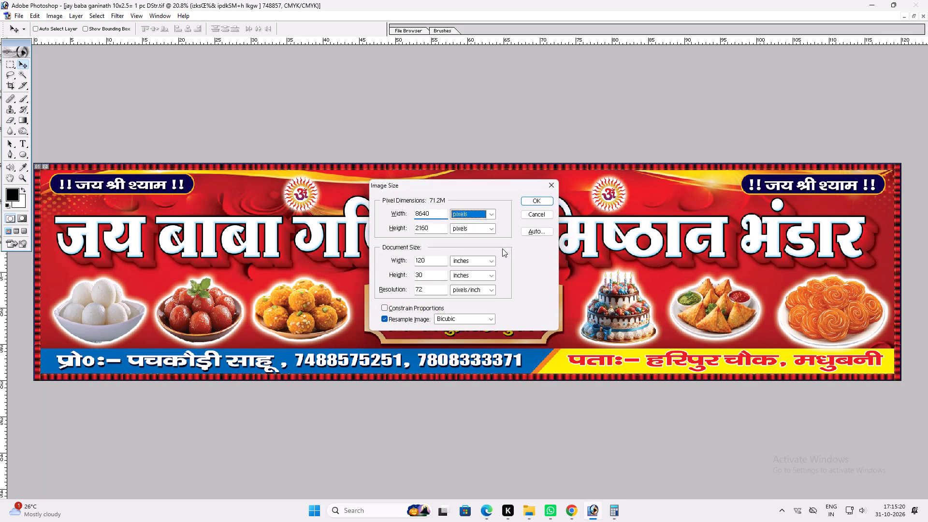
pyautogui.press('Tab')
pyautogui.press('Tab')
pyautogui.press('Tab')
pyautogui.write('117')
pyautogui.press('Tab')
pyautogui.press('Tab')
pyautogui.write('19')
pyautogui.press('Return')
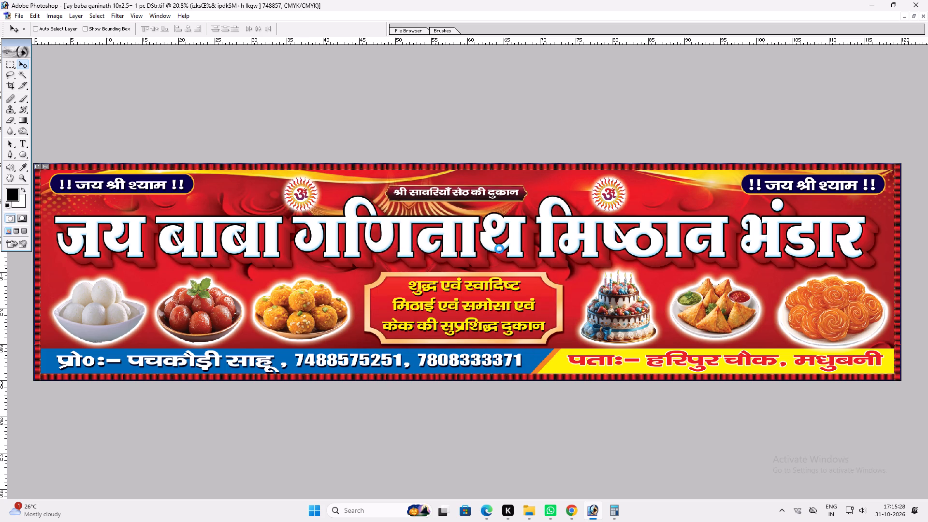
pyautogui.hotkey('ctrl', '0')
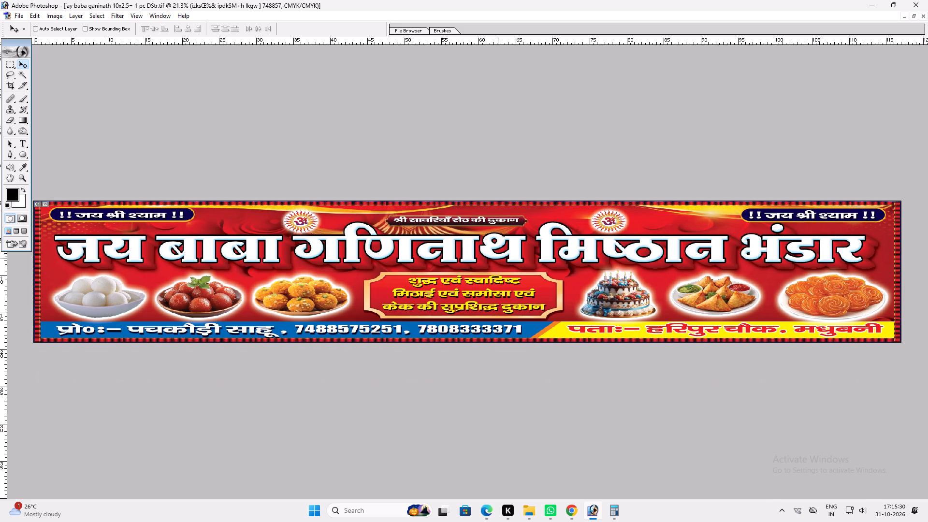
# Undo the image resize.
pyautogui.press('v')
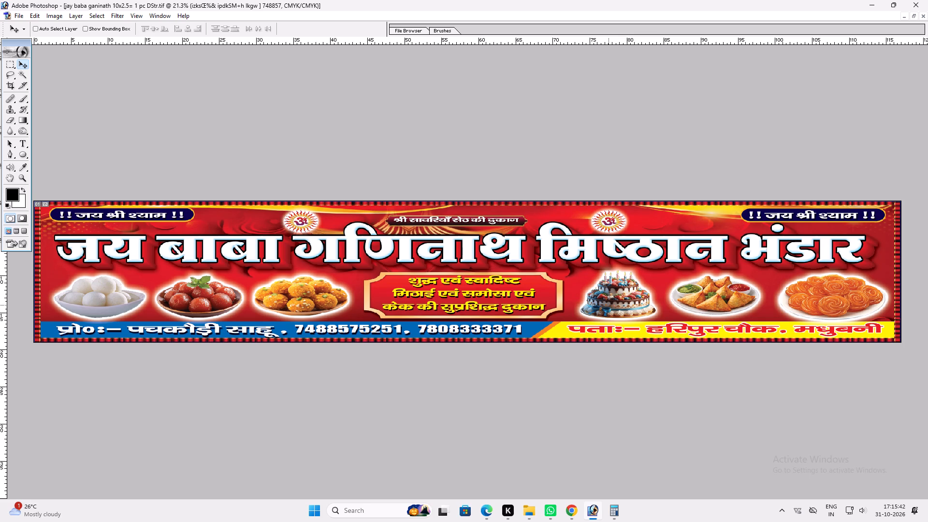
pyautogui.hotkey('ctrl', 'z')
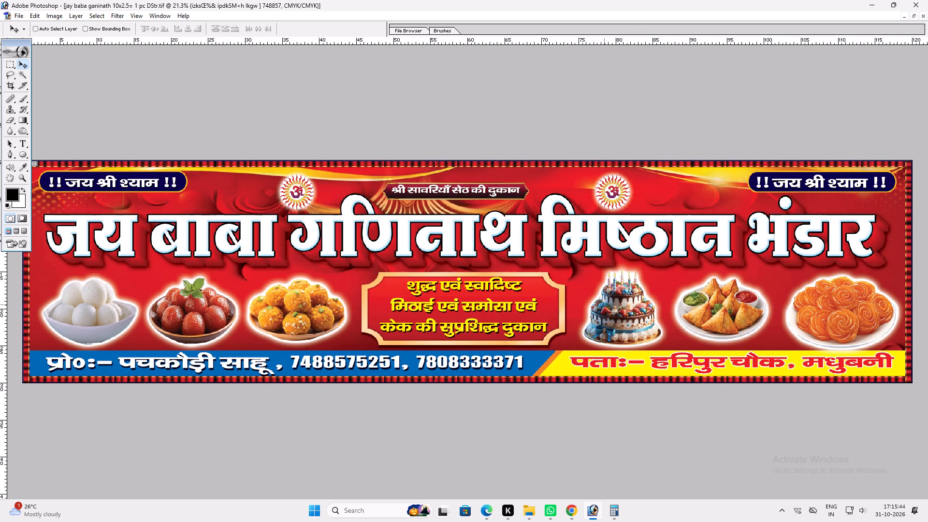
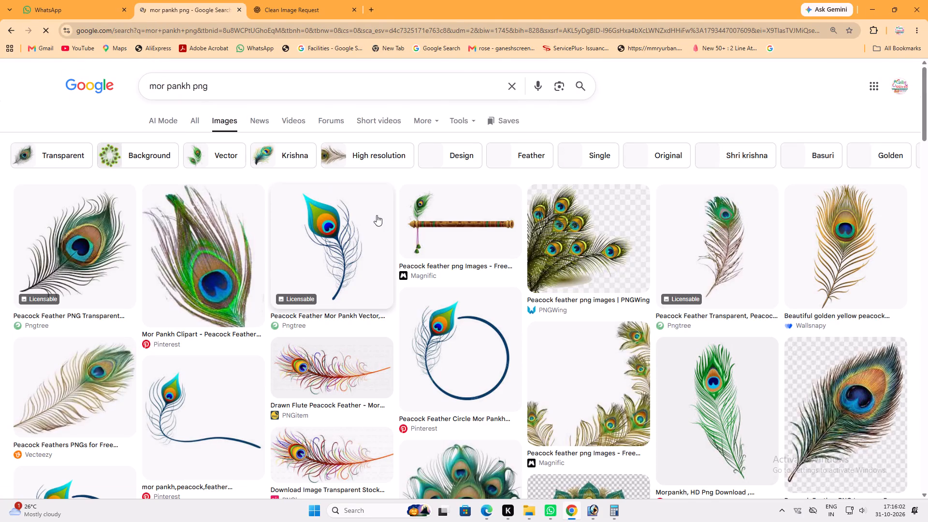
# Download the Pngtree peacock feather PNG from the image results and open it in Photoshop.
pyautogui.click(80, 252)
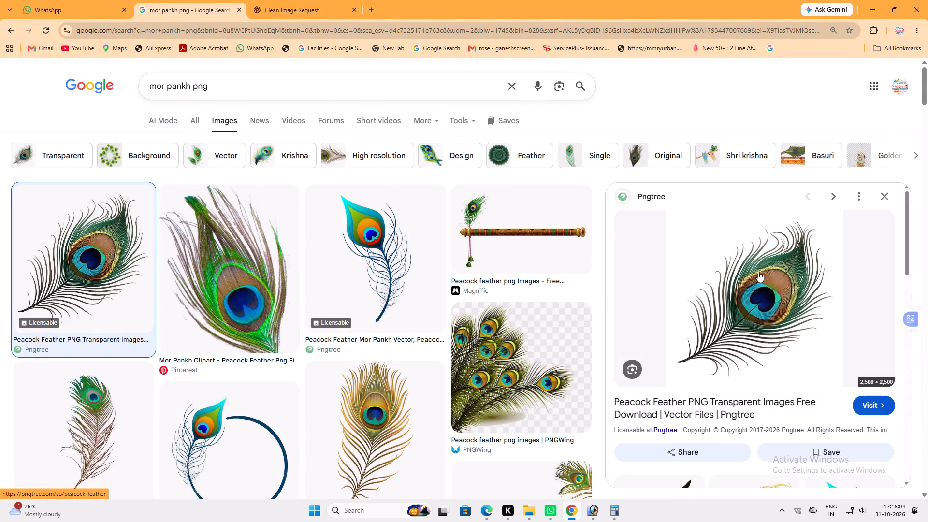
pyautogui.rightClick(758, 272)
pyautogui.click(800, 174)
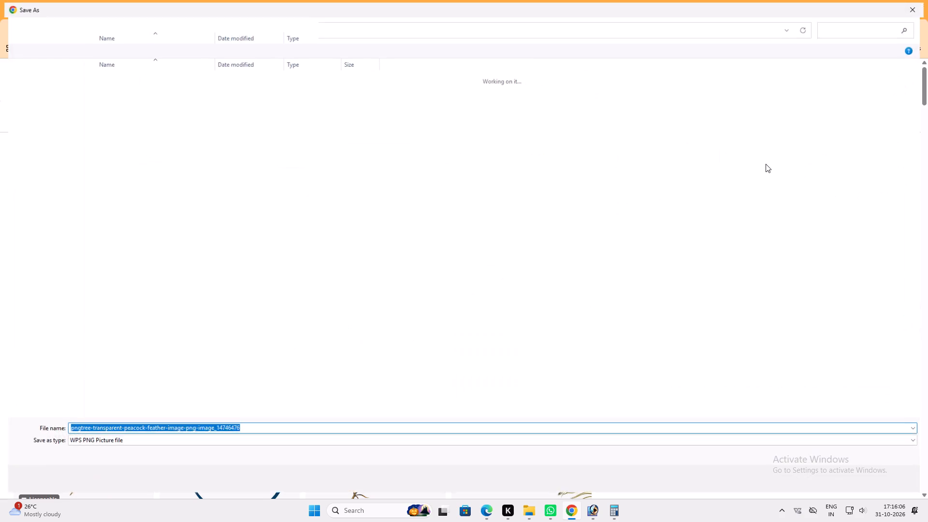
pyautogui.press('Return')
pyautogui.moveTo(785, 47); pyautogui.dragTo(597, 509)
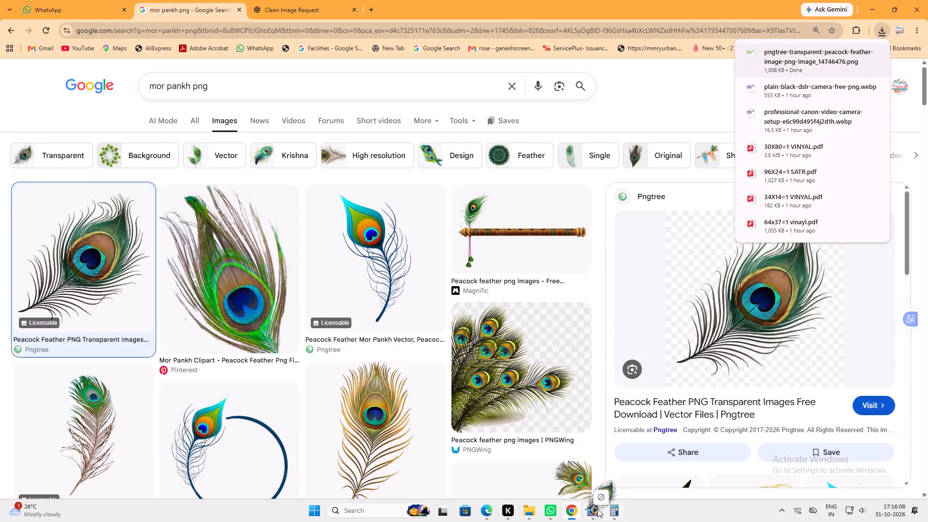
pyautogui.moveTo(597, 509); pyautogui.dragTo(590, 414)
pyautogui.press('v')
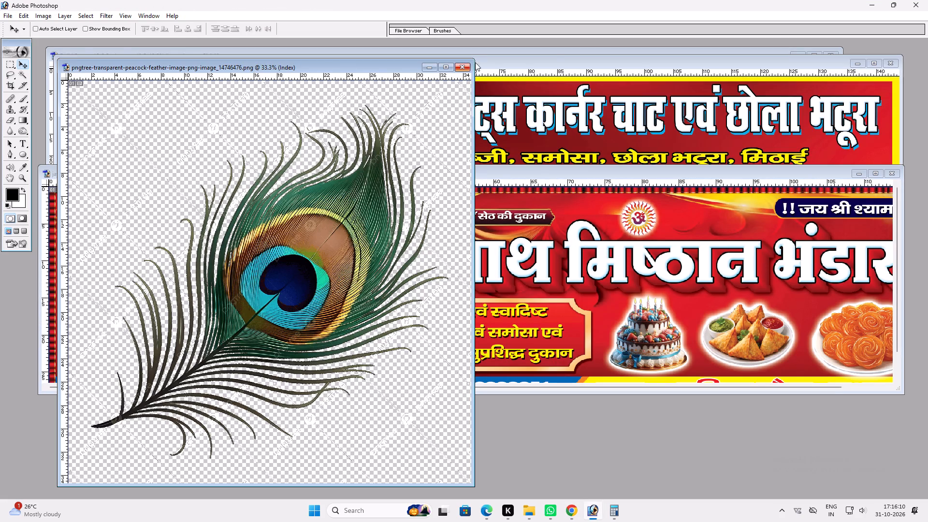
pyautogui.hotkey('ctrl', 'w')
# Copy the Pngtree peacock feather image from the browser preview and paste it into the banner in Photoshop.
pyautogui.click(575, 511)
pyautogui.rightClick(710, 259)
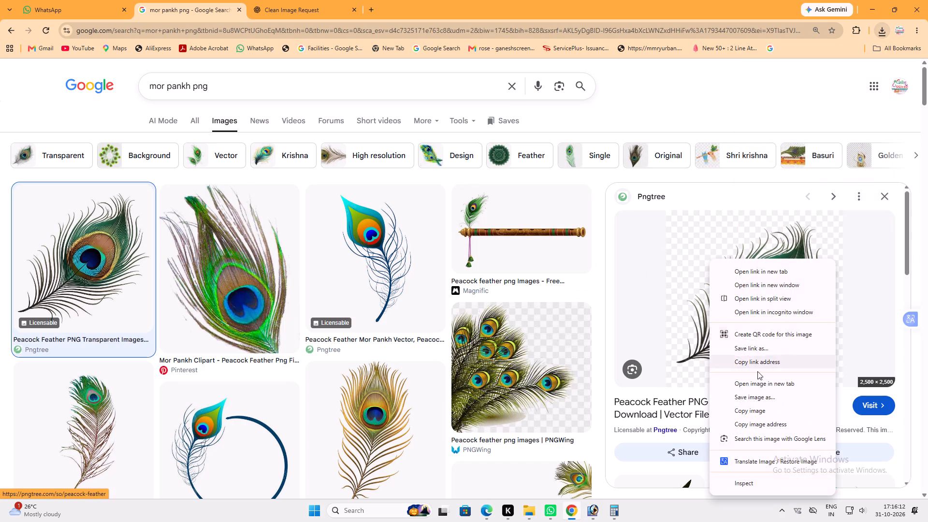
pyautogui.click(758, 408)
pyautogui.click(594, 511)
pyautogui.hotkey('ctrl', 'v')
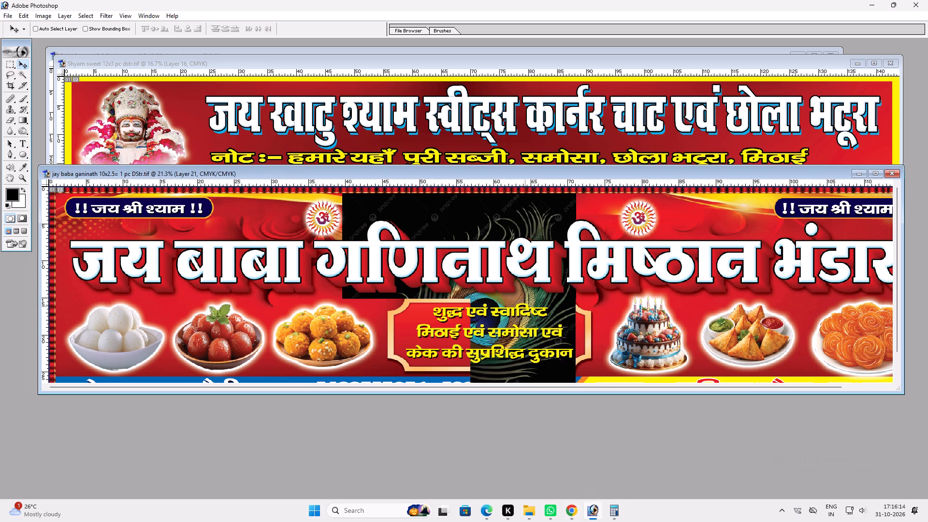
# Maximize the banner window and delete the black background around the pasted feather.
pyautogui.doubleClick(533, 176)
pyautogui.press('w')
pyautogui.click(536, 204)
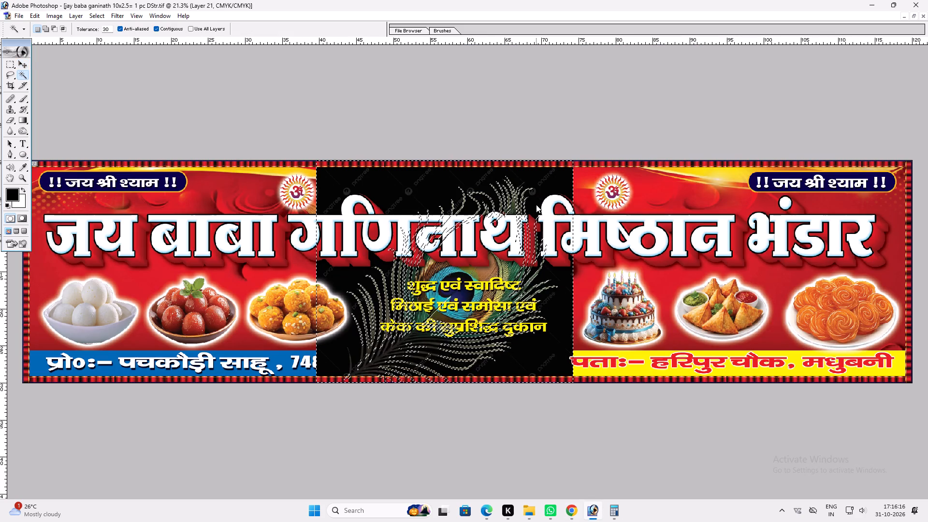
pyautogui.press('Delete')
pyautogui.press('Delete')
pyautogui.hotkey('ctrl', 'd')
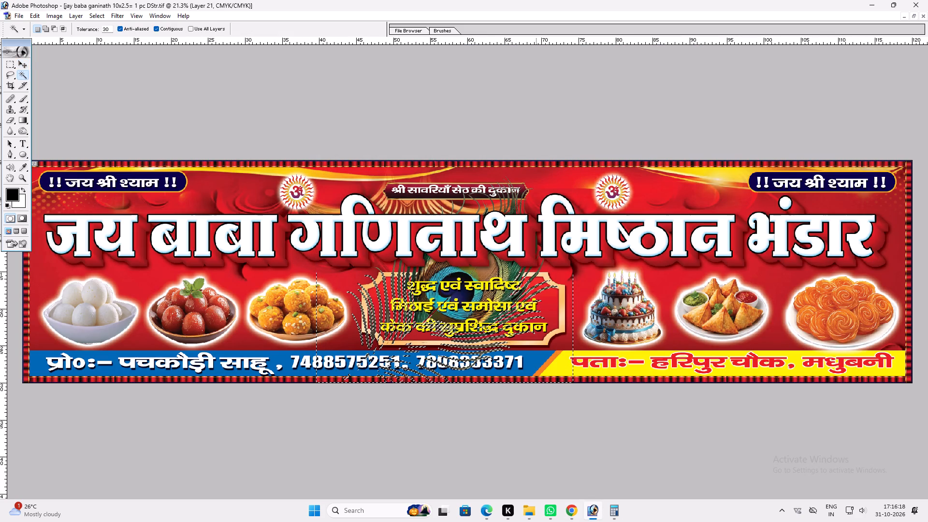
# Scale the feather down proportionally to a small ornament and bring its layer to the front.
pyautogui.hotkey('ctrl', 't')
pyautogui.keyDown('alt'); pyautogui.keyDown('shift'); pyautogui.moveTo(576, 176); pyautogui.dragTo(504, 282); pyautogui.keyUp('shift'); pyautogui.keyUp('alt')
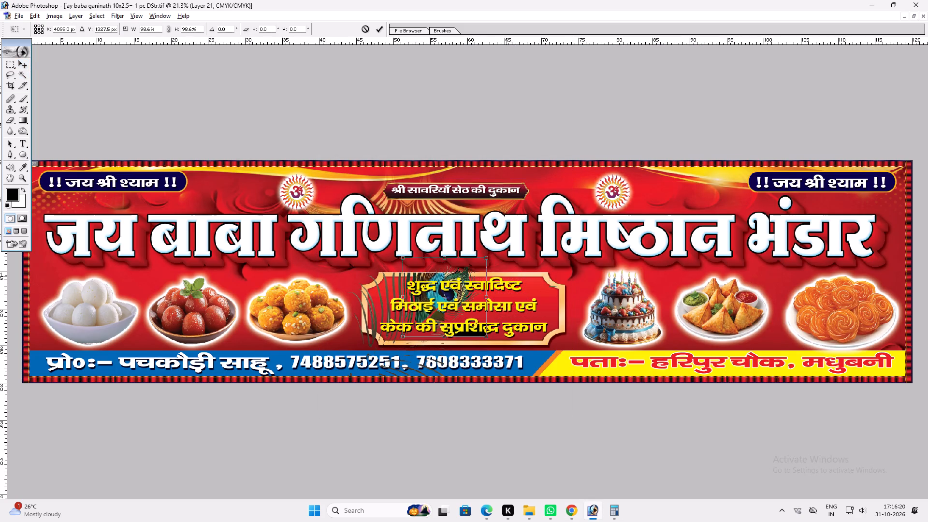
pyautogui.keyDown('alt'); pyautogui.keyDown('shift'); pyautogui.moveTo(504, 282); pyautogui.dragTo(486, 292); pyautogui.keyUp('shift'); pyautogui.keyUp('alt')
pyautogui.press('Return')
pyautogui.press('v')
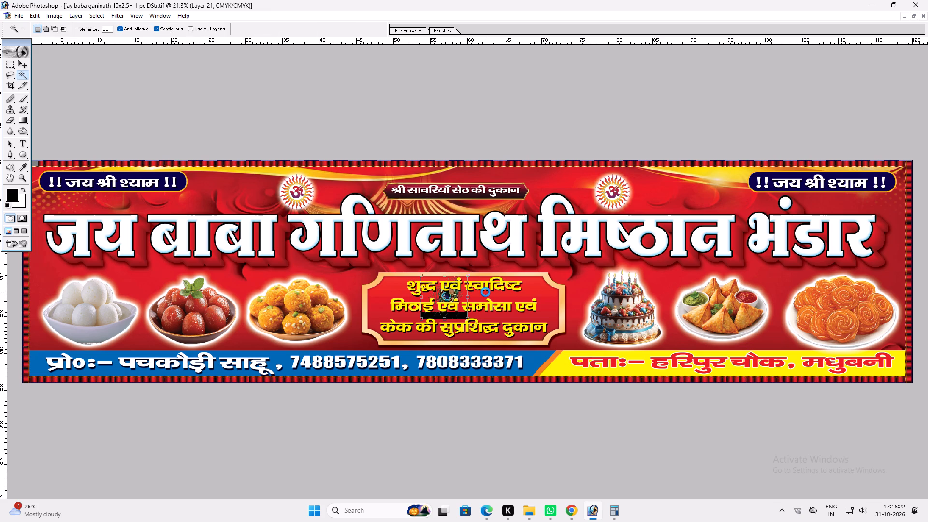
pyautogui.hotkey('ctrl', 'shift', ']')
# Delete the leftover black patch beneath the feather and deselect.
pyautogui.press('w')
pyautogui.click(457, 317)
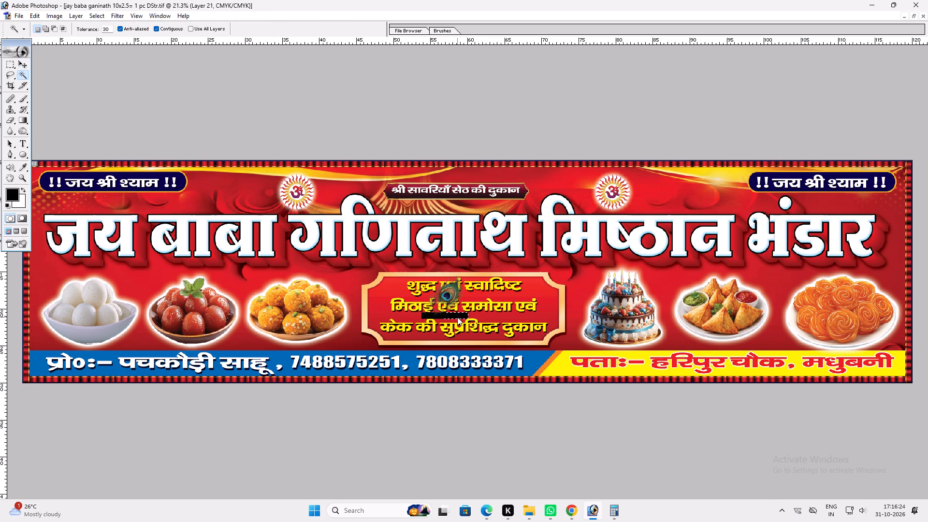
pyautogui.press('Delete')
pyautogui.hotkey('ctrl', 'd')
# Move the feather to the right end of the caption strip above the shop name and shrink it slightly.
pyautogui.press('v')
pyautogui.press('v')
pyautogui.moveTo(438, 312); pyautogui.dragTo(451, 294)
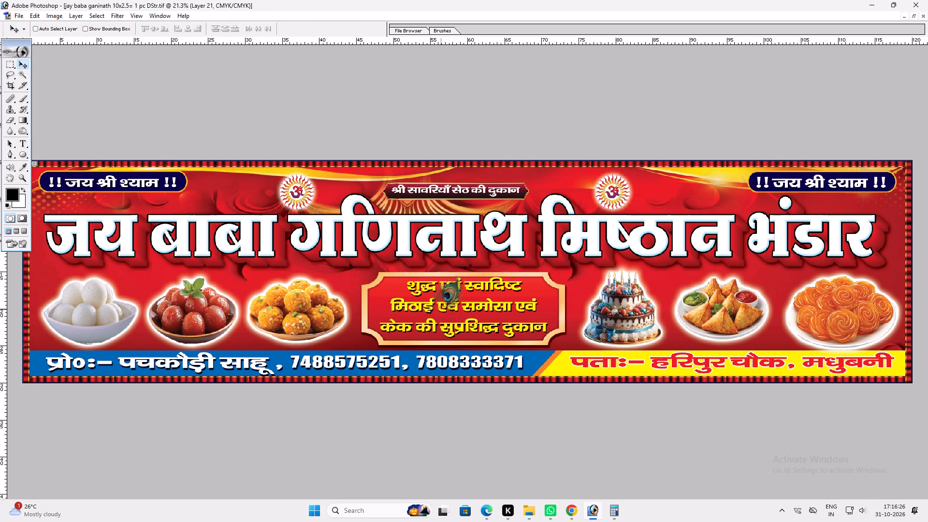
pyautogui.moveTo(451, 294); pyautogui.dragTo(533, 202)
pyautogui.hotkey('ctrl', 't')
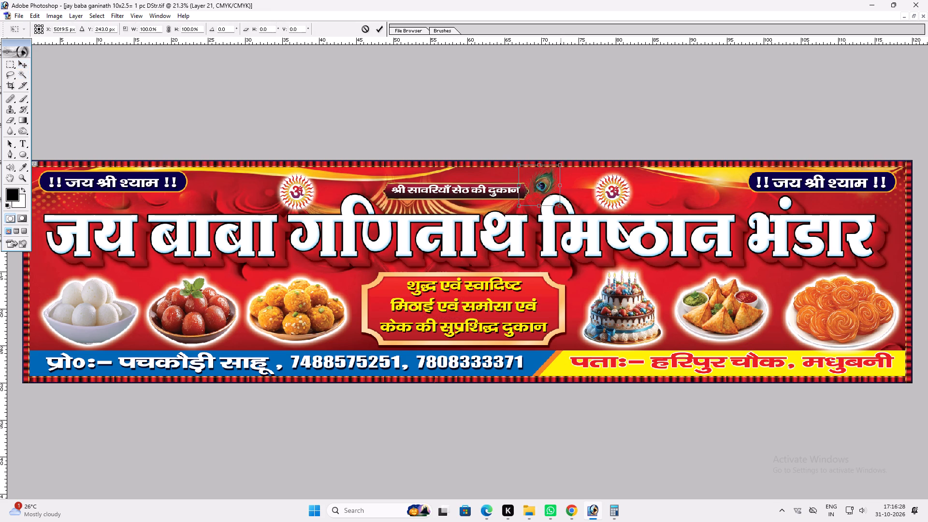
pyautogui.keyDown('shift'); pyautogui.moveTo(559, 167); pyautogui.dragTo(553, 168); pyautogui.keyUp('shift')
pyautogui.press('Return')
pyautogui.press('v')
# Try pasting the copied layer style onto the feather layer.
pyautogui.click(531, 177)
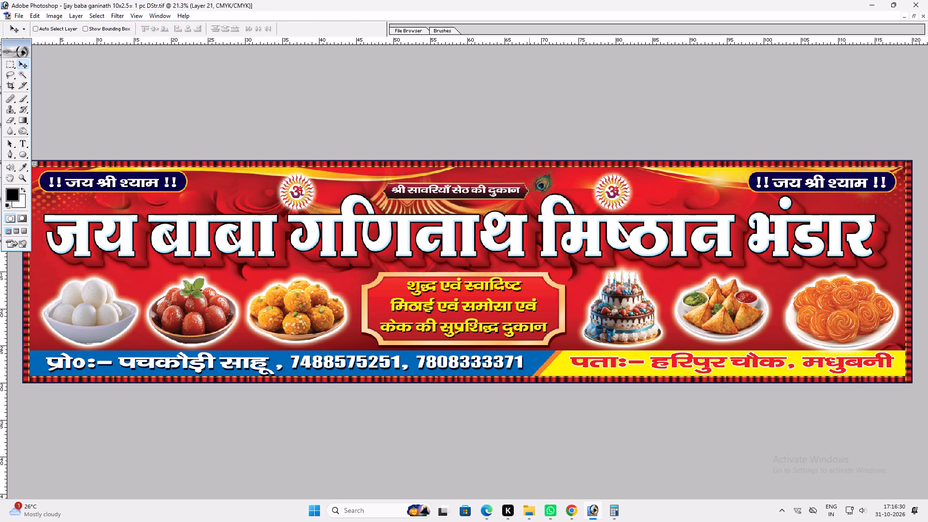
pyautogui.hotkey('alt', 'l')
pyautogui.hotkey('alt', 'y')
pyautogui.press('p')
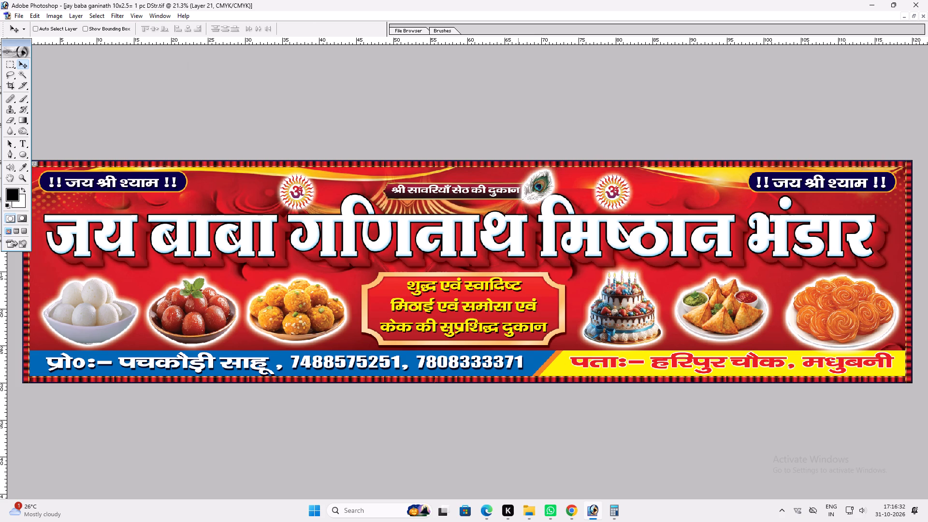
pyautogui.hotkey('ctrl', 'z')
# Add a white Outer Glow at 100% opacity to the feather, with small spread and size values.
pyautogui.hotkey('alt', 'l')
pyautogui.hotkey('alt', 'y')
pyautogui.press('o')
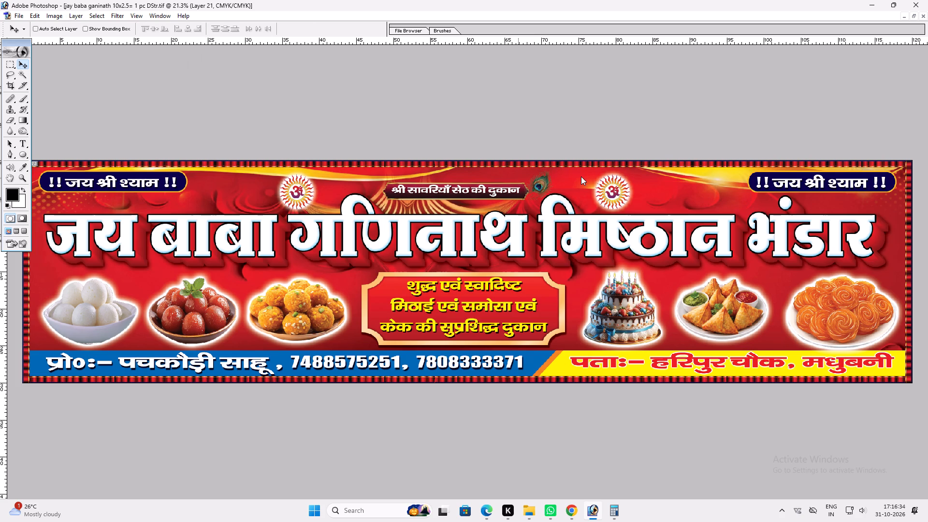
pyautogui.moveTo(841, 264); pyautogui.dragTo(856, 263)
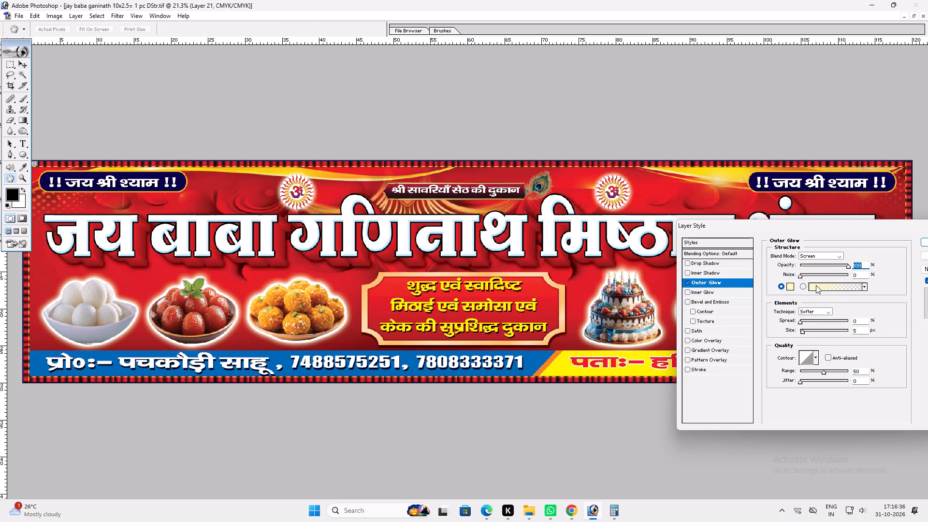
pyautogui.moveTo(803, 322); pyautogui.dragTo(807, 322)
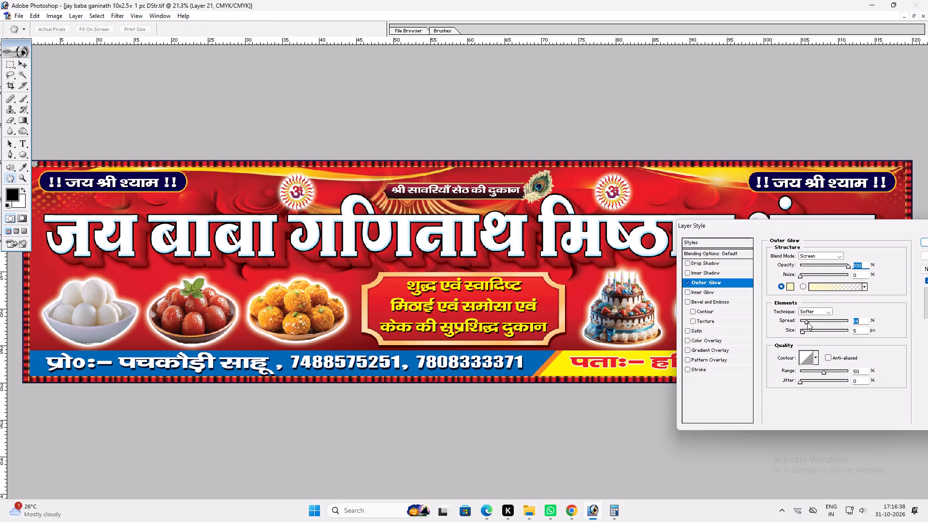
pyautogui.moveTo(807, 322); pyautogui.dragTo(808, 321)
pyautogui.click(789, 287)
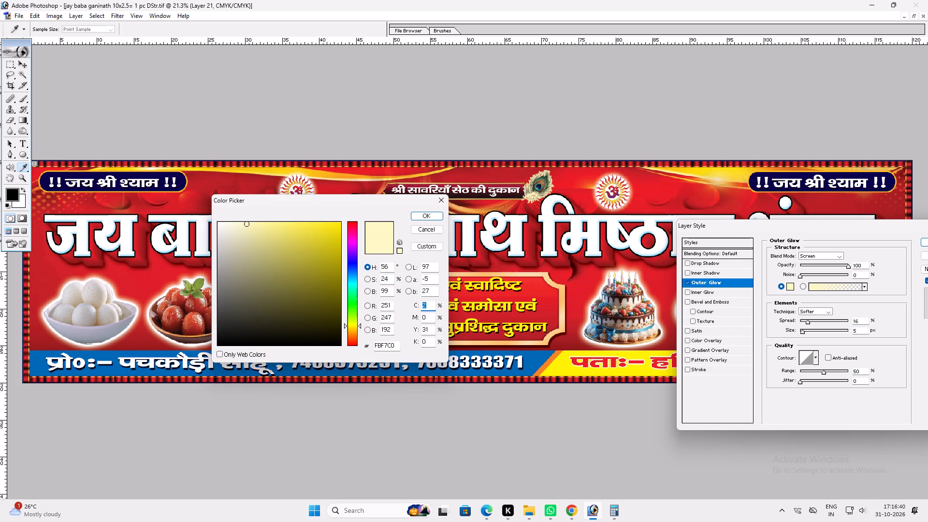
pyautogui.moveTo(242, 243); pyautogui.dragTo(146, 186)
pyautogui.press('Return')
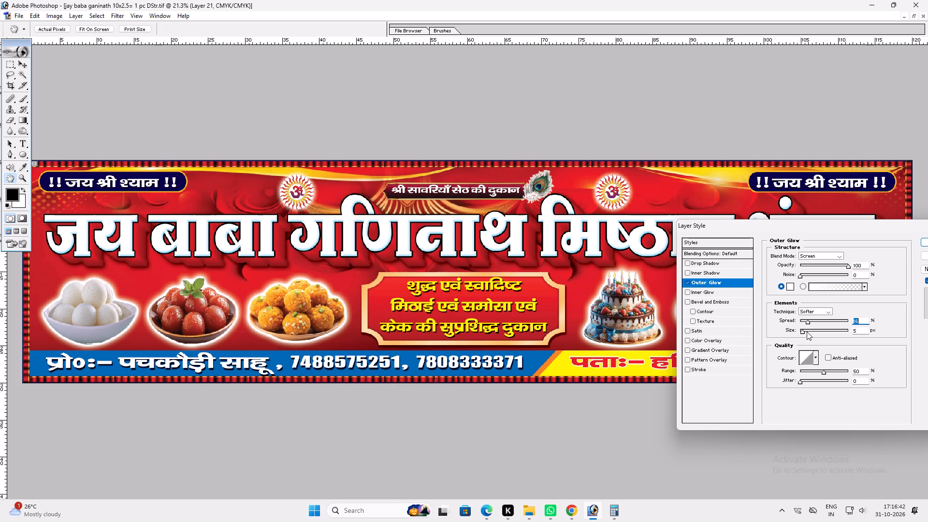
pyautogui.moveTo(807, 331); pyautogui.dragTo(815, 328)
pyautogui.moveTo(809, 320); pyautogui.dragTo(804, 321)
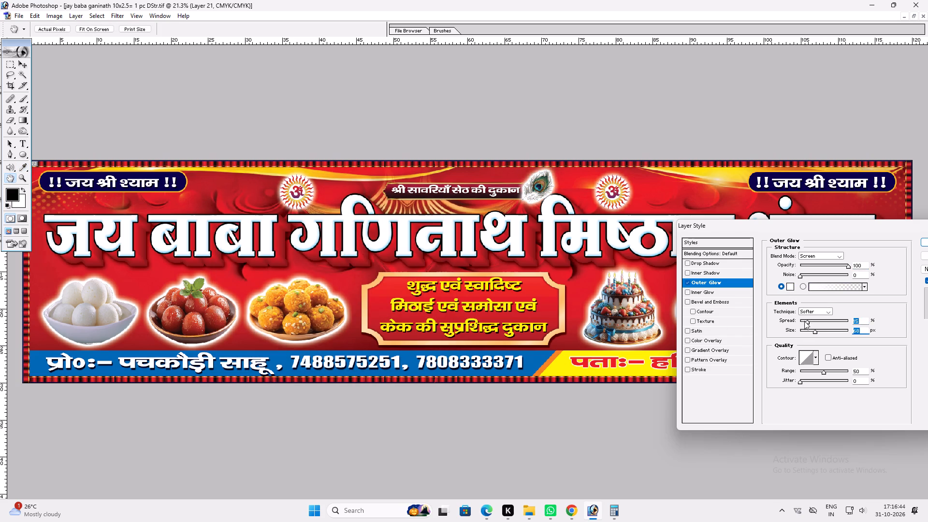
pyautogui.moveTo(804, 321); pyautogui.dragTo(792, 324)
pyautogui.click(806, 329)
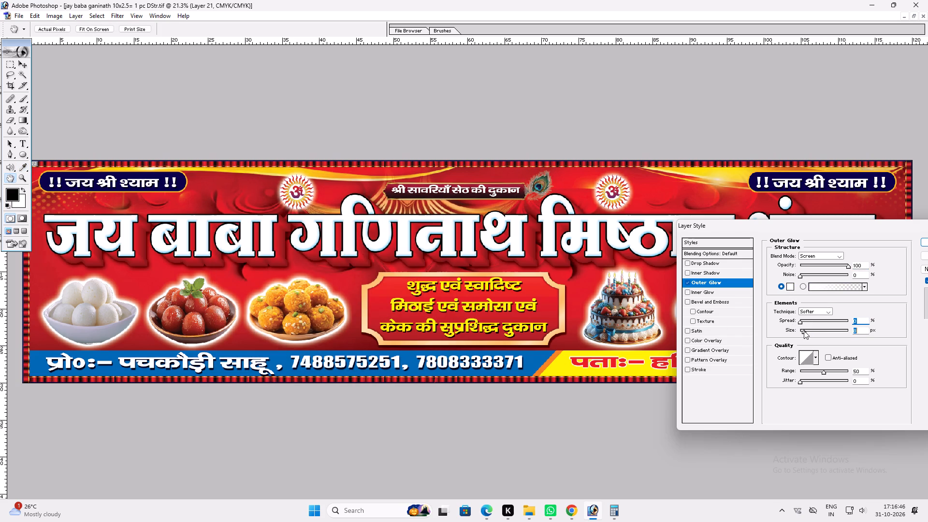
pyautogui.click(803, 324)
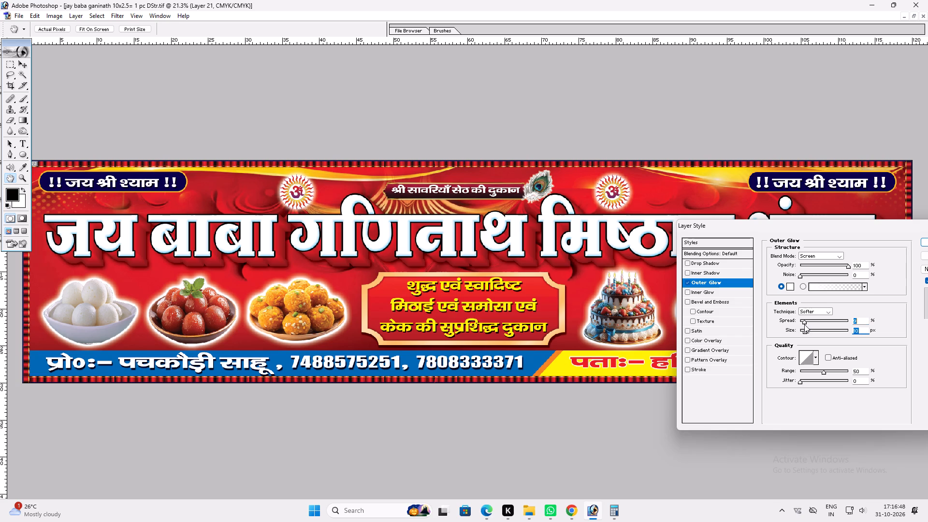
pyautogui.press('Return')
# Scale the feather down proportionally to about 94%.
pyautogui.hotkey('ctrl', 't')
pyautogui.keyDown('alt'); pyautogui.keyDown('shift'); pyautogui.click(553, 204); pyautogui.keyUp('shift'); pyautogui.keyUp('alt')
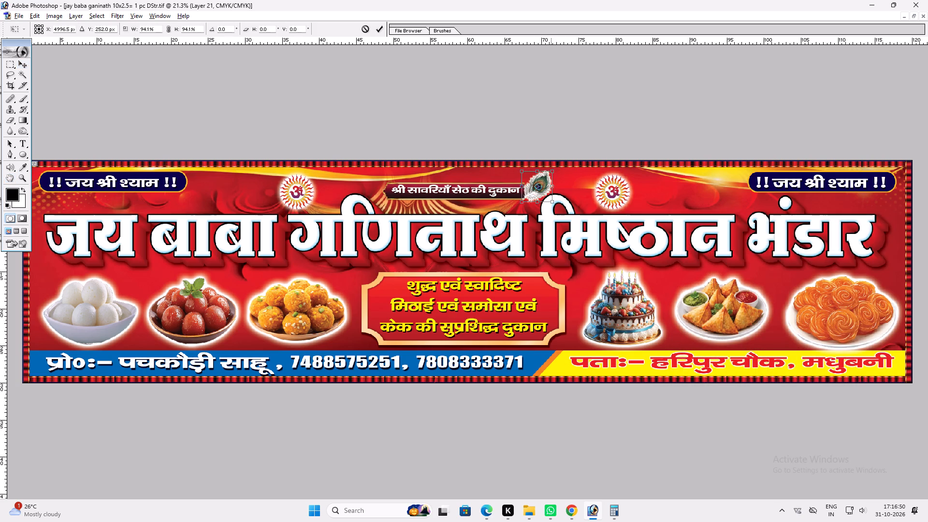
pyautogui.press('Return')
# Place a duplicate of the feather at the caption strip's left end, flipped horizontally and nudged close to the strip.
pyautogui.press('v')
pyautogui.keyDown('alt'); pyautogui.moveTo(540, 193); pyautogui.dragTo(375, 182); pyautogui.keyUp('alt')
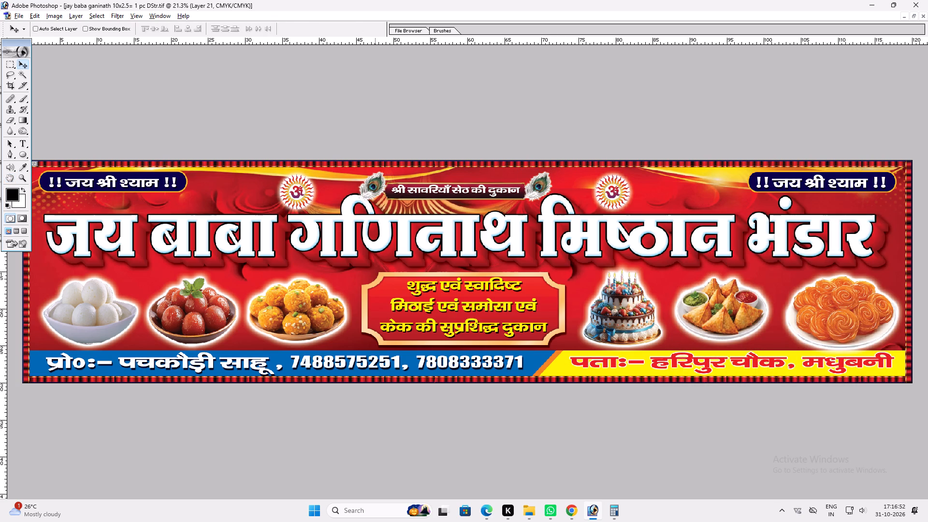
pyautogui.hotkey('ctrl', 't')
pyautogui.keyDown('ctrl'); pyautogui.rightClick(375, 182); pyautogui.keyUp('ctrl')
pyautogui.click(417, 300)
pyautogui.press('Return')
pyautogui.write('vv')
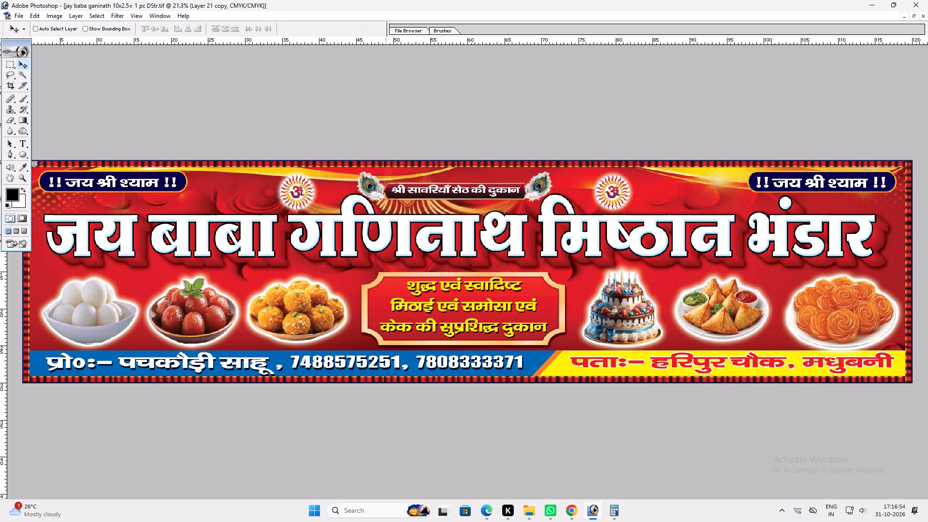
pyautogui.moveTo(386, 195); pyautogui.dragTo(391, 194)
pyautogui.press('v')
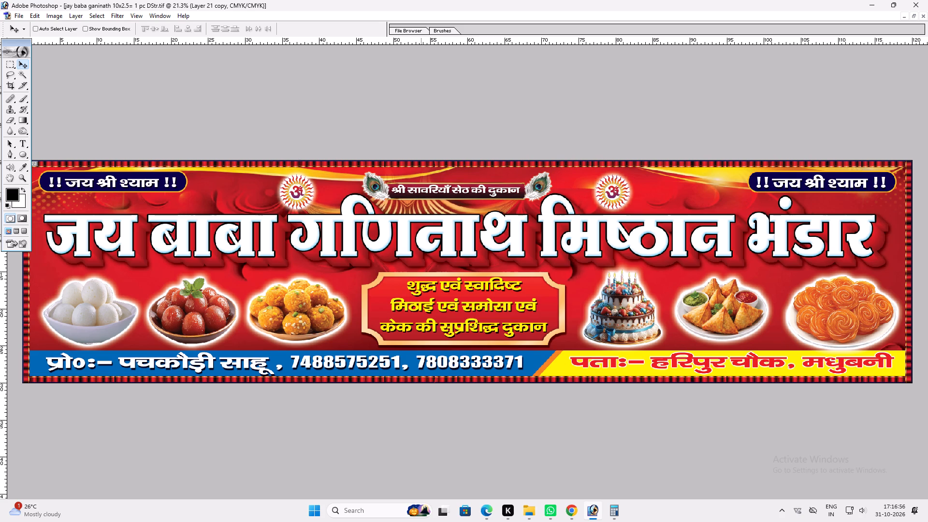
# Narrow the caption strip's background shape slightly so it fits between the two feathers.
pyautogui.keyDown('ctrl'); pyautogui.click(421, 192); pyautogui.keyUp('ctrl')
pyautogui.hotkey('ctrl', 't')
pyautogui.keyDown('shift'); pyautogui.moveTo(532, 191); pyautogui.dragTo(527, 192); pyautogui.keyUp('shift')
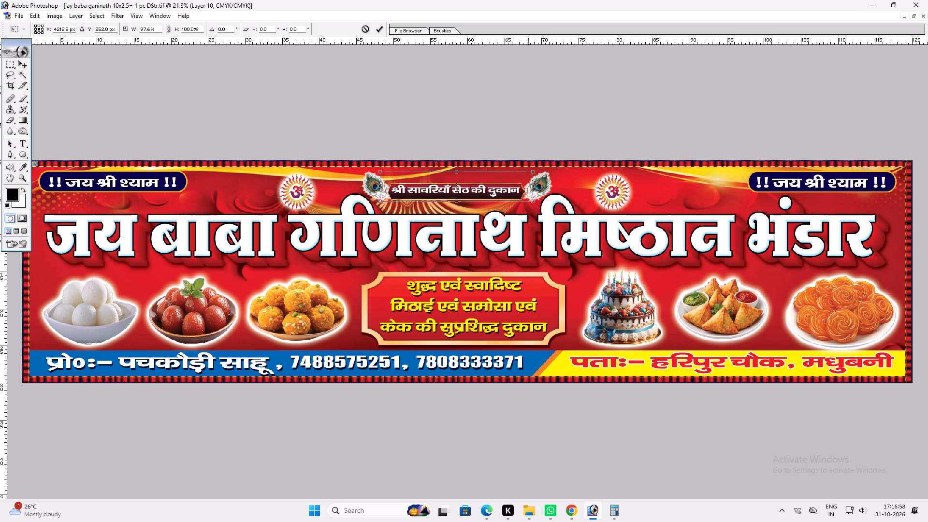
pyautogui.keyDown('shift'); pyautogui.moveTo(527, 192); pyautogui.dragTo(527, 192); pyautogui.keyUp('shift')
pyautogui.hotkey('shift', 'Return')
# Narrow the caption text "श्री सावरियाँ सेठ की दुकान" slightly within its strip.
pyautogui.press('v')
pyautogui.keyDown('ctrl'); pyautogui.click(518, 190); pyautogui.keyUp('ctrl')
pyautogui.hotkey('ctrl', 't')
pyautogui.keyDown('shift'); pyautogui.moveTo(522, 190); pyautogui.dragTo(519, 190); pyautogui.keyUp('shift')
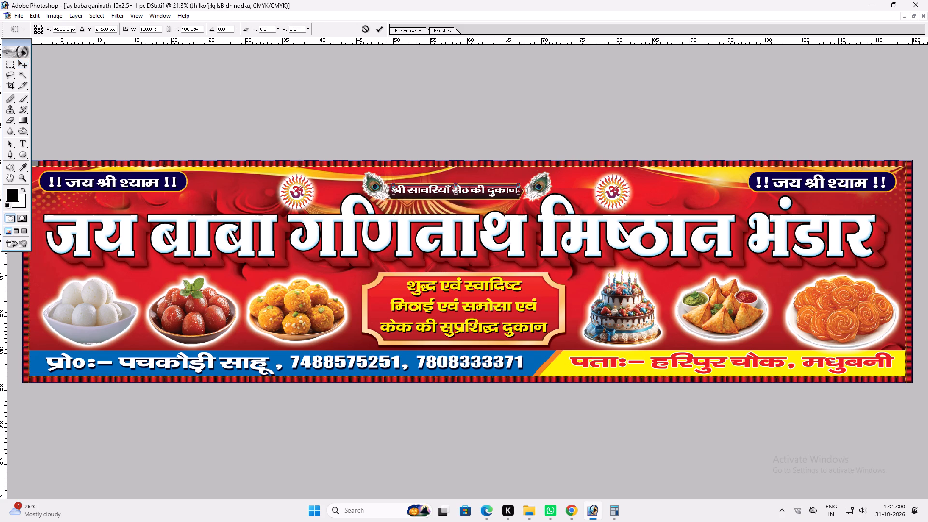
pyautogui.keyDown('shift'); pyautogui.moveTo(519, 190); pyautogui.dragTo(518, 190); pyautogui.keyUp('shift')
pyautogui.hotkey('shift', 'Return')
pyautogui.press('v')
# Nudge the caption strip's background shape slightly between the two feathers.
pyautogui.click(507, 190)
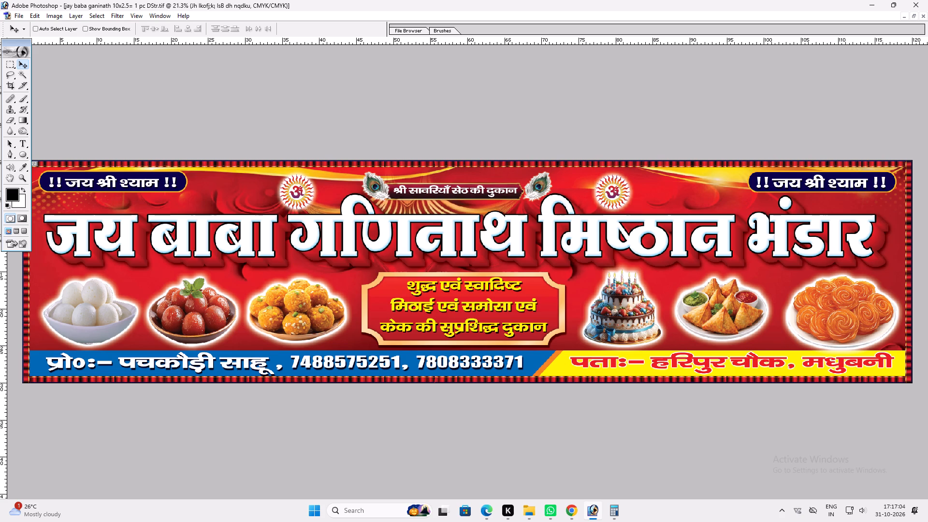
pyautogui.press('space')
pyautogui.press('space')
pyautogui.rightClick(476, 228)
pyautogui.moveTo(497, 234); pyautogui.dragTo(505, 236)
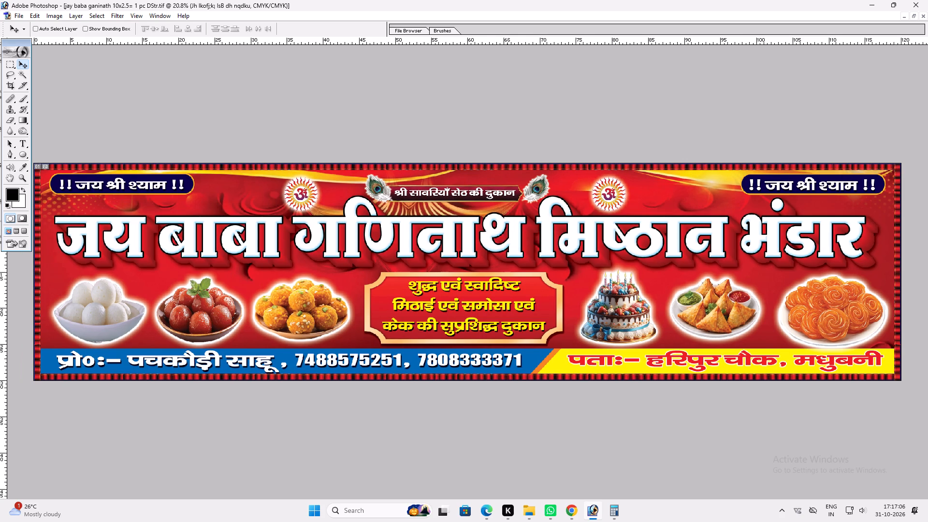
pyautogui.keyDown('ctrl'); pyautogui.click(522, 196); pyautogui.keyUp('ctrl')
pyautogui.keyDown('ctrl'); pyautogui.click(520, 192); pyautogui.keyUp('ctrl')
pyautogui.moveTo(520, 192); pyautogui.dragTo(524, 192)
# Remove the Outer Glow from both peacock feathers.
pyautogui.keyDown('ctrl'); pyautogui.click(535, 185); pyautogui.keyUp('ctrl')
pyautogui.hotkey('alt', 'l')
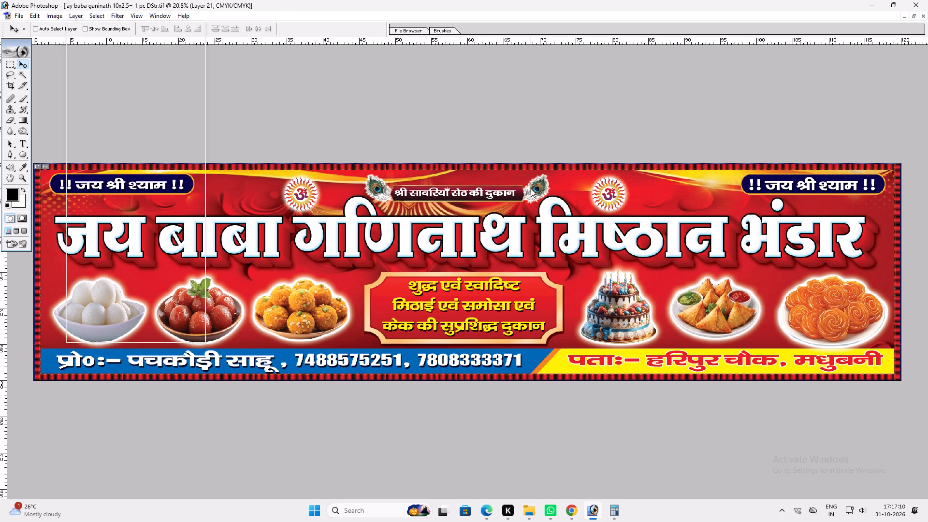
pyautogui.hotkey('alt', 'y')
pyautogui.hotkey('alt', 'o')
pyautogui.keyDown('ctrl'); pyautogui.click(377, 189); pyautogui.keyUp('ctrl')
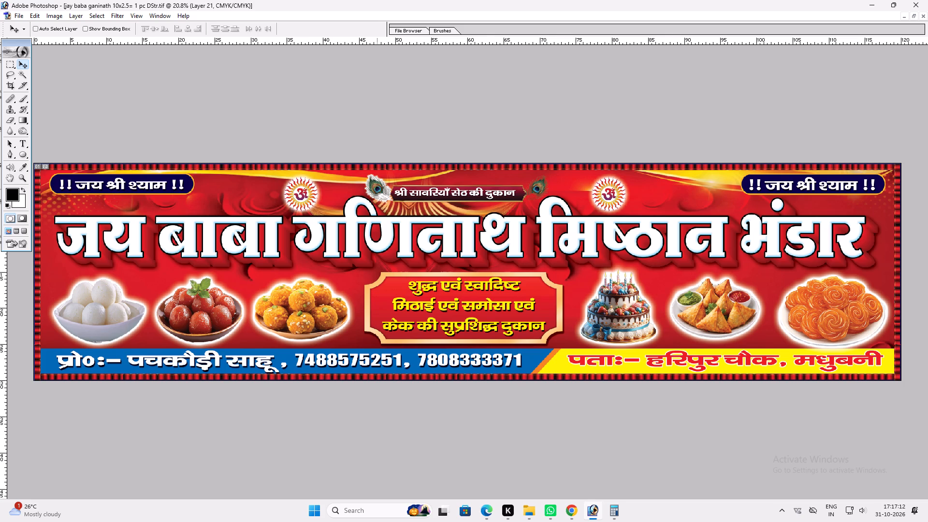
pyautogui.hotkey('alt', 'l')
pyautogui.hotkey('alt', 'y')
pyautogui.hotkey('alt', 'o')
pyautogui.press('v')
# Remove the Outer Glow from the white rasgulla bowl and the gulab jamun bowl.
pyautogui.keyDown('ctrl'); pyautogui.click(116, 312); pyautogui.keyUp('ctrl')
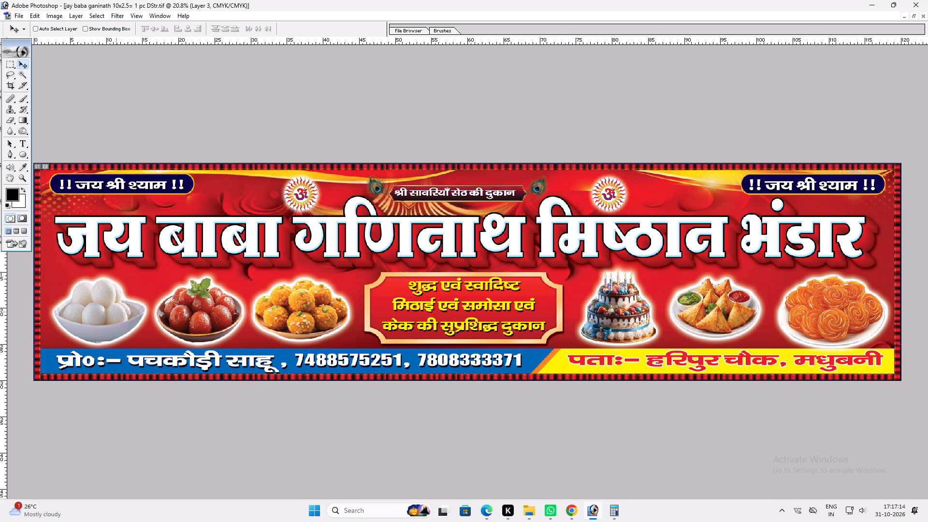
pyautogui.hotkey('alt', 'l')
pyautogui.hotkey('alt', 'y')
pyautogui.hotkey('alt', 'o')
pyautogui.keyDown('ctrl'); pyautogui.click(201, 315); pyautogui.keyUp('ctrl')
pyautogui.hotkey('alt', 'l')
pyautogui.hotkey('alt', 'y')
pyautogui.hotkey('alt', 'o')
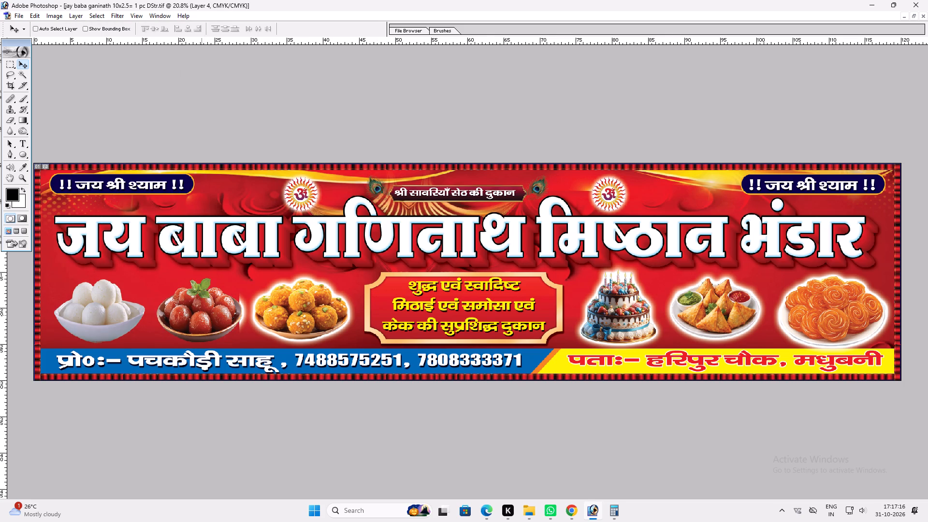
# Remove the Outer Glow from the laddu plate and the birthday cake.
pyautogui.keyDown('ctrl'); pyautogui.click(306, 320); pyautogui.keyUp('ctrl')
pyautogui.hotkey('alt', 'l')
pyautogui.hotkey('alt', 'y')
pyautogui.hotkey('alt', 'o')
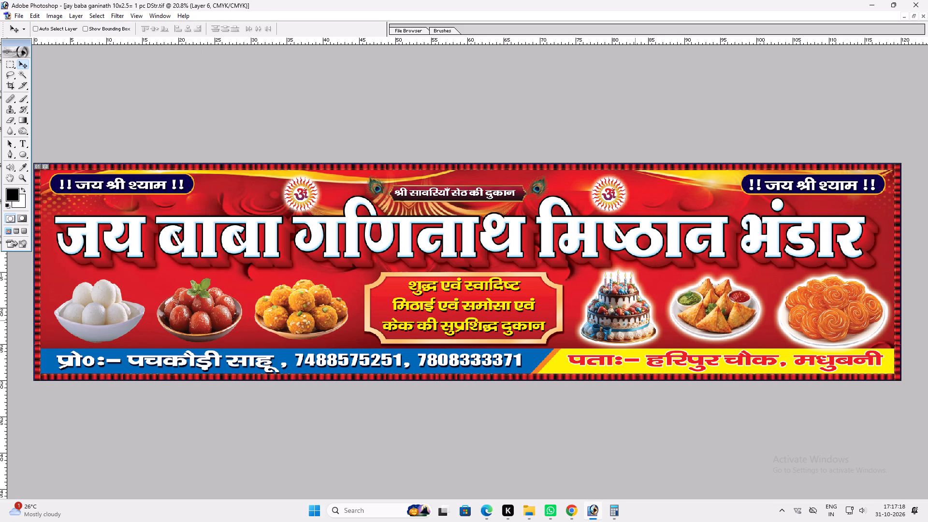
pyautogui.keyDown('ctrl'); pyautogui.click(635, 320); pyautogui.keyUp('ctrl')
pyautogui.hotkey('alt', 'l')
pyautogui.hotkey('alt', 'y')
pyautogui.hotkey('alt', 'o')
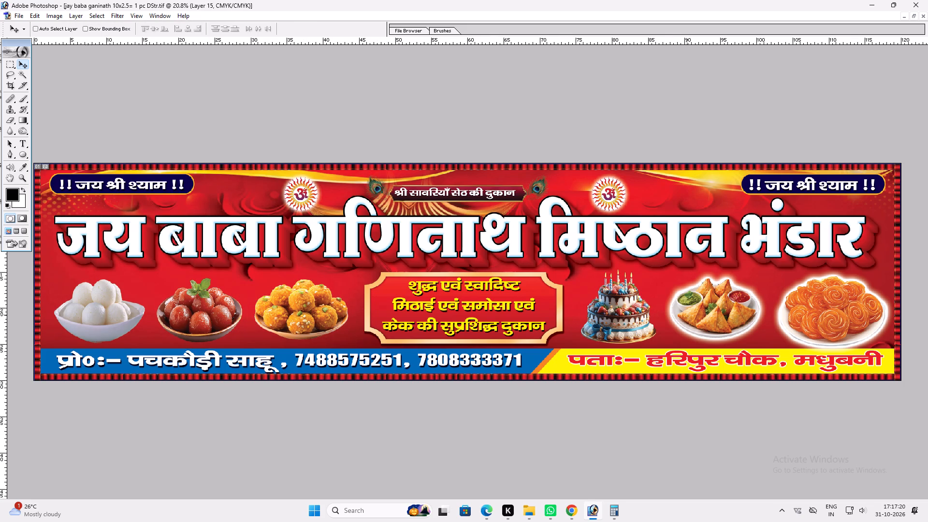
# Remove the Outer Glow from the samosa plate and the jalebi plate.
pyautogui.keyDown('ctrl'); pyautogui.click(687, 315); pyautogui.keyUp('ctrl')
pyautogui.hotkey('alt', 'l')
pyautogui.hotkey('alt', 'y')
pyautogui.hotkey('alt', 'o')
pyautogui.keyDown('ctrl'); pyautogui.click(797, 311); pyautogui.keyUp('ctrl')
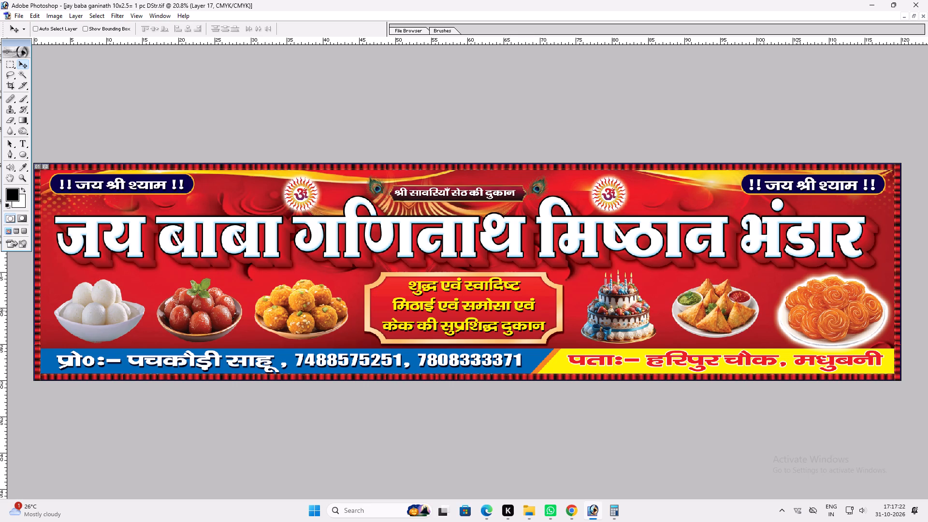
pyautogui.hotkey('alt', 'l')
pyautogui.hotkey('alt', 'y')
pyautogui.hotkey('alt', 'o')
# Stretch the samosa plate picture slightly taller, extending its lower edge towards the address strip.
pyautogui.keyDown('ctrl'); pyautogui.click(733, 319); pyautogui.keyUp('ctrl')
pyautogui.hotkey('ctrl', 't')
pyautogui.keyDown('shift'); pyautogui.moveTo(728, 339); pyautogui.dragTo(727, 346); pyautogui.keyUp('shift')
pyautogui.hotkey('shift', 'Return')
pyautogui.press('v')
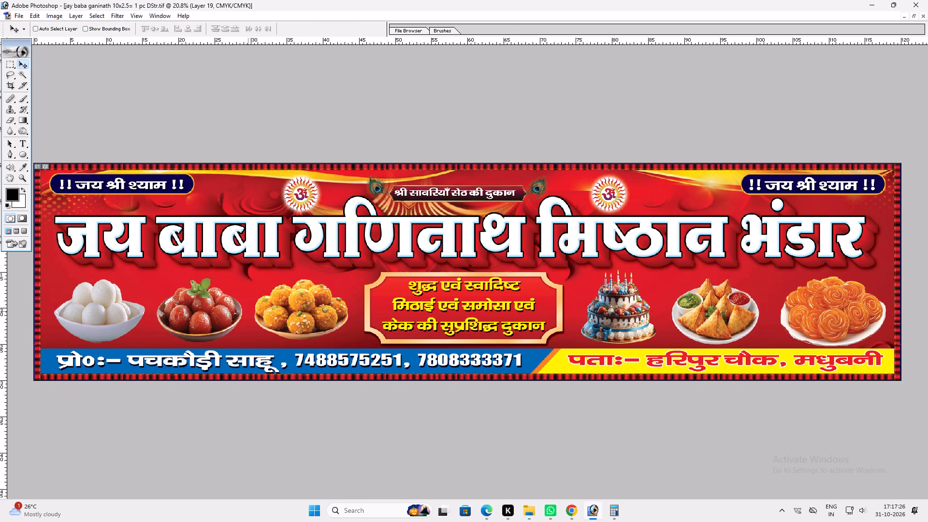
# Shift the rasgulla, gulab jamun and laddu pictures slightly towards the banner's left border and stretch the three together a little wider.
pyautogui.keyDown('ctrl'); pyautogui.click(291, 314); pyautogui.keyUp('ctrl')
pyautogui.moveTo(291, 314); pyautogui.dragTo(285, 313)
pyautogui.keyDown('ctrl'); pyautogui.keyDown('shift'); pyautogui.doubleClick(209, 318); pyautogui.keyUp('shift'); pyautogui.keyUp('ctrl')
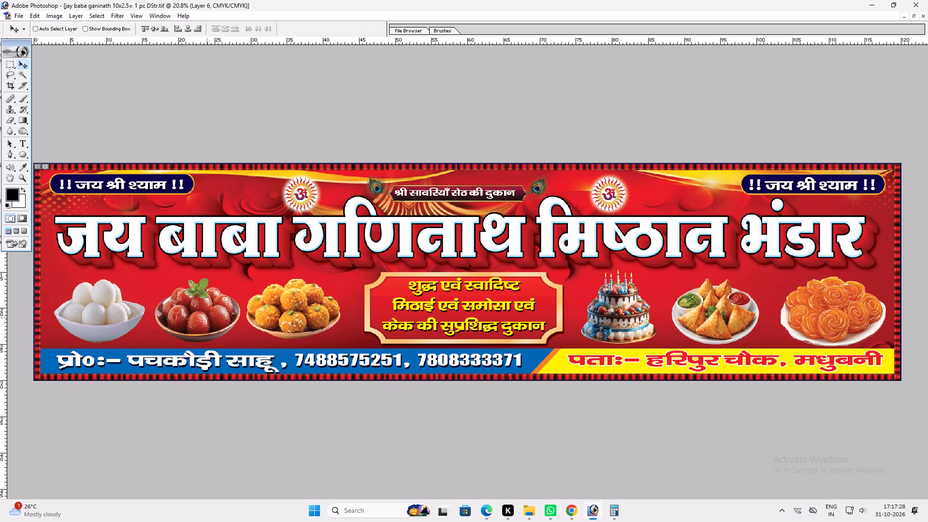
pyautogui.keyDown('ctrl'); pyautogui.keyDown('shift'); pyautogui.click(97, 315); pyautogui.keyUp('shift'); pyautogui.keyUp('ctrl')
pyautogui.click(101, 314)
pyautogui.hotkey('ctrl', 't')
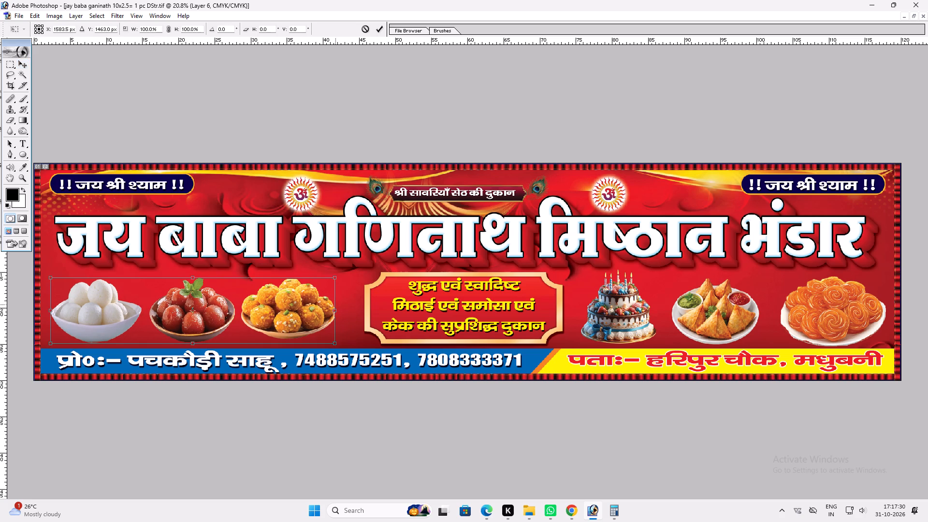
pyautogui.keyDown('shift'); pyautogui.moveTo(335, 304); pyautogui.dragTo(347, 304); pyautogui.keyUp('shift')
pyautogui.press('Return')
# Inspect the caption strip, the peacock feather beside it and the shop-name lettering up close at 100% zoom.
pyautogui.press('z')
pyautogui.moveTo(356, 109); pyautogui.dragTo(688, 276)
pyautogui.press('v')
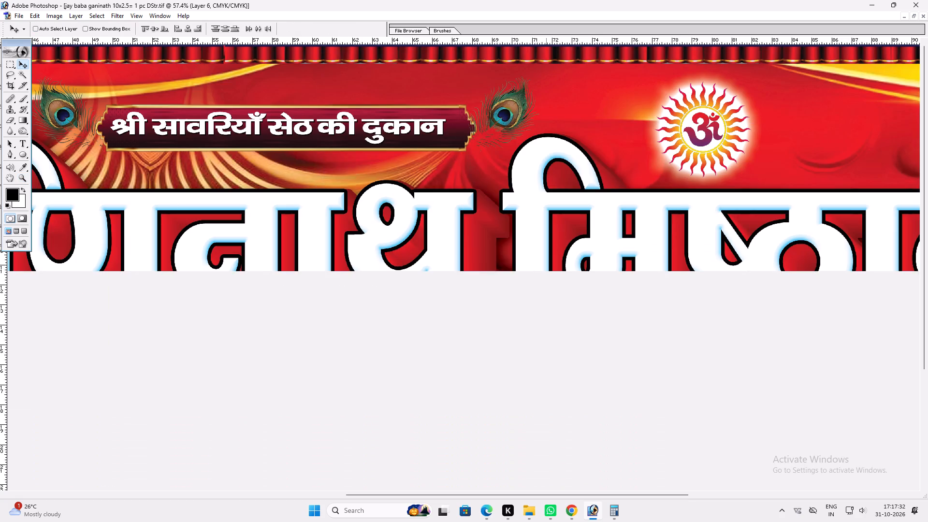
pyautogui.press('space')
pyautogui.press('space')
pyautogui.press('space')
pyautogui.press('space')
pyautogui.press('space')
pyautogui.press('space')
pyautogui.press('space')
pyautogui.press('space')
pyautogui.press('space')
pyautogui.press('space')
pyautogui.press('space')
pyautogui.press('space')
pyautogui.press('space')
pyautogui.press('space')
pyautogui.press('space')
pyautogui.press('space')
pyautogui.press('space')
pyautogui.press('space')
pyautogui.press('space')
pyautogui.press('space')
pyautogui.rightClick(502, 169)
pyautogui.click(539, 203)
pyautogui.moveTo(525, 180); pyautogui.dragTo(593, 437)
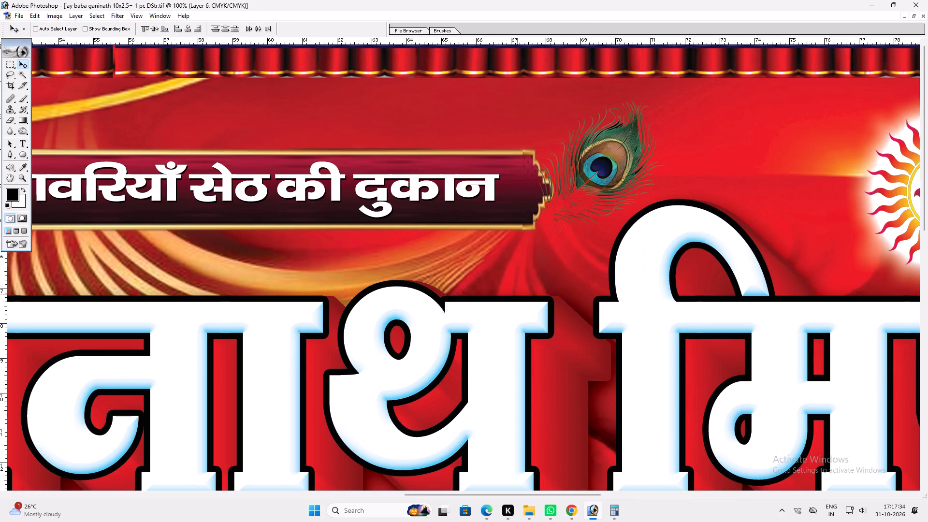
pyautogui.moveTo(517, 293); pyautogui.dragTo(523, 293, button='right')
pyautogui.moveTo(532, 293); pyautogui.dragTo(548, 300)
pyautogui.press('v')
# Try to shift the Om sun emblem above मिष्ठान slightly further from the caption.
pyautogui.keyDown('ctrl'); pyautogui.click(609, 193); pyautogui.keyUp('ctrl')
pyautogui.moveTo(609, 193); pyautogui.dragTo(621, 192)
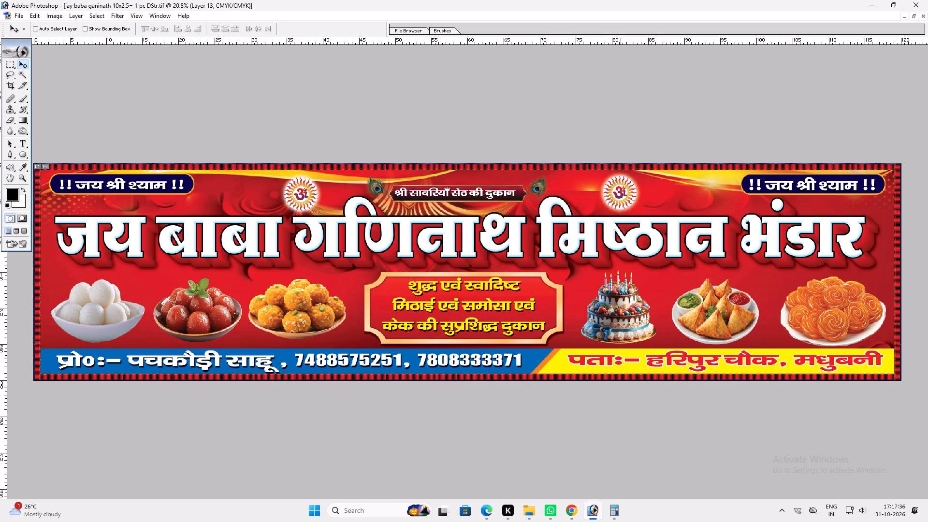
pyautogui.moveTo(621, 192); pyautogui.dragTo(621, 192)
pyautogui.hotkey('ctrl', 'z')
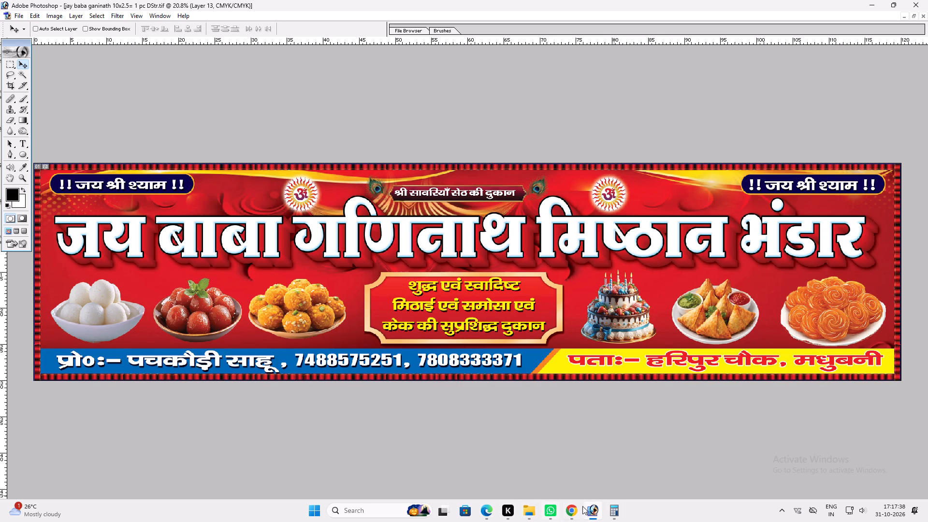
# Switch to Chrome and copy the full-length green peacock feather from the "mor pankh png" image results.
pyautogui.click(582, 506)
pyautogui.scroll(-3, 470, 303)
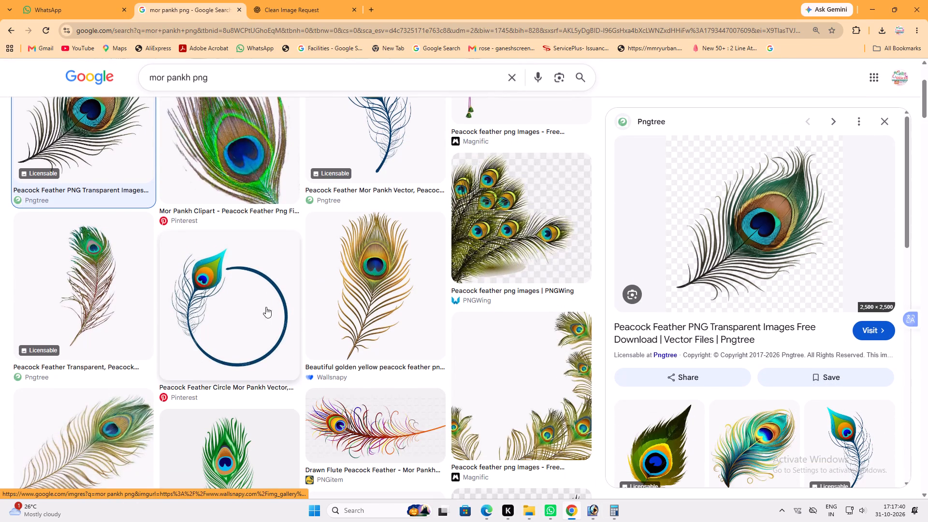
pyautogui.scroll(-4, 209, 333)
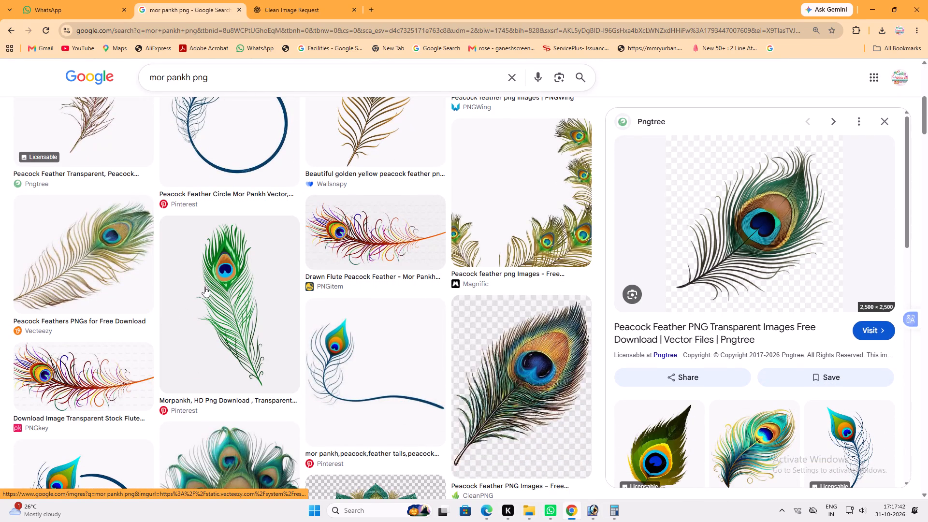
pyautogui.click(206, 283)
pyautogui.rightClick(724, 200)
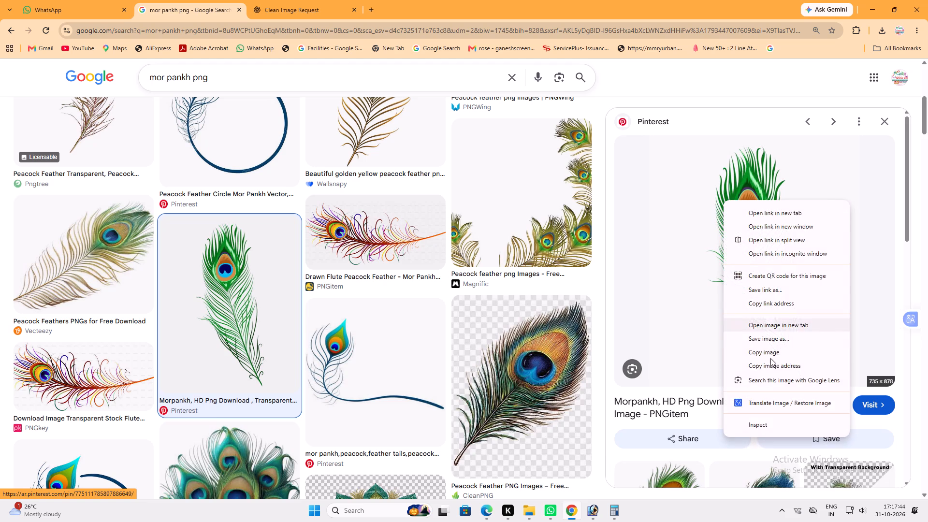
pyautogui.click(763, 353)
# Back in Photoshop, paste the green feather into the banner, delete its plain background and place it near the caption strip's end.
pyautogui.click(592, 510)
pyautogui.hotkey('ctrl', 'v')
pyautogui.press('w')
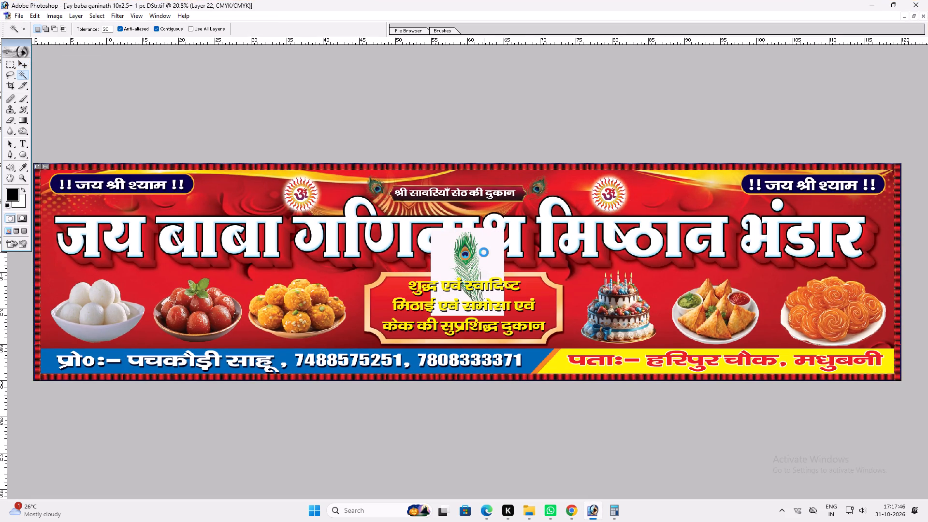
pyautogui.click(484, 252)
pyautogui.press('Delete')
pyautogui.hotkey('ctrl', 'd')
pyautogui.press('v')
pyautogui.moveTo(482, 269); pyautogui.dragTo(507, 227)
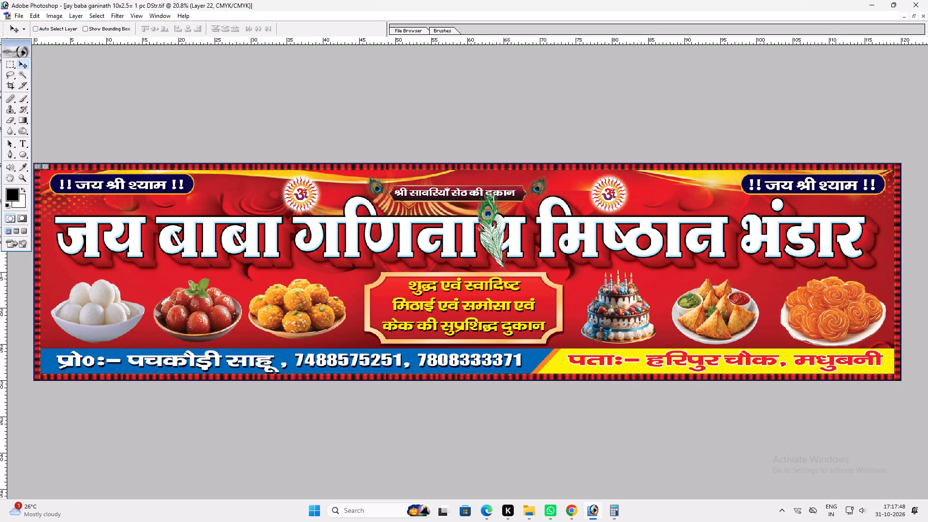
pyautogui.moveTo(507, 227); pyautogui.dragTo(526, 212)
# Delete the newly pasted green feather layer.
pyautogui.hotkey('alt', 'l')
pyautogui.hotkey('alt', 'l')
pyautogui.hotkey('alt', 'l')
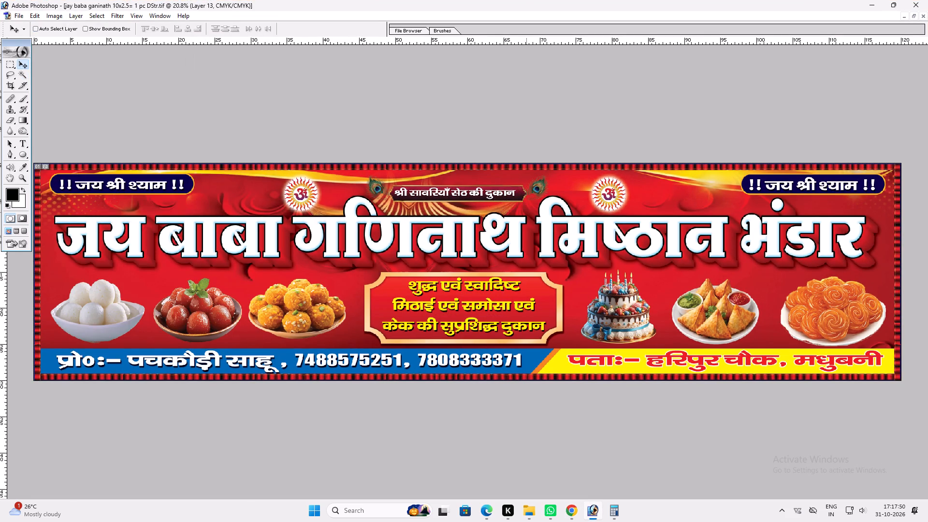
# Check the banner's caption, Om emblems, heading and food pictures at a closer zoom.
pyautogui.hotkey('ctrl', '+')
pyautogui.press('space')
pyautogui.press('space')
pyautogui.press('space')
pyautogui.press('space')
pyautogui.moveTo(526, 212); pyautogui.dragTo(525, 294)
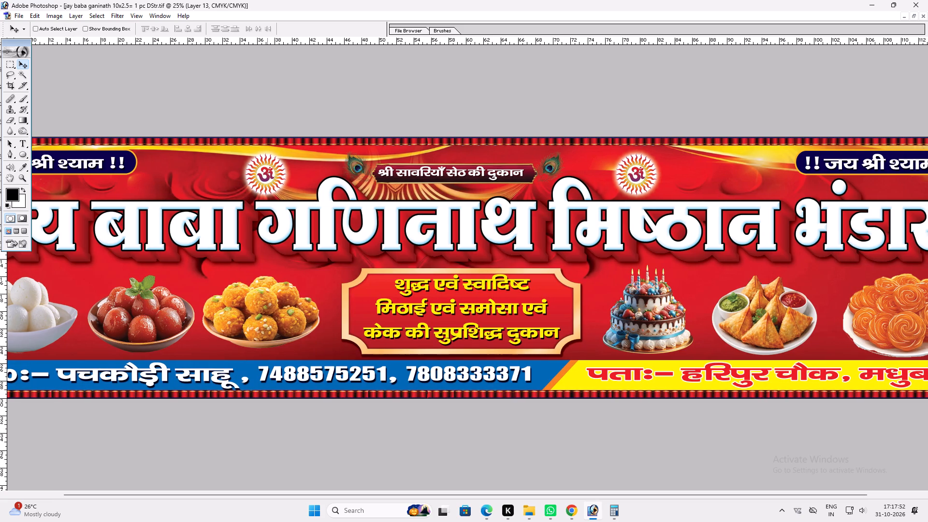
pyautogui.keyDown('ctrl'); pyautogui.click(267, 177); pyautogui.keyUp('ctrl')
pyautogui.press('space')
pyautogui.rightClick(398, 196)
pyautogui.moveTo(412, 199); pyautogui.dragTo(427, 203)
pyautogui.press('v')
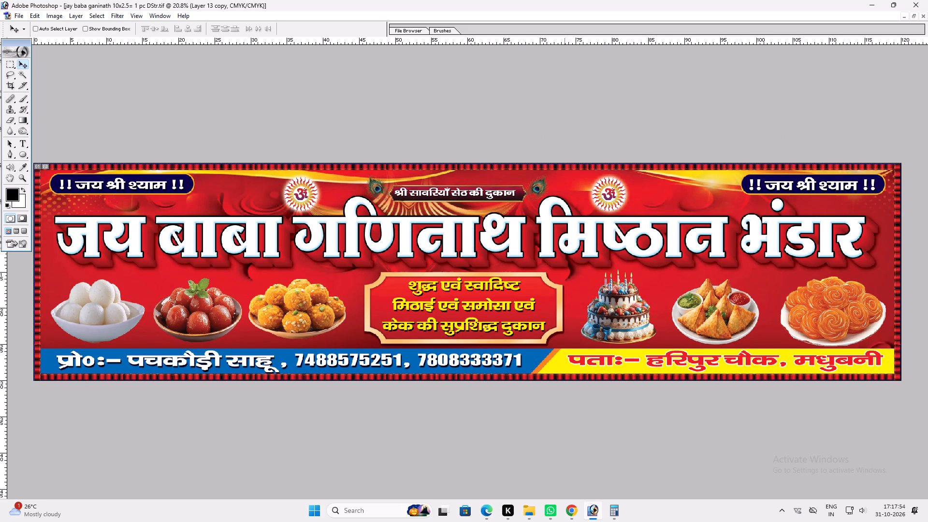
# Save the banner file.
pyautogui.hotkey('ctrl', 's')
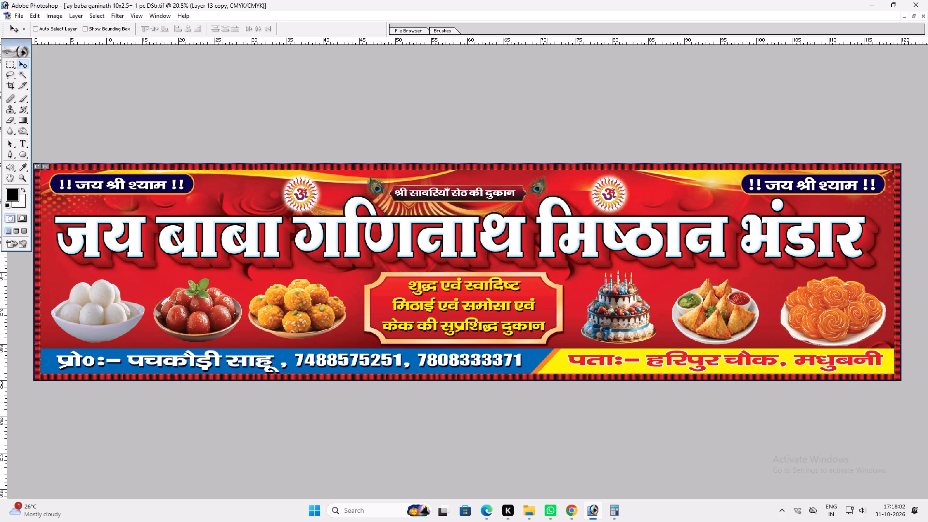
# Resize the banner image to a document size of 117 inches wide by 19 inches high.
pyautogui.hotkey('alt', 'i')
pyautogui.hotkey('alt', 'i')
pyautogui.press('Tab')
pyautogui.press('Tab')
pyautogui.press('Tab')
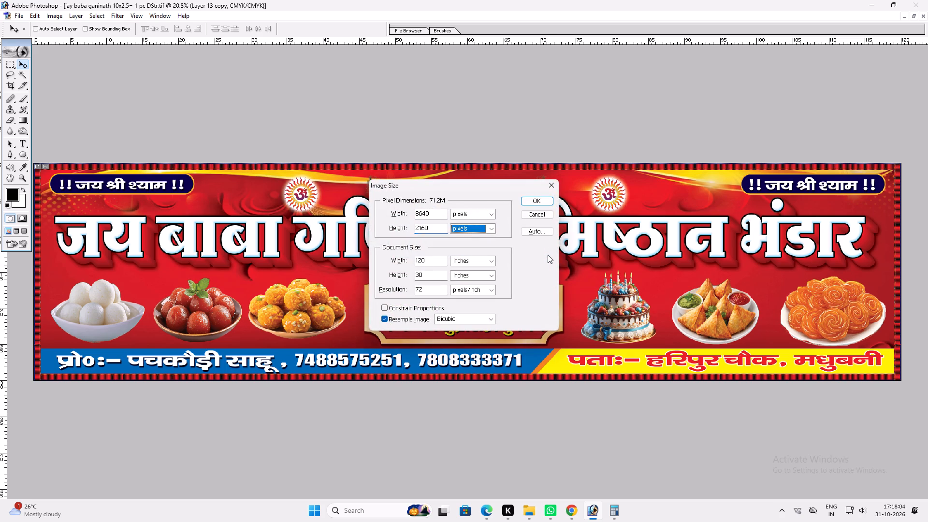
pyautogui.press('Tab')
pyautogui.press('Tab')
pyautogui.hotkey('shift', 'Tab')
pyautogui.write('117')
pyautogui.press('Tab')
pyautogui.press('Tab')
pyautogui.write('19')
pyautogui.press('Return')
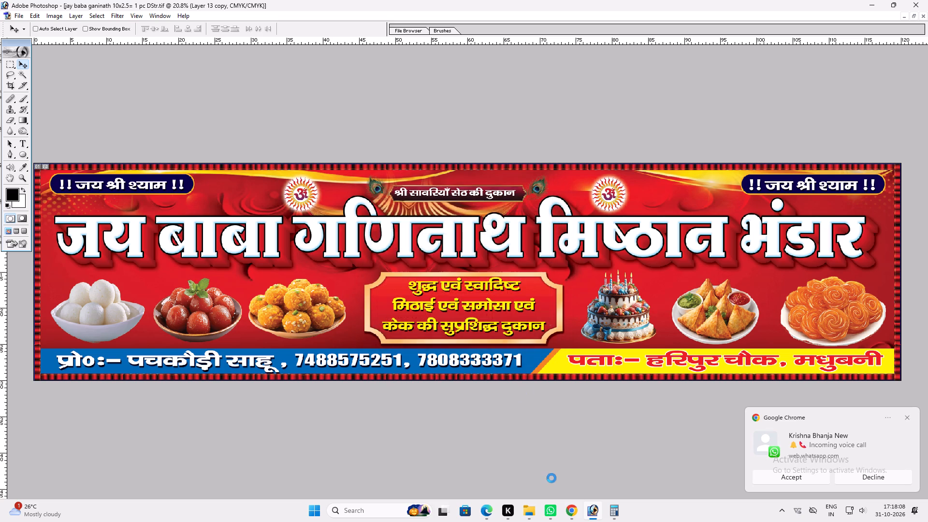
# Switch to Chrome and bring up WhatsApp Web to attend to the incoming voice call.
pyautogui.click(566, 510)
pyautogui.click(51, 3)
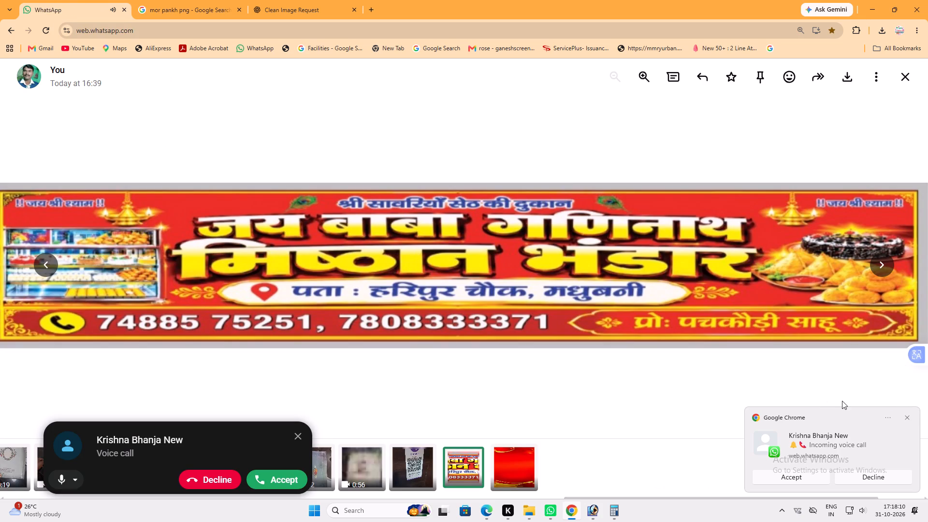
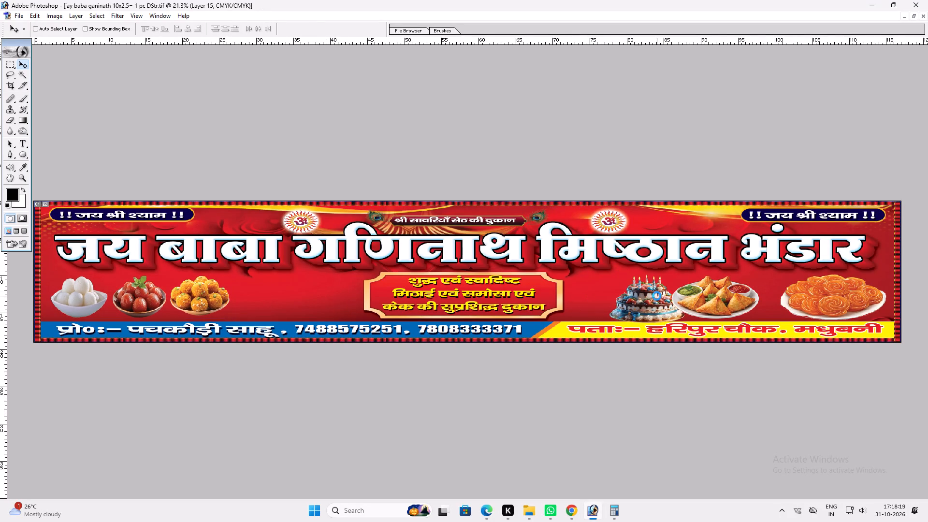
# Narrow the cake, samosa and jalebi pictures together horizontally, keeping them against the banner's right end to free space beside the slogan frame.
pyautogui.hotkey('ctrl', 'z')
pyautogui.keyDown('ctrl'); pyautogui.keyDown('shift'); pyautogui.click(692, 290); pyautogui.keyUp('shift'); pyautogui.keyUp('ctrl')
pyautogui.keyDown('ctrl'); pyautogui.keyDown('shift'); pyautogui.click(844, 282); pyautogui.keyUp('shift'); pyautogui.keyUp('ctrl')
pyautogui.hotkey('ctrl', 't')
pyautogui.keyDown('shift'); pyautogui.moveTo(584, 298); pyautogui.dragTo(673, 294); pyautogui.keyUp('shift')
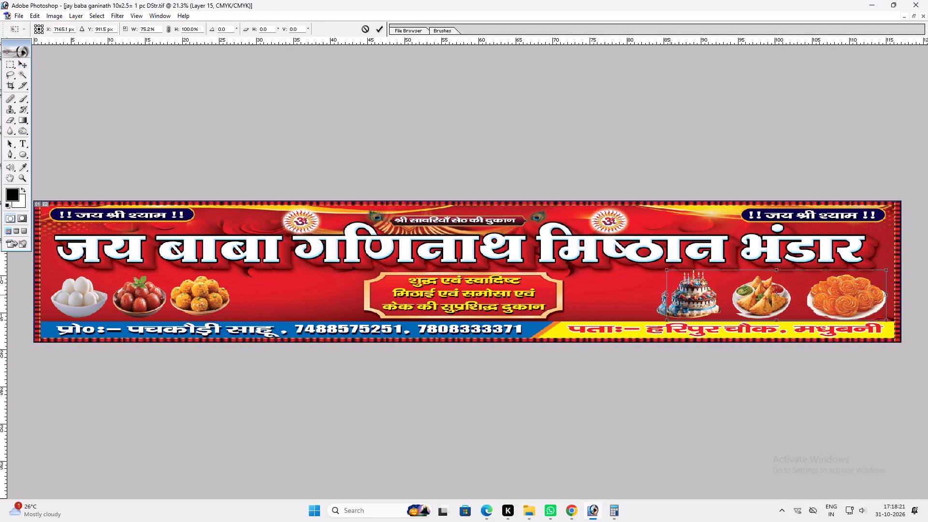
pyautogui.keyDown('shift'); pyautogui.moveTo(673, 294); pyautogui.dragTo(683, 294); pyautogui.keyUp('shift')
pyautogui.hotkey('shift', 'Return')
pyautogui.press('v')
# Select the right half of the gold-bordered slogan frame on its own layer, ready for moving.
pyautogui.rightClick(546, 289)
pyautogui.click(557, 292)
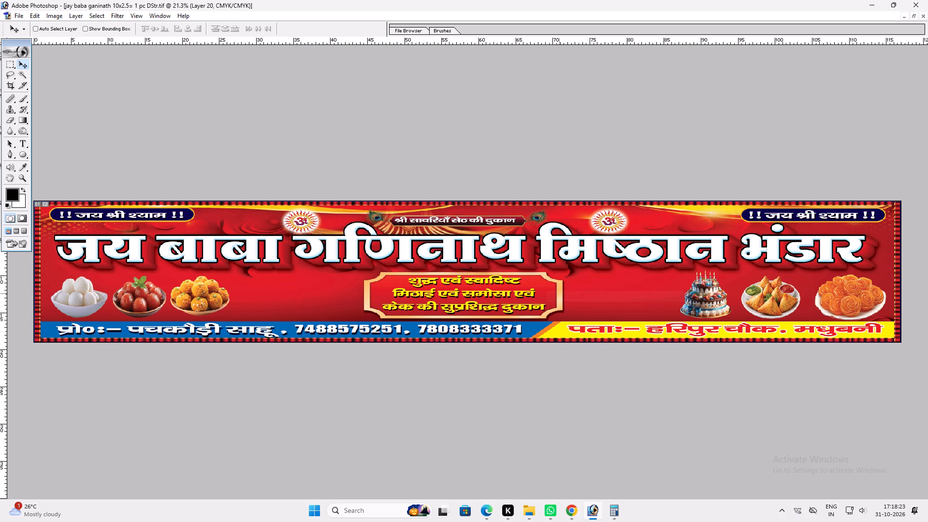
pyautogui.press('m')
pyautogui.moveTo(467, 270); pyautogui.dragTo(590, 322)
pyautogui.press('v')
pyautogui.keyDown('ctrl'); pyautogui.click(545, 291); pyautogui.keyUp('ctrl')
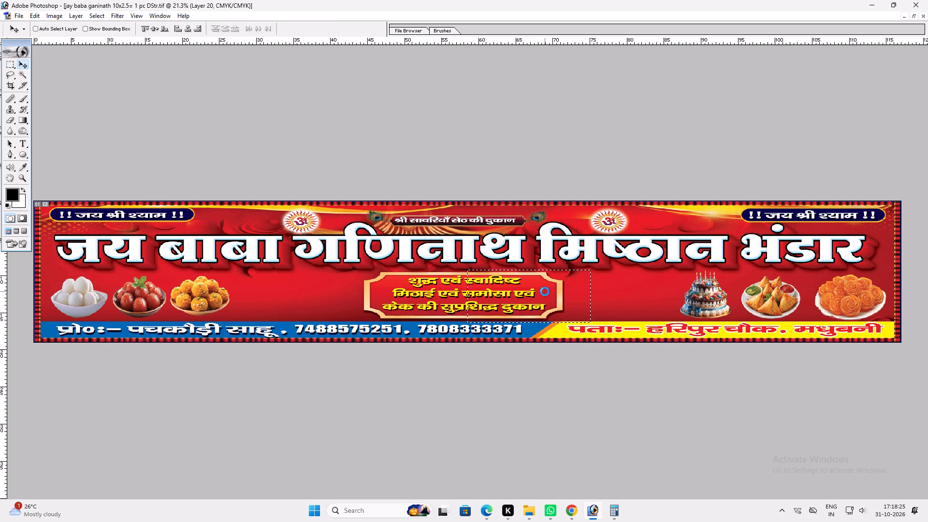
# Split the slogan frame, move its end half outward, stretch a middle strip across the gap and recentre the lengthened frame under the heading.
pyautogui.keyDown('shift'); pyautogui.moveTo(545, 291); pyautogui.dragTo(683, 296); pyautogui.keyUp('shift')
pyautogui.hotkey('ctrl', 'd')
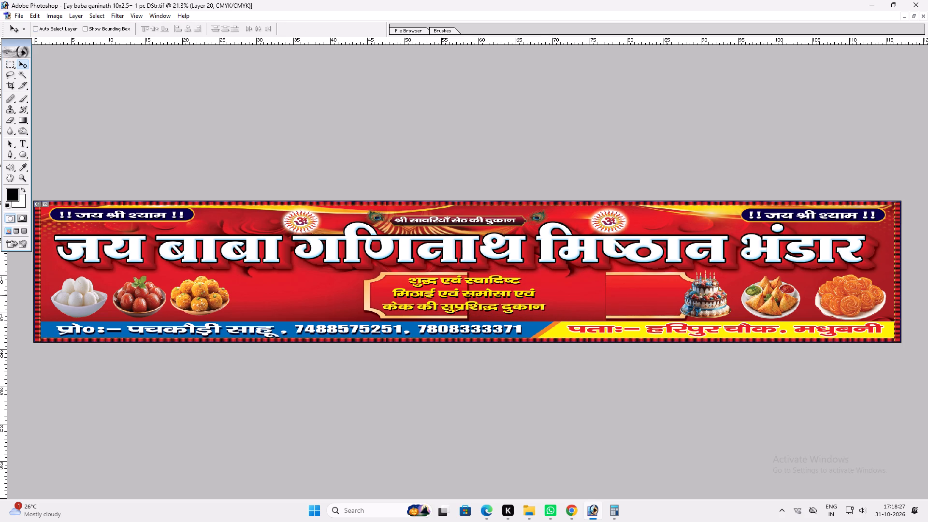
pyautogui.press('m')
pyautogui.moveTo(613, 268); pyautogui.dragTo(622, 325)
pyautogui.hotkey('ctrl', 't')
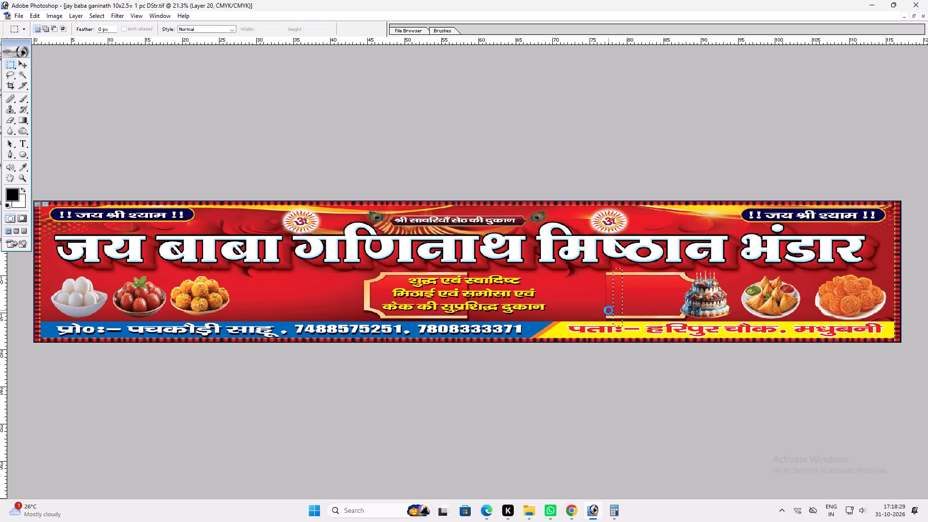
pyautogui.moveTo(610, 304); pyautogui.dragTo(456, 292)
pyautogui.hotkey('ctrl', 'Return')
pyautogui.hotkey('ctrl', 'd')
pyautogui.write('vv')
pyautogui.keyDown('shift'); pyautogui.moveTo(606, 300); pyautogui.dragTo(524, 301); pyautogui.keyUp('shift')
# Widen the slogan frame evenly about its centre to about 105.7% of its width.
pyautogui.hotkey('ctrl', 't')
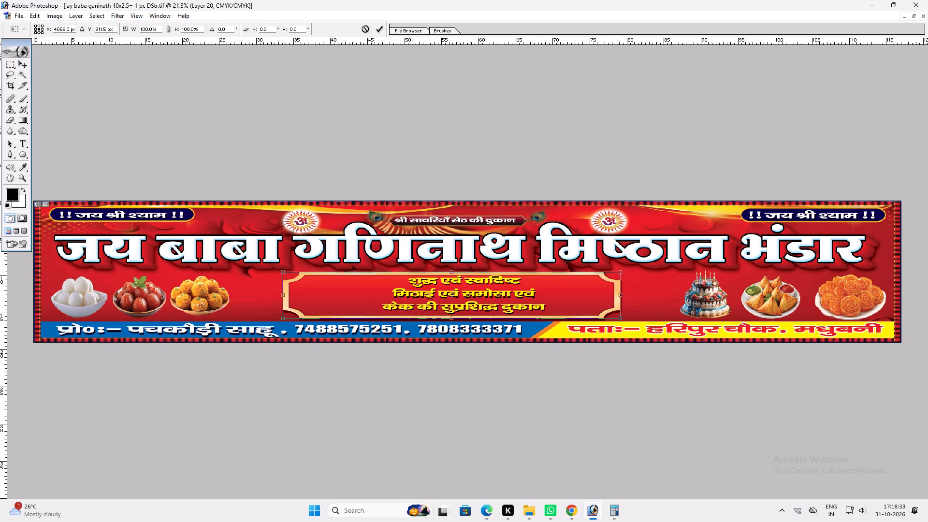
pyautogui.keyDown('alt'); pyautogui.keyDown('shift'); pyautogui.moveTo(622, 296); pyautogui.dragTo(631, 294); pyautogui.keyUp('shift'); pyautogui.keyUp('alt')
pyautogui.hotkey('alt', 'shift', 'Return')
pyautogui.press('t')
pyautogui.click(493, 292)
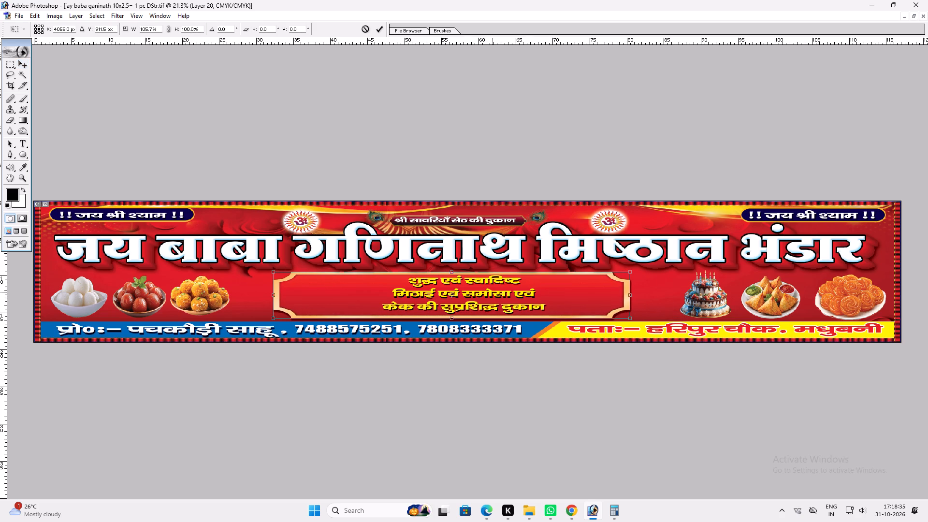
pyautogui.press('Return')
# Rearrange the three-line slogan into two lines, breaking it after समोसा so the second line begins with एवं केक.
pyautogui.press('t')
pyautogui.click(491, 295)
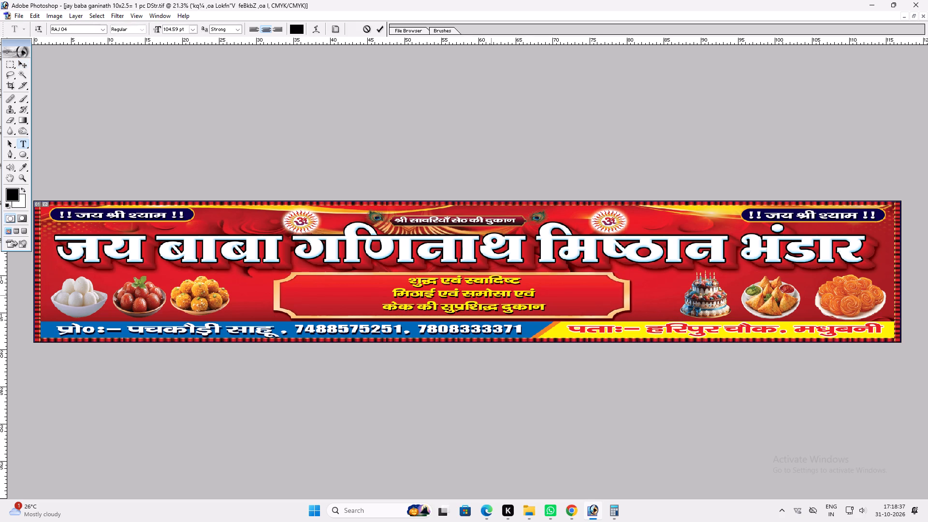
pyautogui.press('Home')
pyautogui.press('BackSpace')
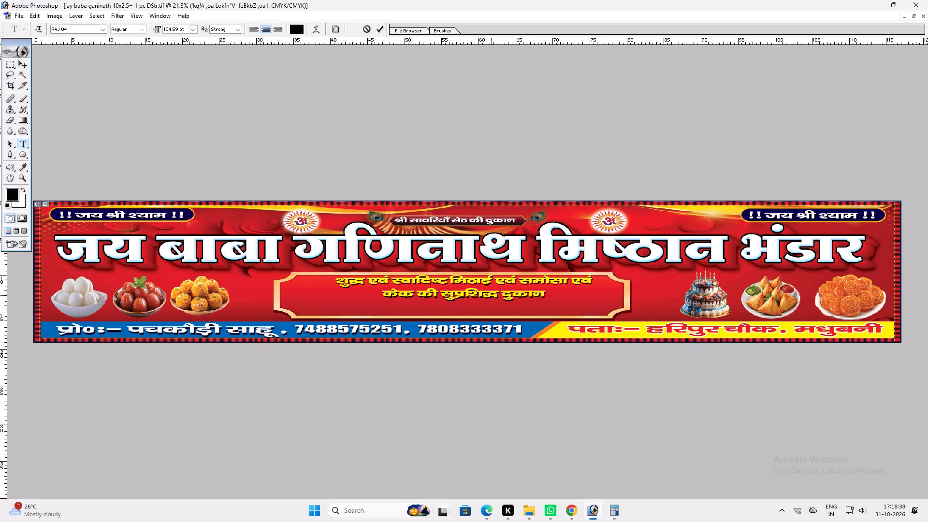
pyautogui.click(568, 285)
pyautogui.press('Return')
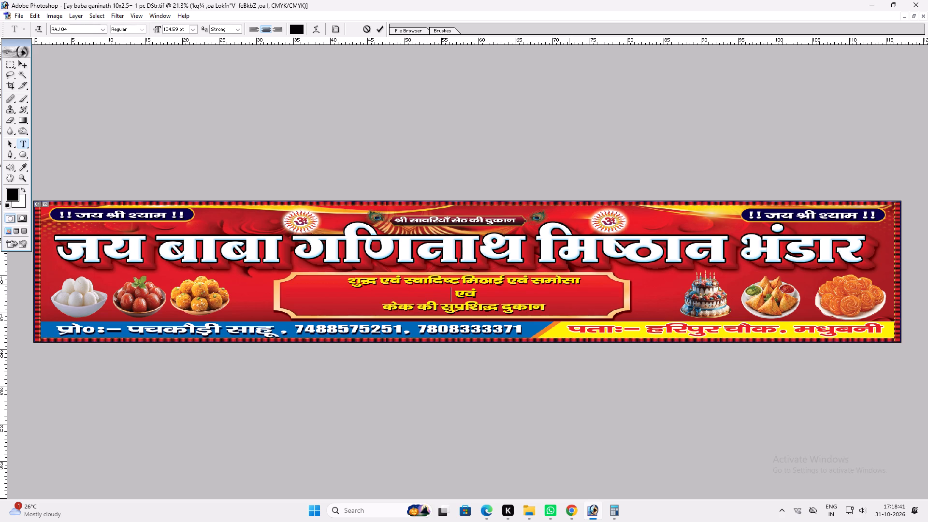
pyautogui.press('Down')
pyautogui.press('Home')
pyautogui.press('BackSpace')
pyautogui.press('Return')
pyautogui.write('vv')
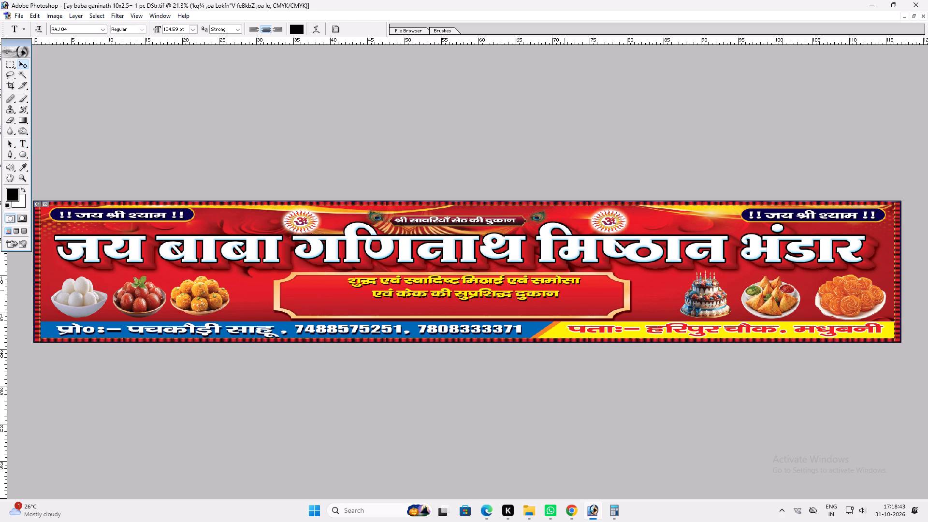
# Move the two-line slogan to the frame's beginning and scale it up to about 137.55 pt so it fills the frame.
pyautogui.moveTo(562, 292); pyautogui.dragTo(515, 294)
pyautogui.hotkey('ctrl', 't')
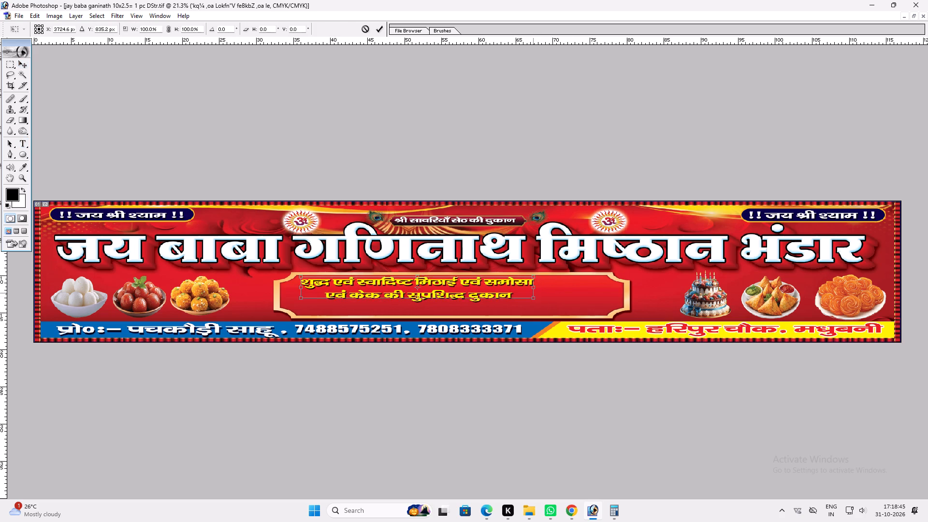
pyautogui.keyDown('shift'); pyautogui.moveTo(530, 297); pyautogui.dragTo(604, 301); pyautogui.keyUp('shift')
pyautogui.press('Return')
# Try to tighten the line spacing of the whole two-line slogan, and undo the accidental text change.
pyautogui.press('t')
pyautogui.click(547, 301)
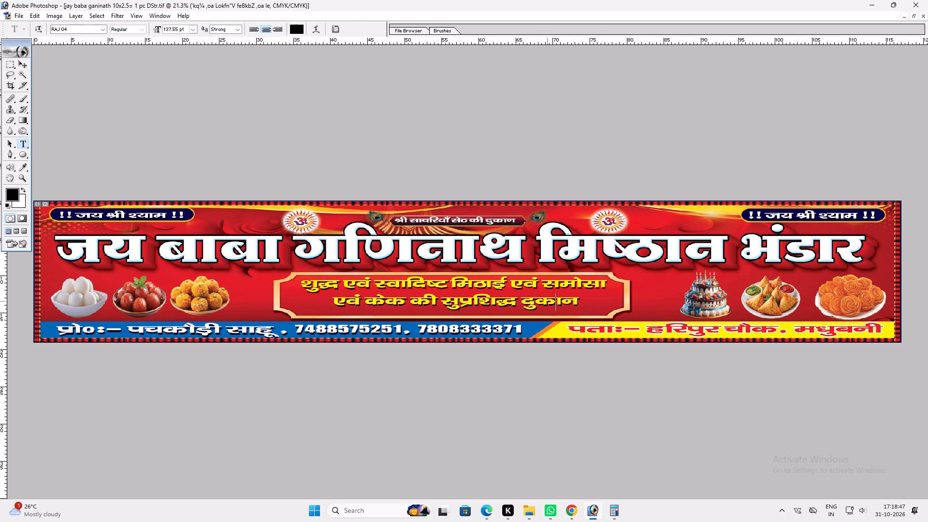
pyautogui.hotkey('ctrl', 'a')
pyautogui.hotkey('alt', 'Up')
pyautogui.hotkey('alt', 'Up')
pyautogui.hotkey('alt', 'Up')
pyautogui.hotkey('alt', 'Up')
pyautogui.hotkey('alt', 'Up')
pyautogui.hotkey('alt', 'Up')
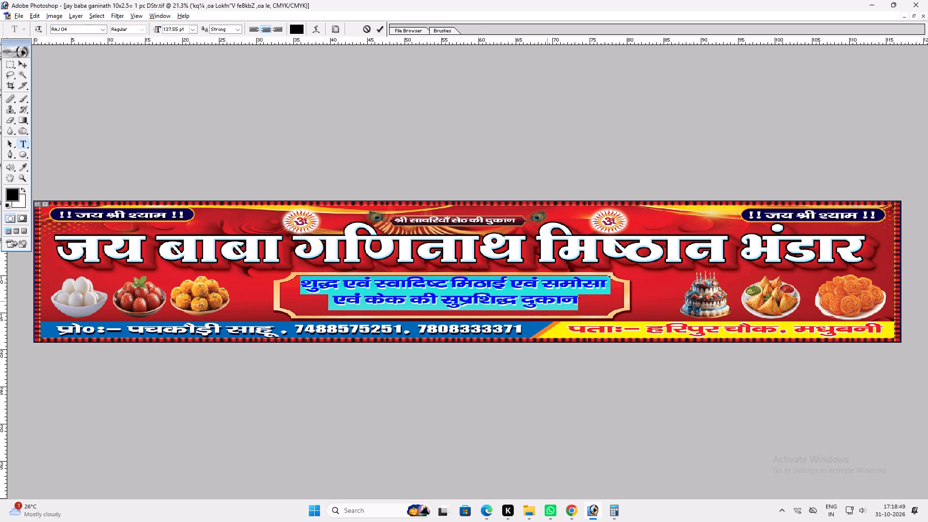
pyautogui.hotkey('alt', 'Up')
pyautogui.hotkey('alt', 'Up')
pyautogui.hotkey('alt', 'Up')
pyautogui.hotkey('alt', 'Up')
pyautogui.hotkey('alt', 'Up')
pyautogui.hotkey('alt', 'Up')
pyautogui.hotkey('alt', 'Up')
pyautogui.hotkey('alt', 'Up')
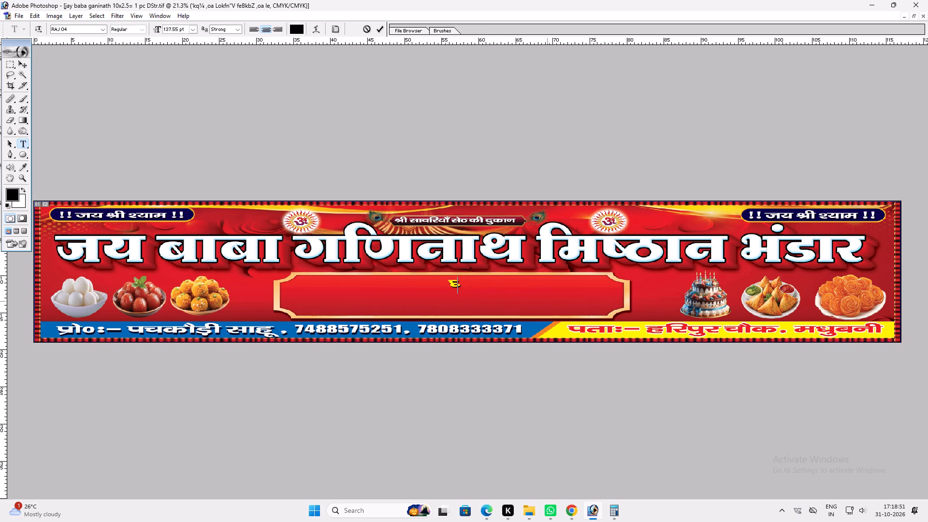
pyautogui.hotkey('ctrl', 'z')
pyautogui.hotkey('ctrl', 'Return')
# Stretch the two-line slogan slightly taller and wider and centre it inside the ornamental frame.
pyautogui.hotkey('ctrl', 't')
pyautogui.keyDown('shift'); pyautogui.moveTo(545, 301); pyautogui.dragTo(541, 306); pyautogui.keyUp('shift')
pyautogui.hotkey('shift', 'Return')
pyautogui.press('v')
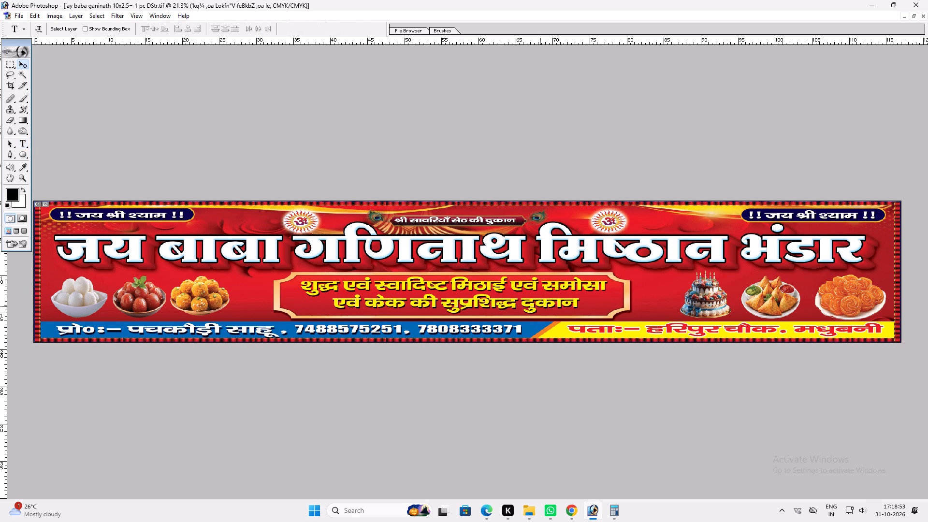
pyautogui.moveTo(537, 307); pyautogui.dragTo(527, 308)
pyautogui.hotkey('ctrl', 't')
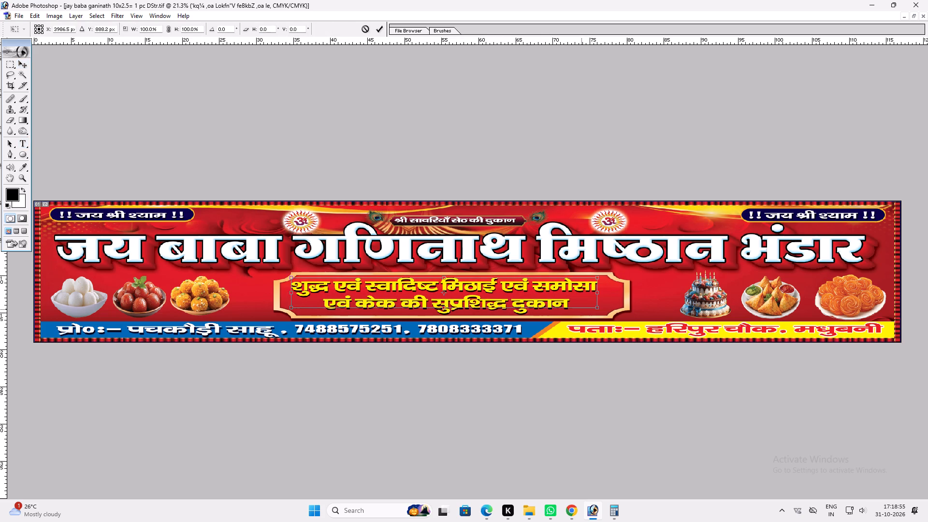
pyautogui.keyDown('shift'); pyautogui.click(581, 309); pyautogui.keyUp('shift')
pyautogui.keyDown('shift'); pyautogui.moveTo(598, 297); pyautogui.dragTo(613, 295); pyautogui.keyUp('shift')
pyautogui.hotkey('shift', 'Return')
pyautogui.press('v')
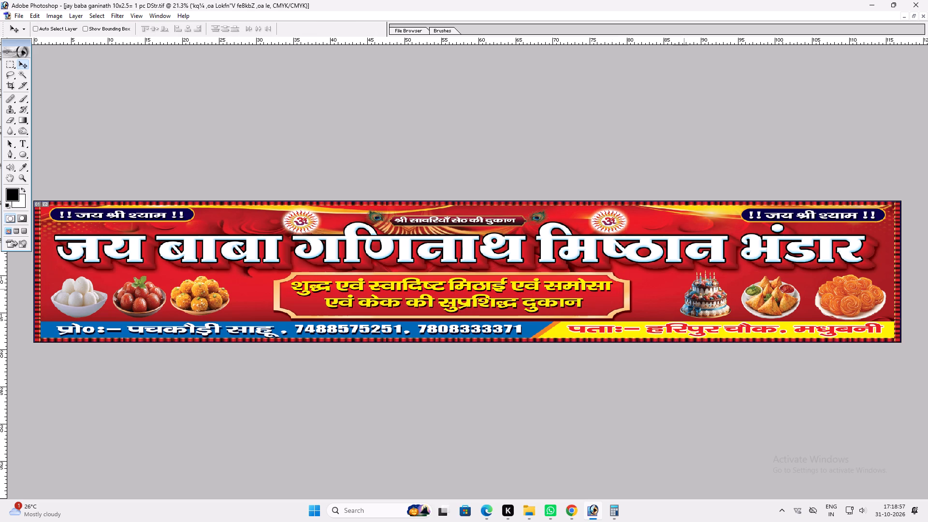
# Widen the linked cake, samosa and jalebi pictures together toward the slogan frame.
pyautogui.keyDown('ctrl'); pyautogui.click(697, 289); pyautogui.keyUp('ctrl')
pyautogui.hotkey('ctrl', 't')
pyautogui.keyDown('shift'); pyautogui.moveTo(681, 293); pyautogui.dragTo(660, 293); pyautogui.keyUp('shift')
pyautogui.hotkey('shift', 'Return')
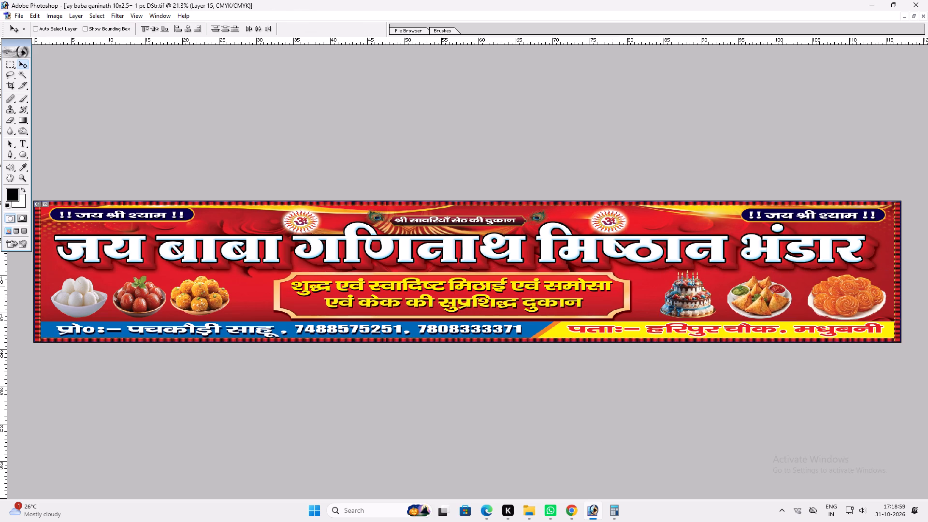
pyautogui.press('v')
# Save the banner as a separate TIFF named jay baba ganinath117x19= 1 pc Dstr.
pyautogui.hotkey('ctrl', 'shift', 's')
pyautogui.moveTo(211, 366); pyautogui.dragTo(149, 370)
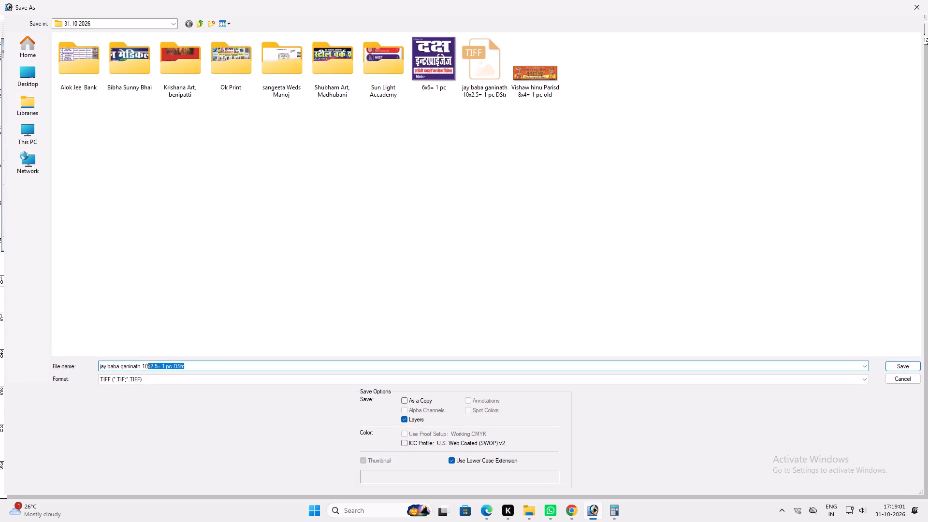
pyautogui.moveTo(149, 370); pyautogui.dragTo(141, 369)
pyautogui.write('11x7')
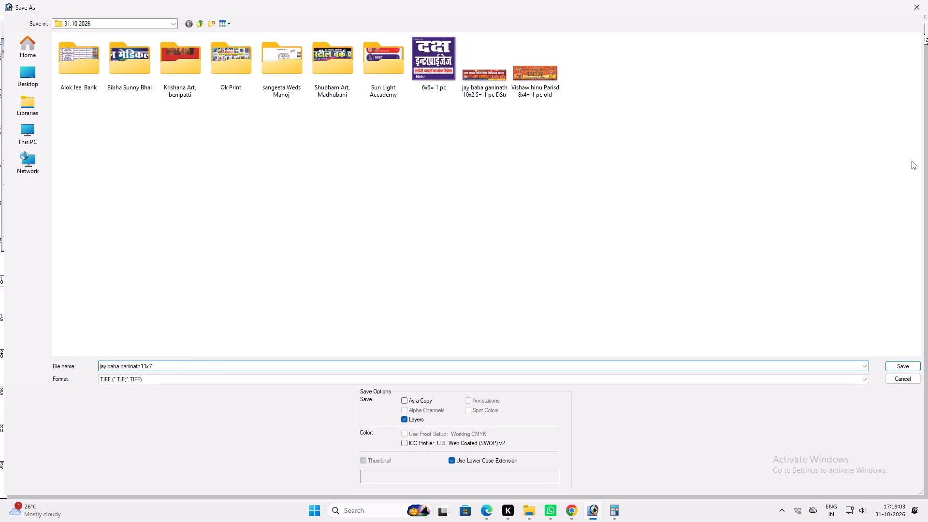
pyautogui.press('BackSpace')
pyautogui.press('BackSpace')
pyautogui.write('7x19= 1 pc Dstr')
pyautogui.press('space')
pyautogui.press('Return')
pyautogui.press('Return')
pyautogui.press('Return')
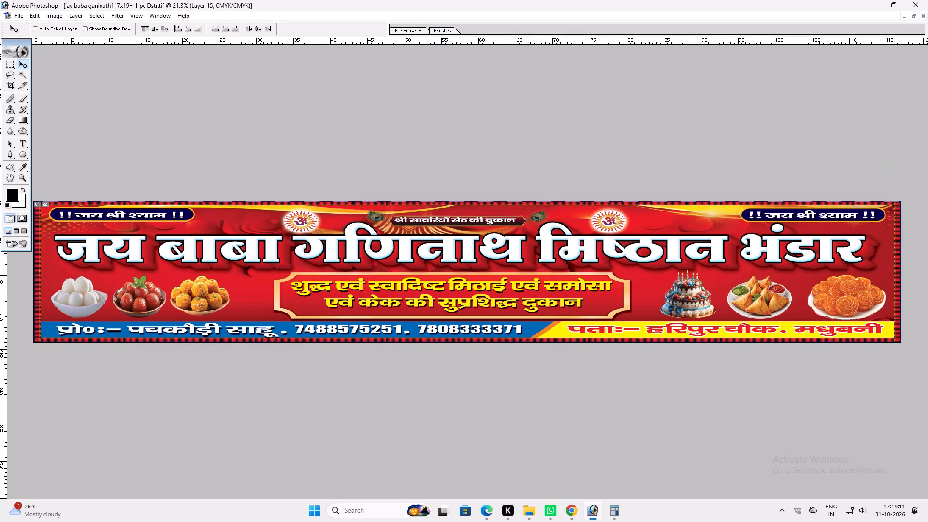
# Close the saved banner and the other open documents, including the Shyam sweet banner.
pyautogui.hotkey('ctrl', 'w')
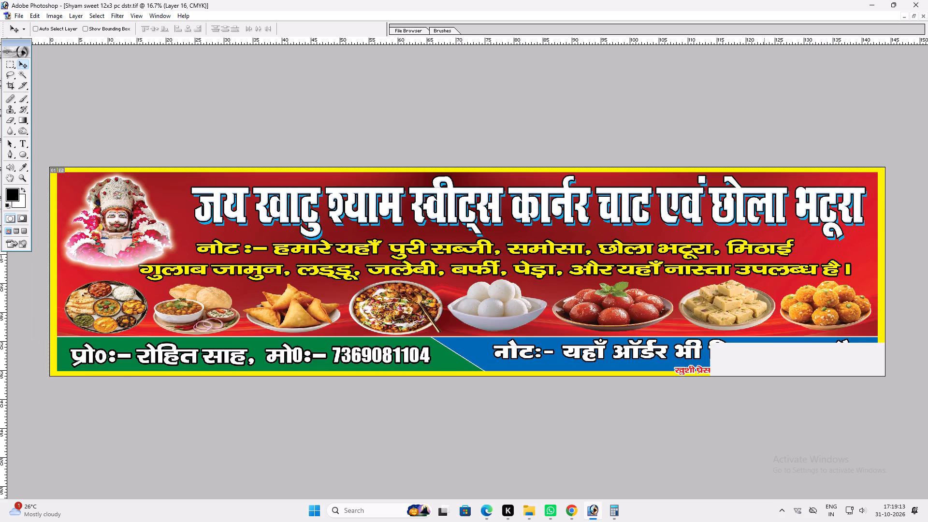
pyautogui.hotkey('ctrl', 'w')
pyautogui.hotkey('ctrl', 'w')
pyautogui.keyDown('ctrl'); pyautogui.click(725, 205); pyautogui.keyUp('ctrl')
pyautogui.click(485, 189)
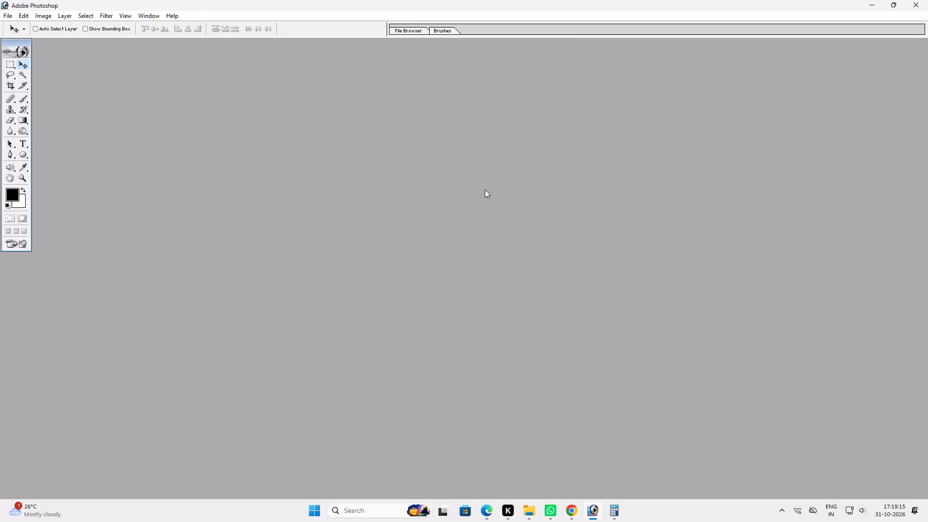
# Open both the jay baba ganinath 10x2.5= 1 pc DStr and jay baba ganinath117x19= 1 pc Dstr files together.
pyautogui.keyDown('ctrl'); pyautogui.doubleClick(485, 189); pyautogui.keyUp('ctrl')
pyautogui.click(535, 79)
pyautogui.keyDown('ctrl'); pyautogui.click(494, 82); pyautogui.keyUp('ctrl')
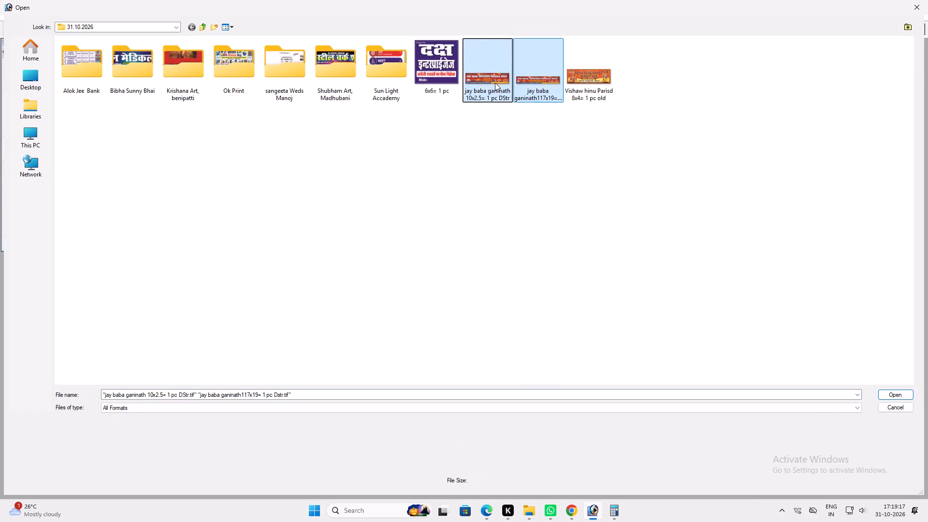
pyautogui.click(529, 77)
pyautogui.keyDown('ctrl'); pyautogui.click(500, 82); pyautogui.keyUp('ctrl')
pyautogui.press('Return')
pyautogui.press('space')
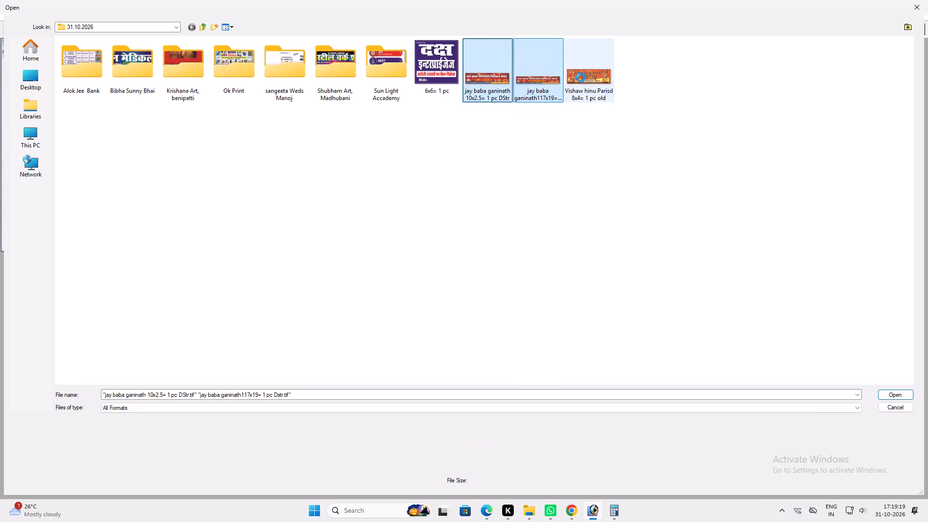
pyautogui.press('Return')
pyautogui.press('space')
pyautogui.press('Return')
pyautogui.press('space')
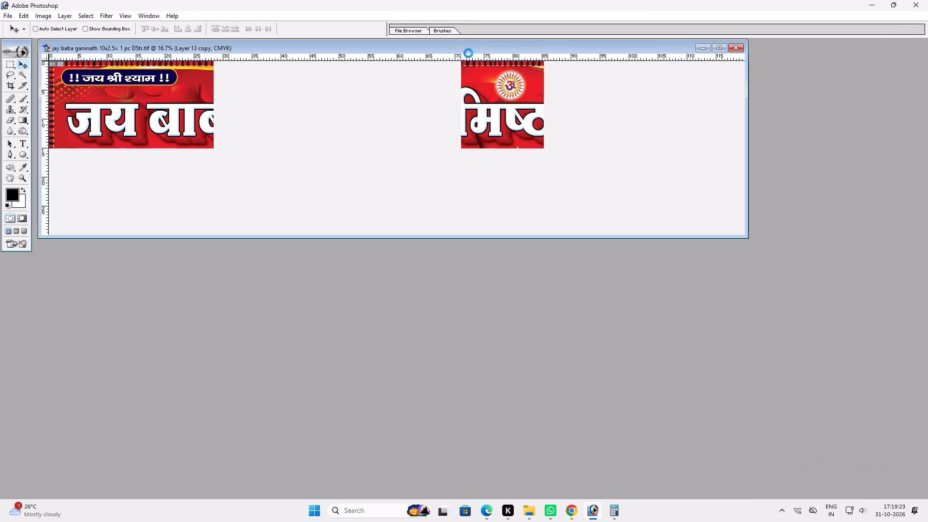
# Show the 10x2.5 banner fitted to the window and capture a screenshot of the complete banner.
pyautogui.doubleClick(468, 53)
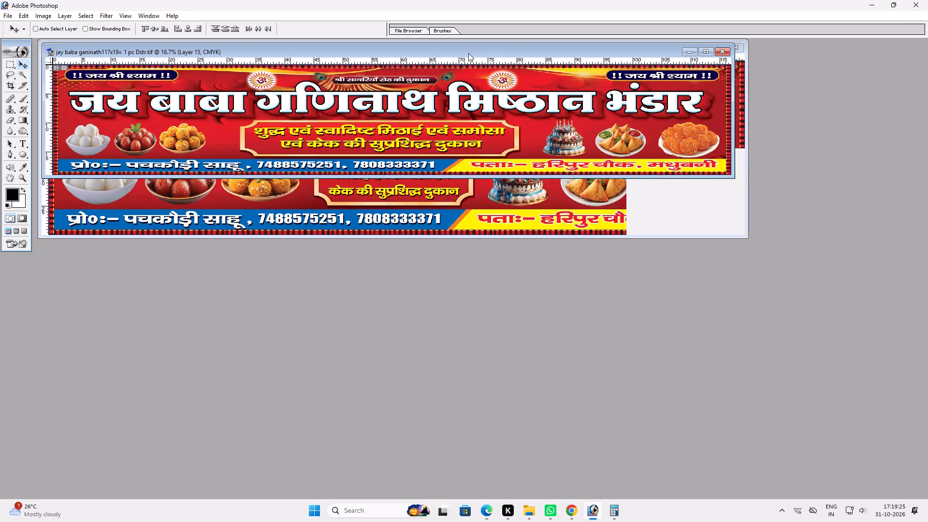
pyautogui.hotkey('ctrl', 'Tab')
pyautogui.hotkey('ctrl', '0')
pyautogui.write('vv')
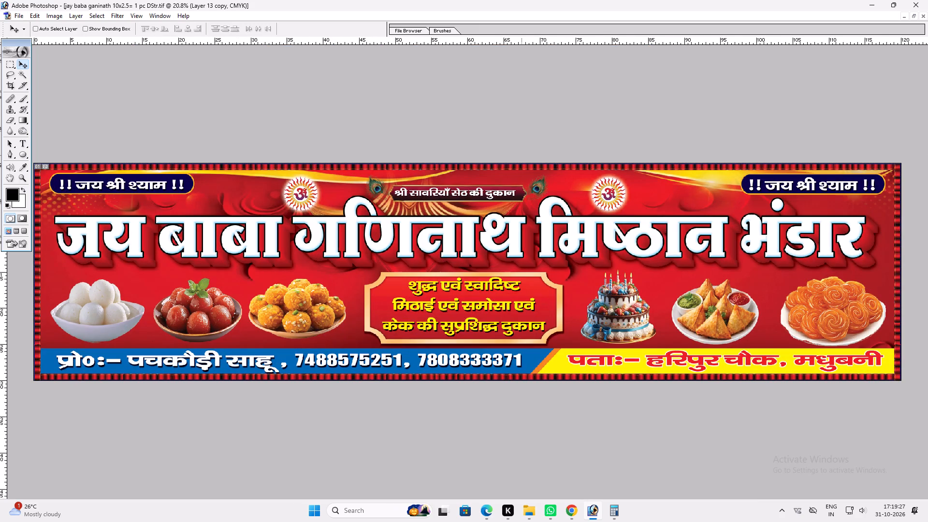
pyautogui.press('Print')
pyautogui.moveTo(31, 162); pyautogui.dragTo(844, 380)
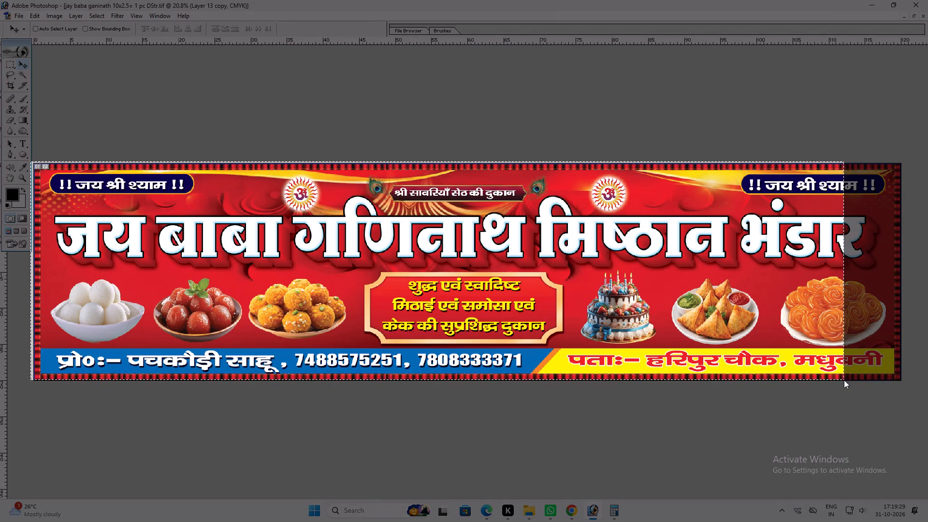
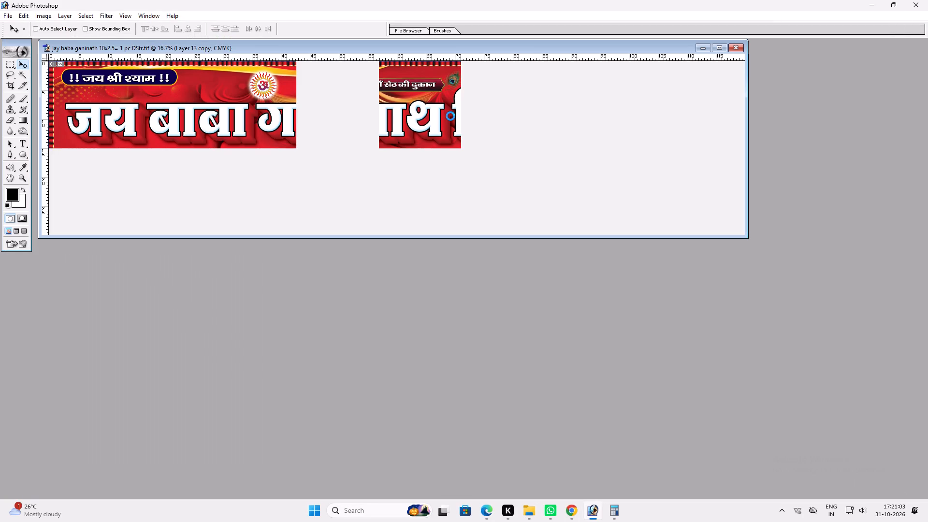
# Remove the peacock feather on the right side of the श्री सावरियाँ सेठ की दुकान ribbon in the 117x19 banner.
pyautogui.doubleClick(428, 53)
pyautogui.press('z')
pyautogui.moveTo(307, 136); pyautogui.dragTo(648, 277)
pyautogui.press('v')
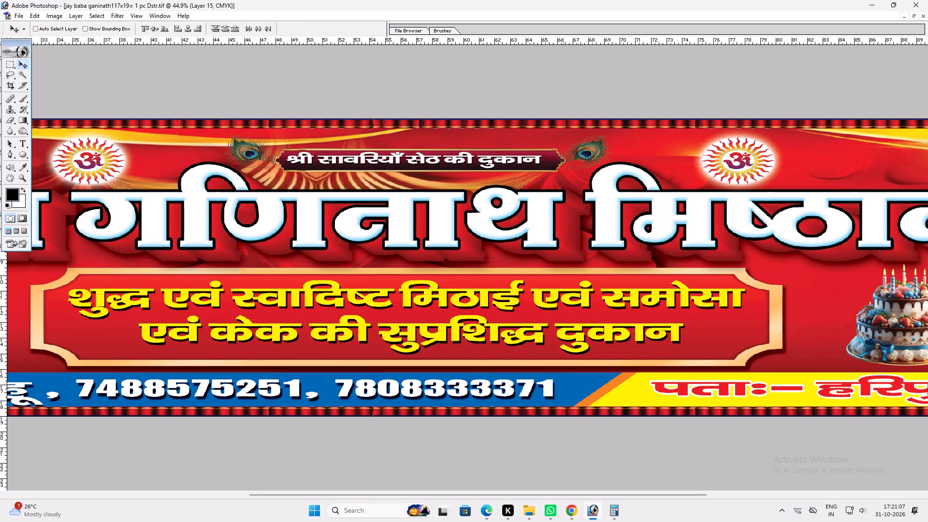
pyautogui.keyDown('ctrl'); pyautogui.click(585, 151); pyautogui.keyUp('ctrl')
pyautogui.hotkey('alt', 'l')
pyautogui.hotkey('alt', 'l')
pyautogui.hotkey('alt', 'l')
pyautogui.press('v')
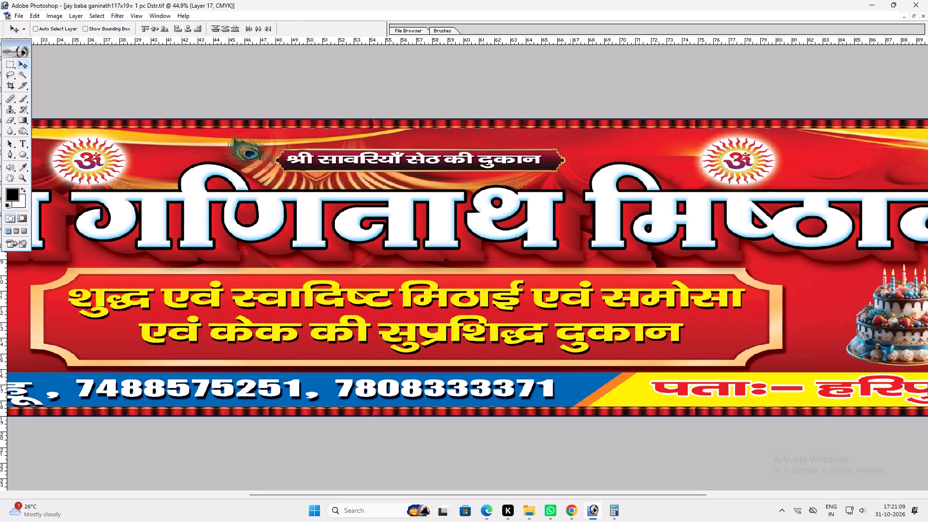
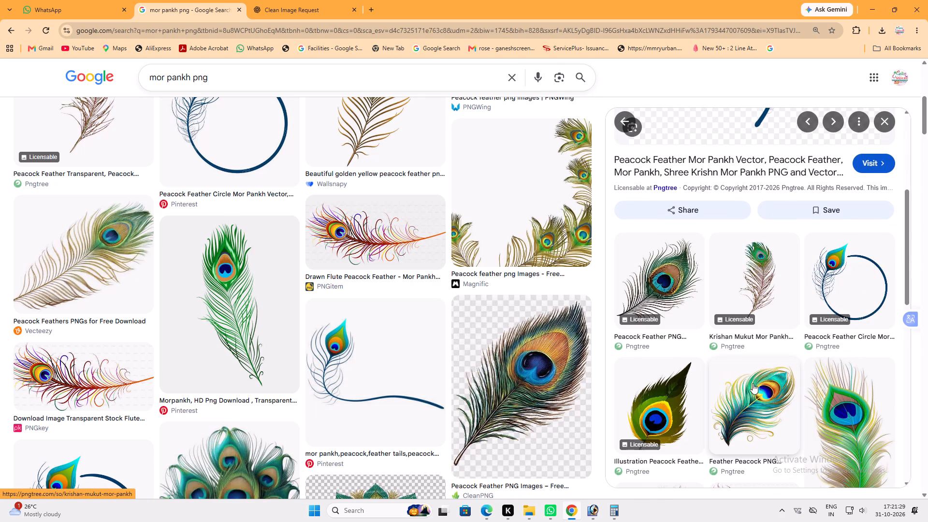
# Copy the upright green peacock feather image titled "Morpankh, HD Png Download" from the mor pankh png image results.
pyautogui.scroll(4, 745, 365)
pyautogui.rightClick(721, 179)
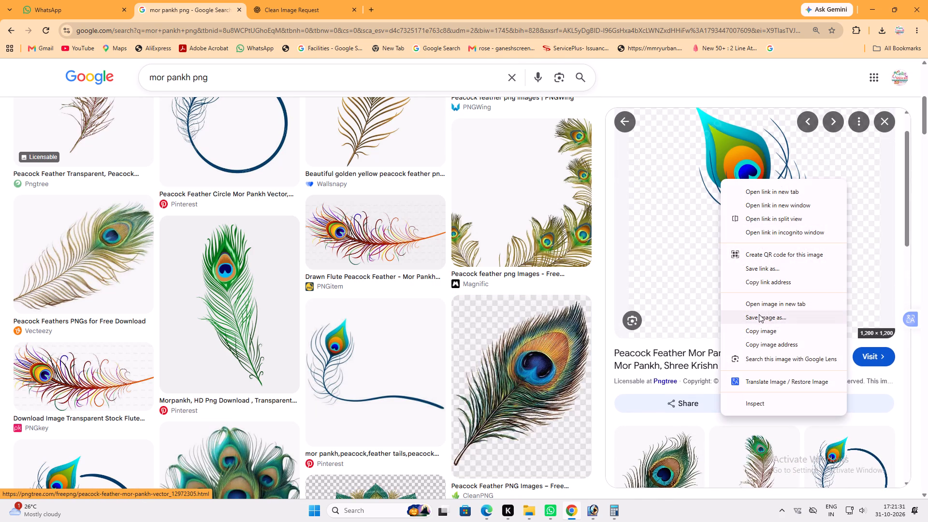
pyautogui.scroll(-2, 737, 165)
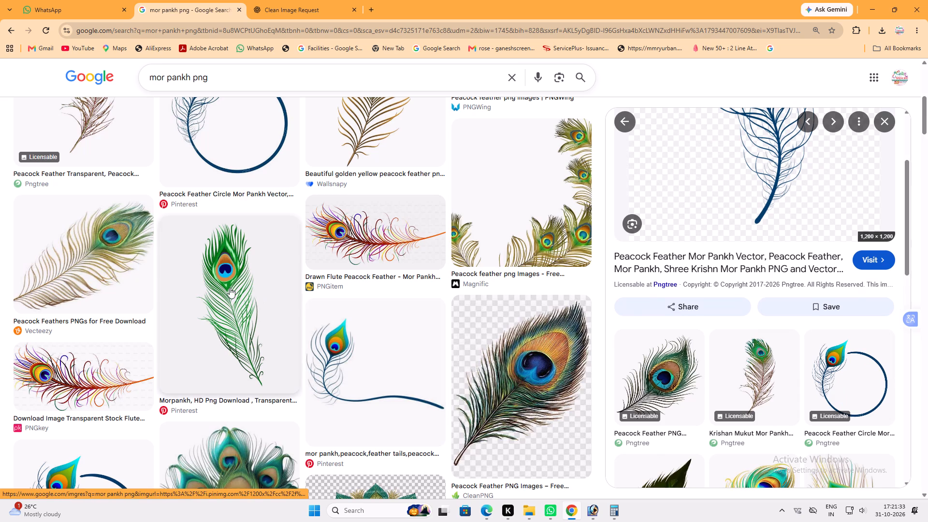
pyautogui.click(230, 288)
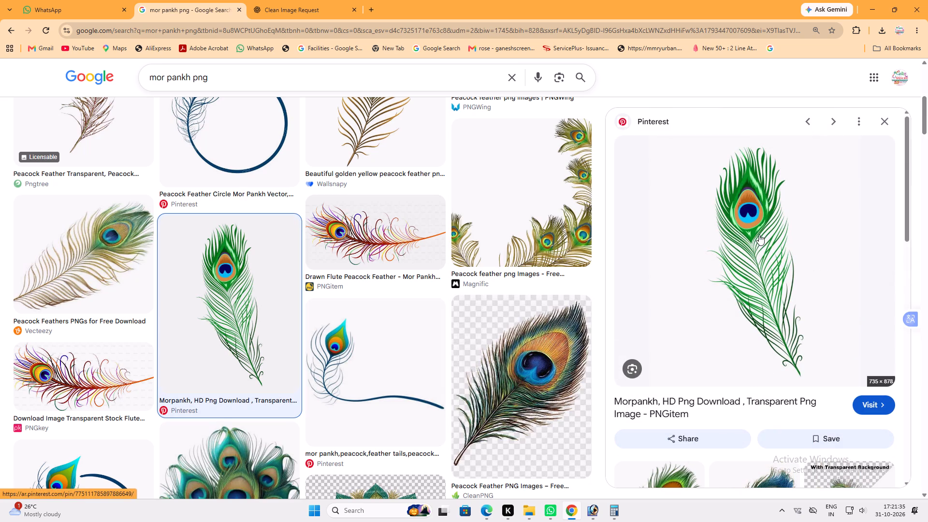
pyautogui.rightClick(755, 193)
pyautogui.click(808, 349)
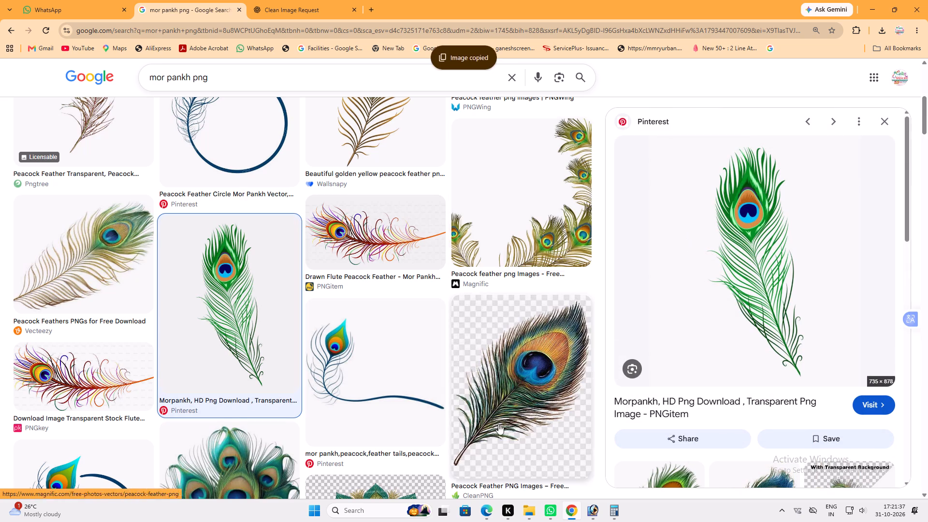
# Paste the feather into the 117x19 banner and delete its white background using a non-contiguous, non-anti-aliased Magic Wand selection.
pyautogui.click(603, 510)
pyautogui.hotkey('ctrl', 'v')
pyautogui.press('w')
pyautogui.click(510, 257)
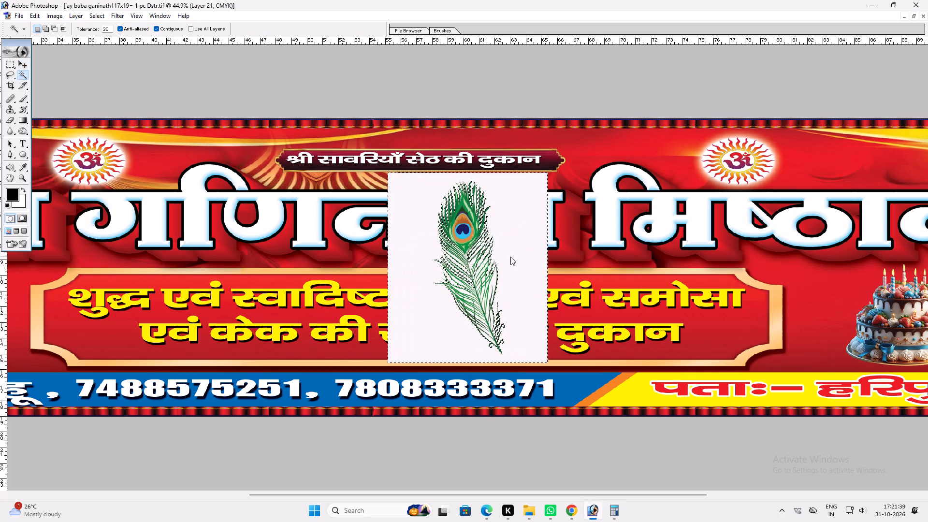
pyautogui.click(128, 30)
pyautogui.click(155, 30)
pyautogui.doubleClick(534, 188)
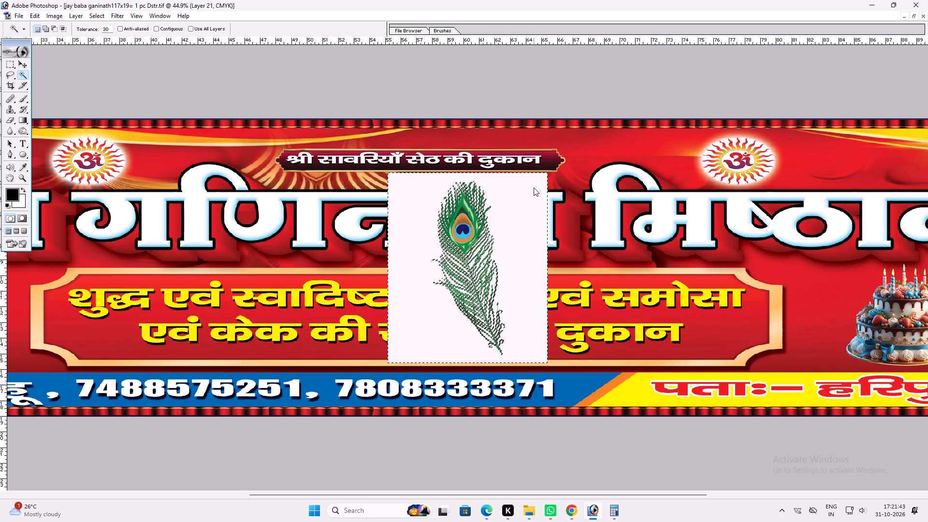
pyautogui.press('Delete')
pyautogui.hotkey('ctrl', 'd')
# Flip the pasted peacock feather horizontally.
pyautogui.press('v')
pyautogui.press('v')
pyautogui.moveTo(492, 238); pyautogui.dragTo(543, 207)
pyautogui.hotkey('ctrl', 't')
pyautogui.keyDown('ctrl'); pyautogui.rightClick(543, 207); pyautogui.keyUp('ctrl')
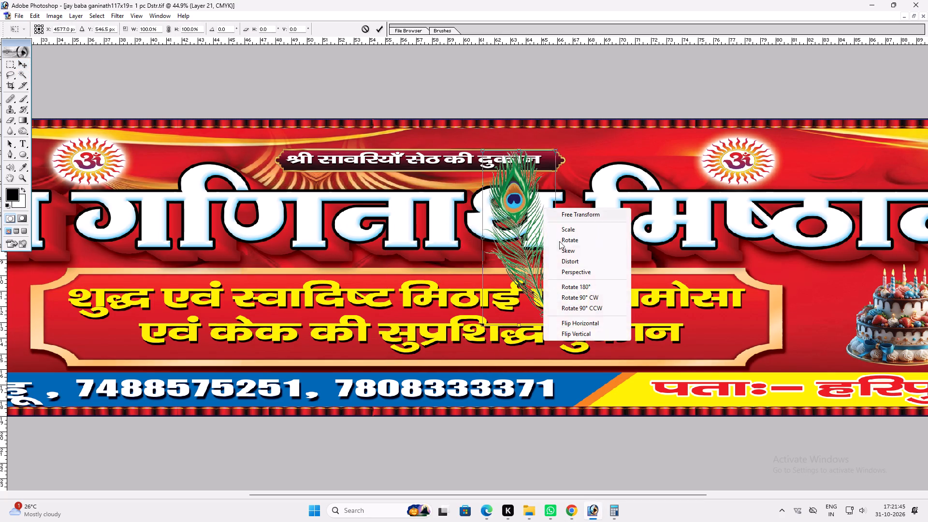
pyautogui.click(592, 324)
pyautogui.press('Return')
# Shrink the feather to a small ornament and place it at the right end of the श्री सावरियाँ सेठ की दुकान ribbon.
pyautogui.press('v')
pyautogui.moveTo(555, 279); pyautogui.dragTo(641, 203)
pyautogui.hotkey('ctrl', 't')
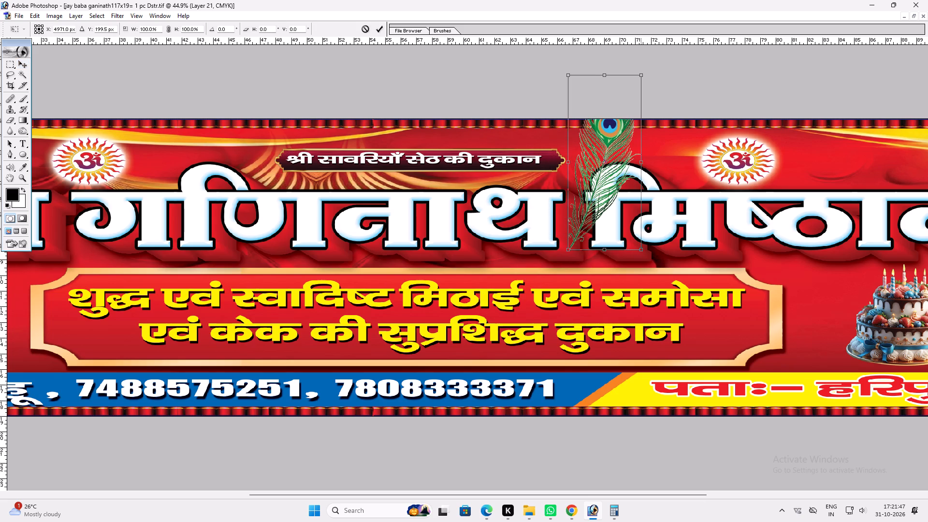
pyautogui.keyDown('alt'); pyautogui.keyDown('shift'); pyautogui.moveTo(641, 73); pyautogui.dragTo(621, 131); pyautogui.keyUp('shift'); pyautogui.keyUp('alt')
pyautogui.press('Return')
pyautogui.press('v')
pyautogui.moveTo(605, 178); pyautogui.dragTo(573, 174)
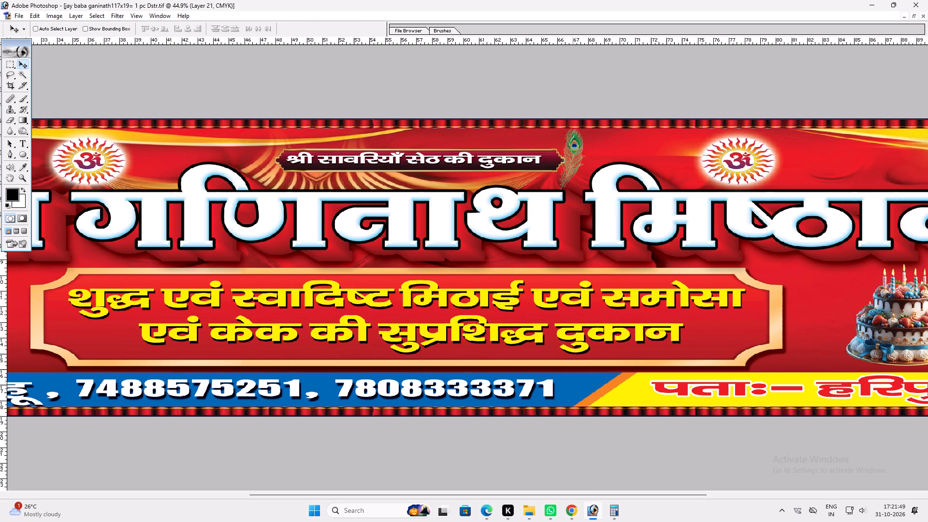
pyautogui.moveTo(573, 174); pyautogui.dragTo(571, 174)
# Rotate the feather clockwise so its tip leans outward from the ribbon's right end.
pyautogui.hotkey('ctrl', 't')
pyautogui.keyDown('ctrl'); pyautogui.moveTo(607, 148); pyautogui.dragTo(612, 160); pyautogui.keyUp('ctrl')
pyautogui.press('Return')
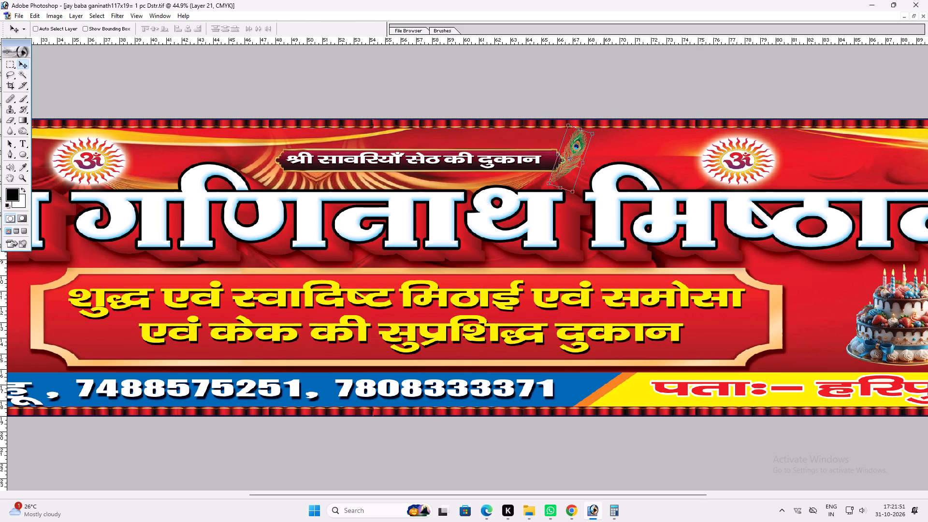
pyautogui.write('vv')
pyautogui.click(582, 174)
pyautogui.press('v')
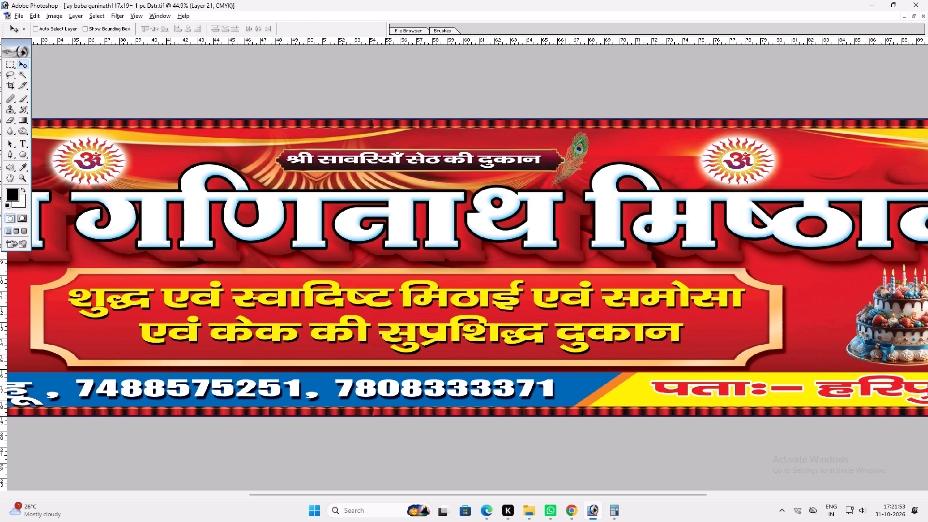
# Duplicate the feather to the ribbon's left end and flip the copy horizontally so the pair mirrors each other.
pyautogui.keyDown('alt'); pyautogui.keyDown('shift'); pyautogui.moveTo(567, 153); pyautogui.dragTo(290, 158); pyautogui.keyUp('shift'); pyautogui.keyUp('alt')
pyautogui.hotkey('ctrl', 't')
pyautogui.rightClick(290, 159)
pyautogui.click(346, 274)
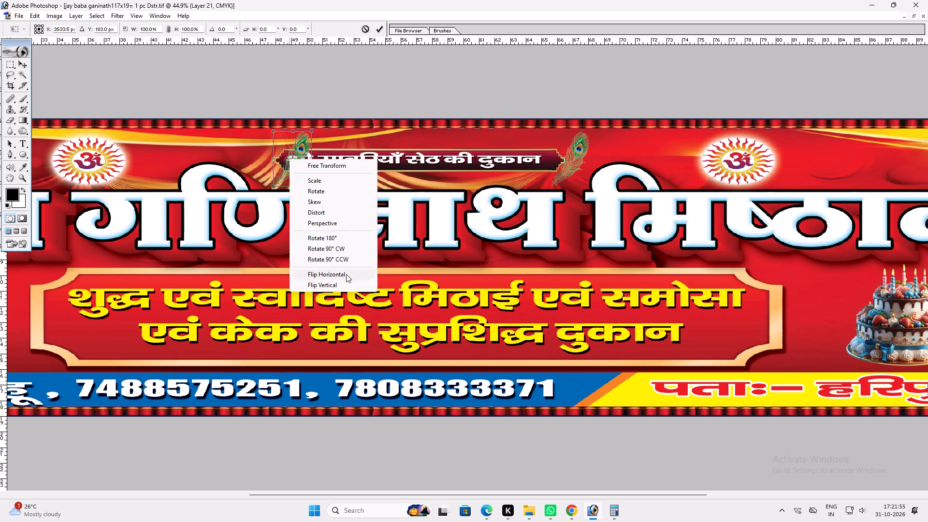
pyautogui.press('Return')
pyautogui.press('v')
pyautogui.keyDown('shift'); pyautogui.moveTo(303, 172); pyautogui.dragTo(280, 170); pyautogui.keyUp('shift')
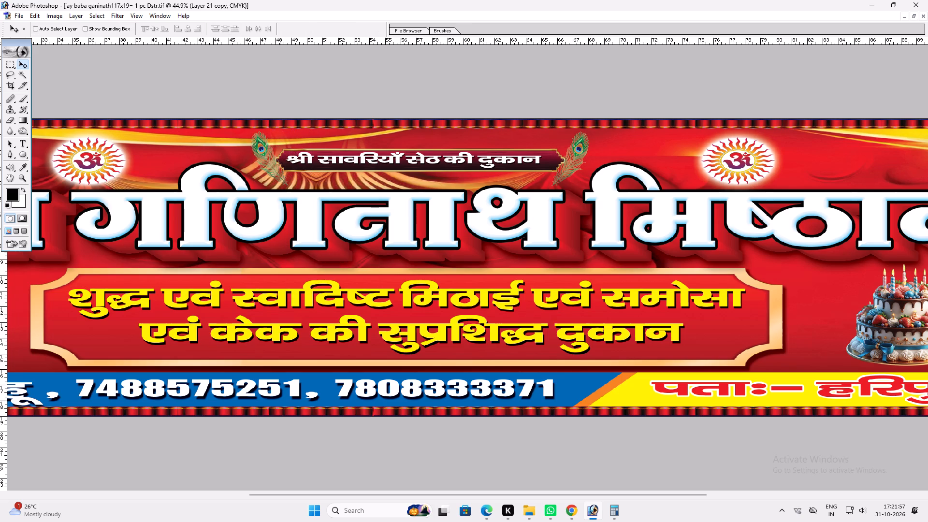
pyautogui.keyDown('shift'); pyautogui.moveTo(280, 170); pyautogui.dragTo(282, 170); pyautogui.keyUp('shift')
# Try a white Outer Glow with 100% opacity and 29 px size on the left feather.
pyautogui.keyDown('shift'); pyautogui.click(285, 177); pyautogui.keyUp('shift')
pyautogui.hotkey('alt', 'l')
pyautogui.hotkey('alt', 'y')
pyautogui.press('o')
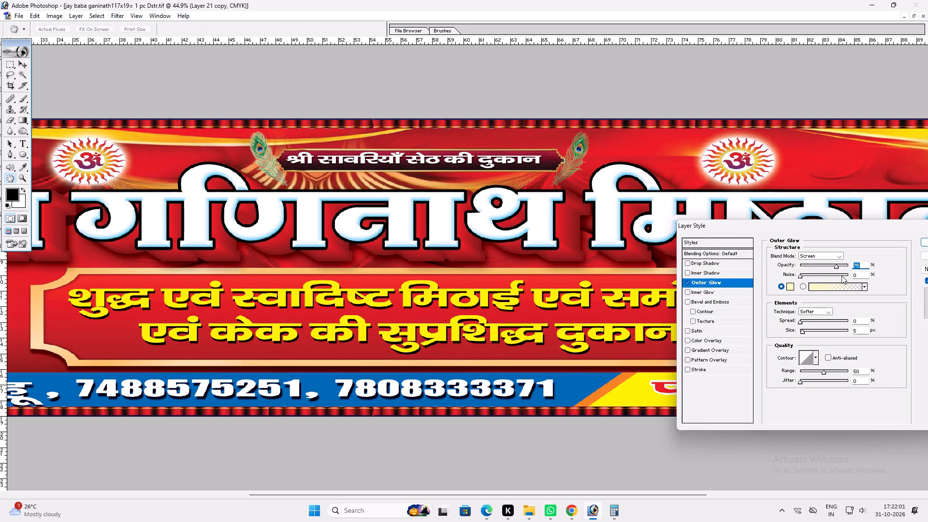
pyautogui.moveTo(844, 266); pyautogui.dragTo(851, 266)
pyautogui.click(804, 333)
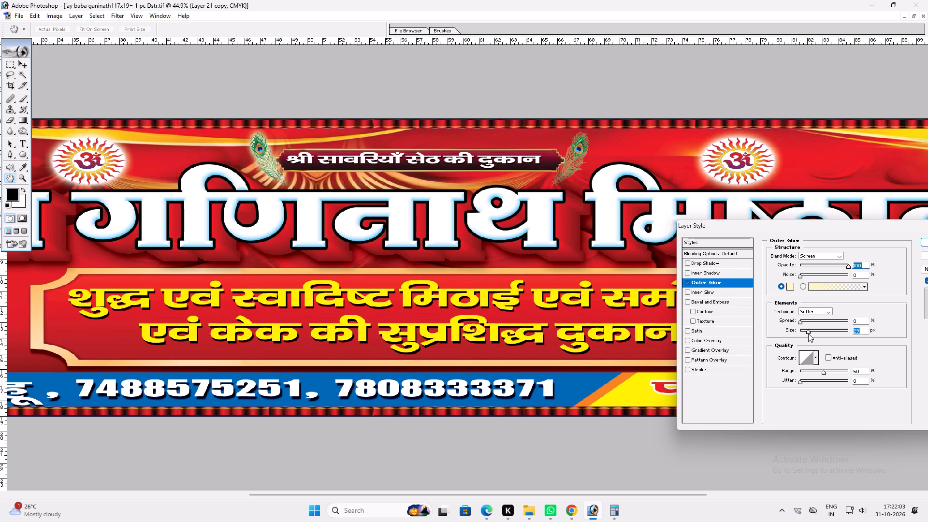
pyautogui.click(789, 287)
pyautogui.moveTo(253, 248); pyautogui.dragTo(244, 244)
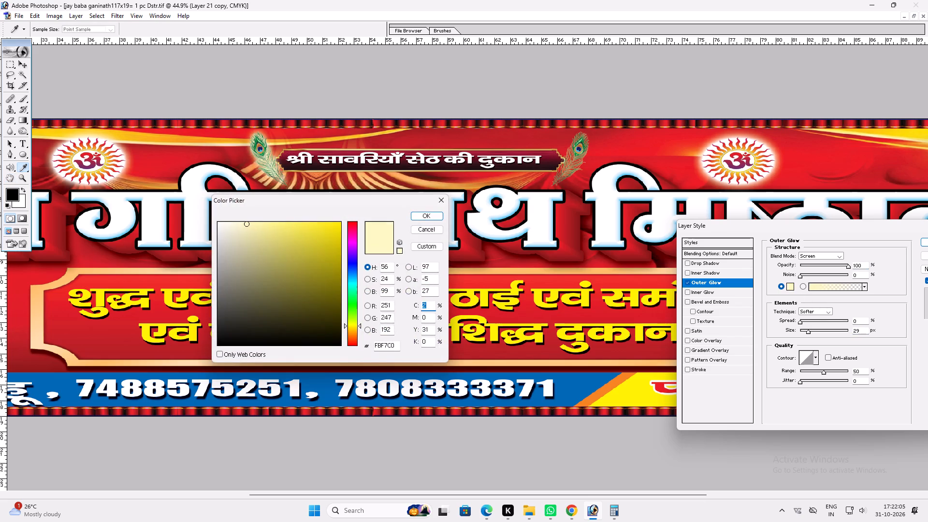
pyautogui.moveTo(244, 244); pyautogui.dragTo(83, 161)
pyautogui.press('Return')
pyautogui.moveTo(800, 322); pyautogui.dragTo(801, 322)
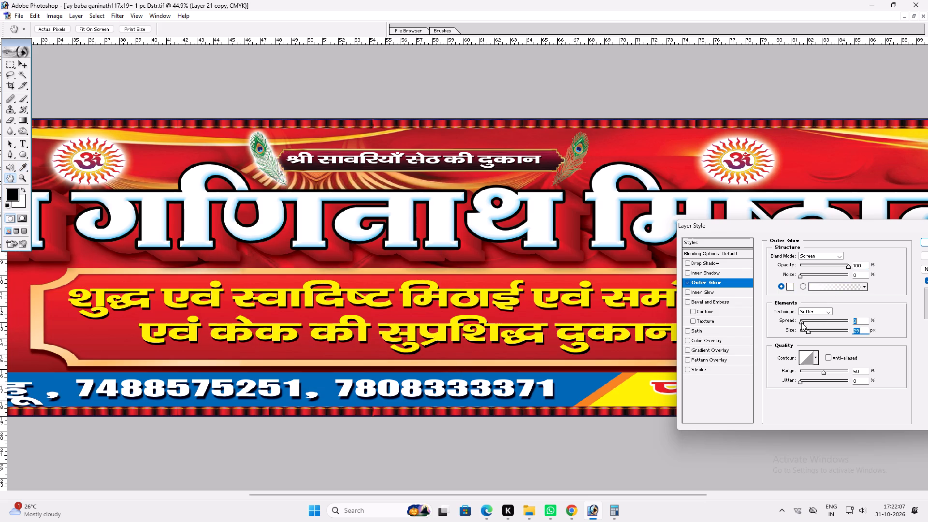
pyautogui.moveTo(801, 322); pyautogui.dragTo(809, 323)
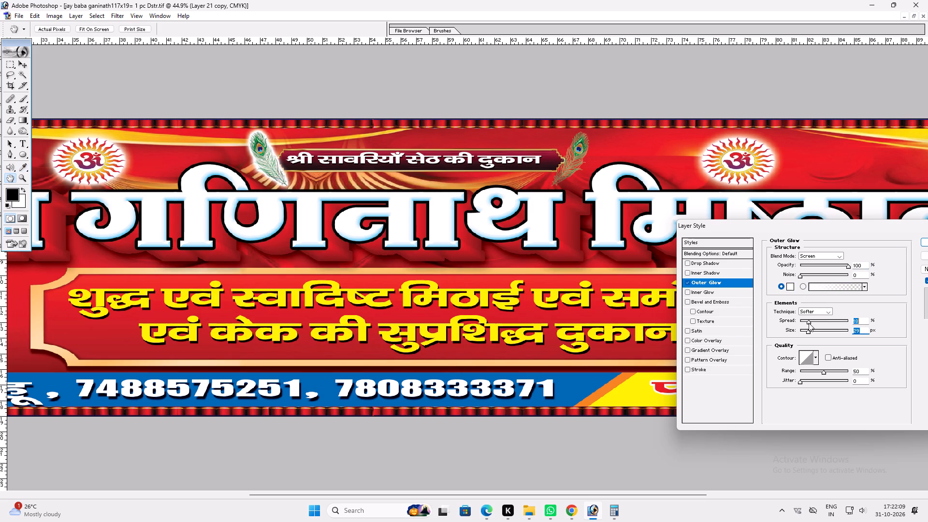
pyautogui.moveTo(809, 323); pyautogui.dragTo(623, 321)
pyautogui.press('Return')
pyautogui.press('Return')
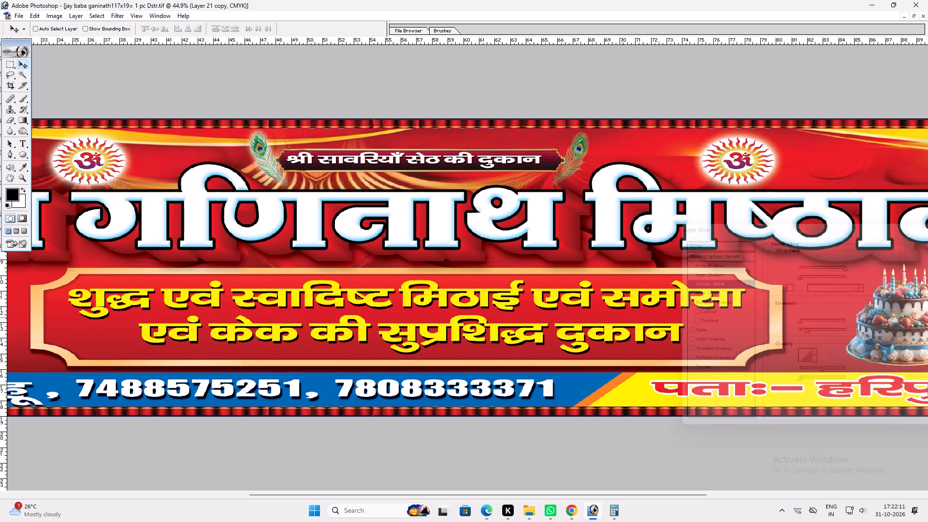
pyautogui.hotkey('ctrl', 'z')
# Narrow the श्री सावरियाँ सेठ की दुकान ribbon with its text and reposition it slightly higher, centred between the two feathers.
pyautogui.press('v')
pyautogui.press('v')
pyautogui.keyDown('ctrl'); pyautogui.click(310, 160); pyautogui.keyUp('ctrl')
pyautogui.moveTo(310, 160); pyautogui.dragTo(310, 149)
pyautogui.hotkey('ctrl', 'z')
pyautogui.keyDown('ctrl'); pyautogui.keyDown('shift'); pyautogui.click(355, 151); pyautogui.keyUp('shift'); pyautogui.keyUp('ctrl')
pyautogui.moveTo(355, 151); pyautogui.dragTo(354, 141)
pyautogui.hotkey('ctrl', 't')
pyautogui.keyDown('alt'); pyautogui.keyDown('shift'); pyautogui.moveTo(581, 145); pyautogui.dragTo(572, 146); pyautogui.keyUp('shift'); pyautogui.keyUp('alt')
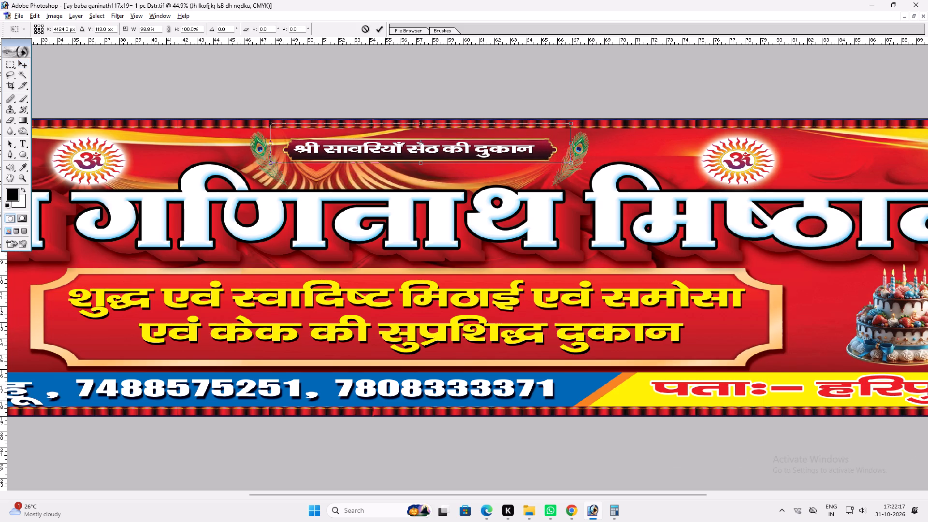
pyautogui.keyDown('shift'); pyautogui.moveTo(538, 162); pyautogui.dragTo(536, 174); pyautogui.keyUp('shift')
pyautogui.hotkey('shift', 'Return')
pyautogui.press('Return')
pyautogui.write('vv')
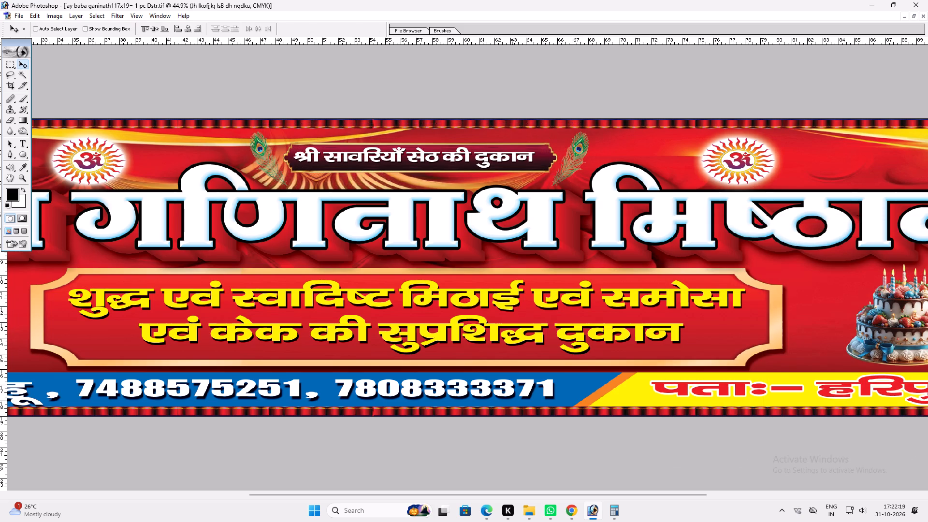
pyautogui.click(499, 177)
pyautogui.rightClick(478, 166)
pyautogui.moveTo(496, 170); pyautogui.dragTo(500, 171)
pyautogui.press('space')
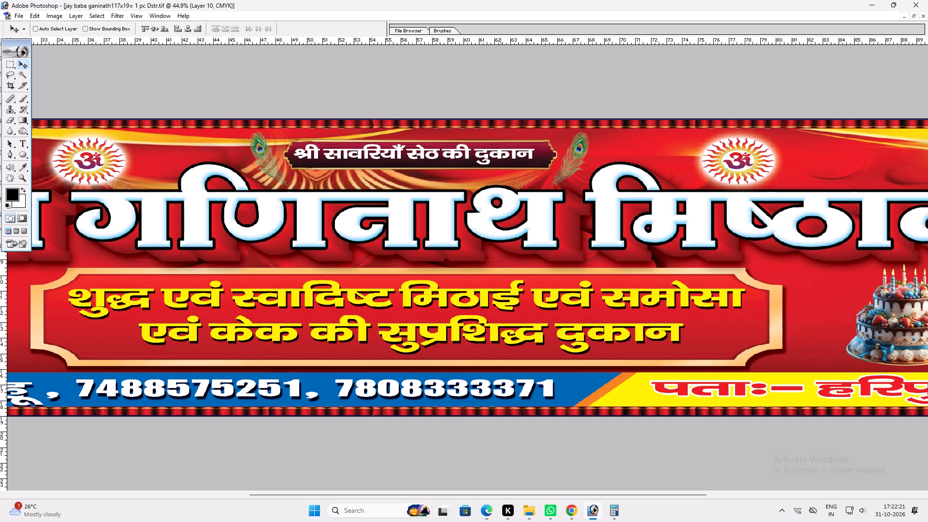
pyautogui.press('space')
pyautogui.rightClick(487, 155)
pyautogui.moveTo(489, 161); pyautogui.dragTo(497, 161)
# Save the 117x19 banner.
pyautogui.hotkey('ctrl', 's')
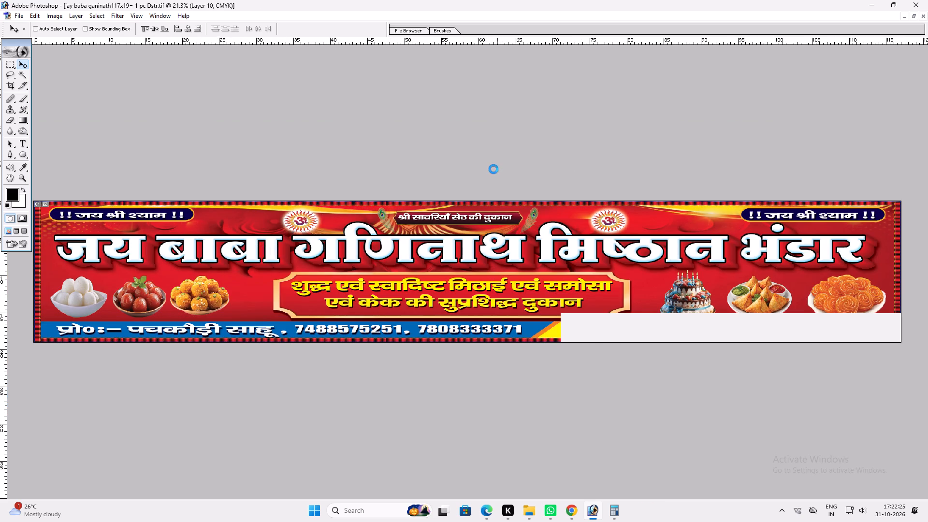
# Stretch the three sweet bowls left of the central text frame horizontally to fill the gap beside it, and save the banner.
pyautogui.keyDown('ctrl'); pyautogui.click(197, 296); pyautogui.keyUp('ctrl')
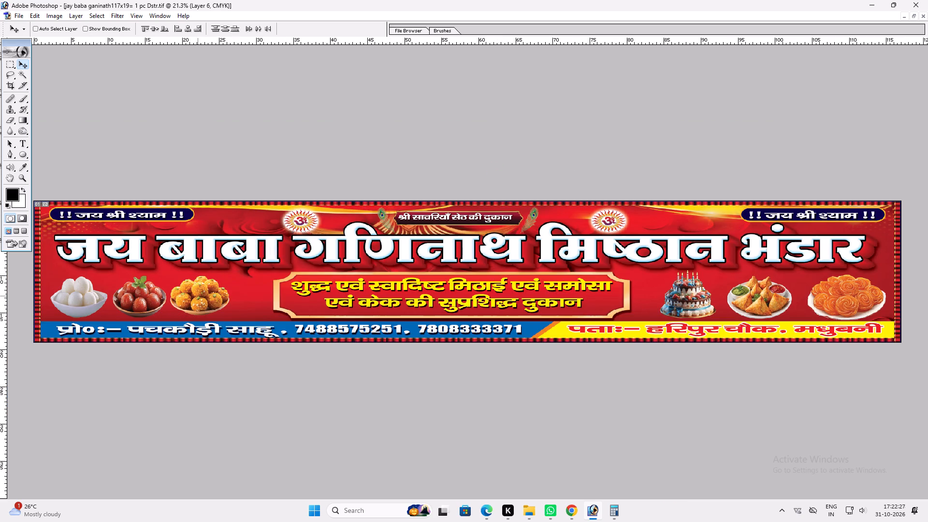
pyautogui.hotkey('ctrl', 't')
pyautogui.keyDown('shift'); pyautogui.moveTo(226, 289); pyautogui.dragTo(254, 289); pyautogui.keyUp('shift')
pyautogui.hotkey('shift', 'Return')
pyautogui.hotkey('ctrl', 's')
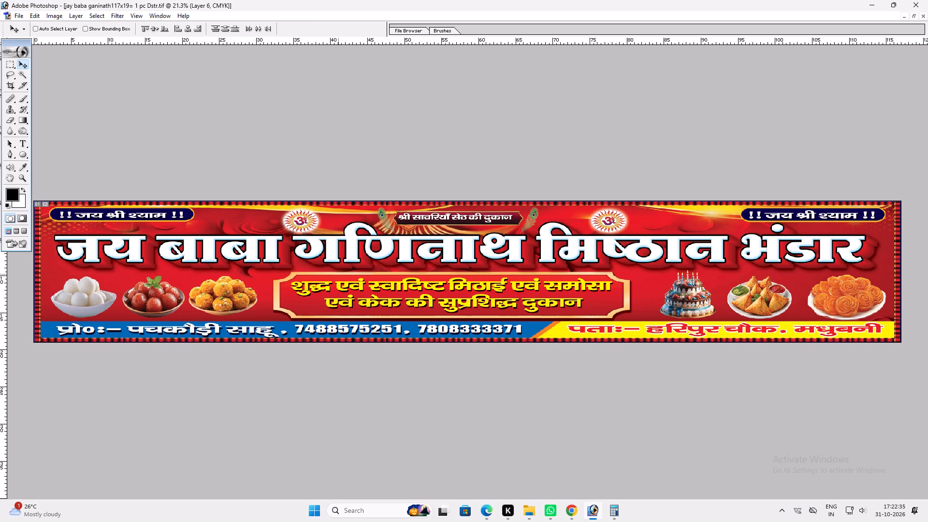
# Examine the ribbon and its peacock feathers up close in the 117x19 banner.
pyautogui.press('z')
pyautogui.moveTo(404, 205); pyautogui.dragTo(655, 237)
pyautogui.press('v')
pyautogui.press('space')
pyautogui.press('space')
pyautogui.press('space')
pyautogui.press('space')
pyautogui.press('space')
pyautogui.press('space')
pyautogui.press('space')
pyautogui.press('space')
pyautogui.press('space')
pyautogui.press('space')
pyautogui.press('space')
pyautogui.press('space')
pyautogui.press('space')
pyautogui.press('space')
pyautogui.press('space')
pyautogui.press('space')
pyautogui.press('space')
pyautogui.press('space')
pyautogui.press('space')
pyautogui.press('space')
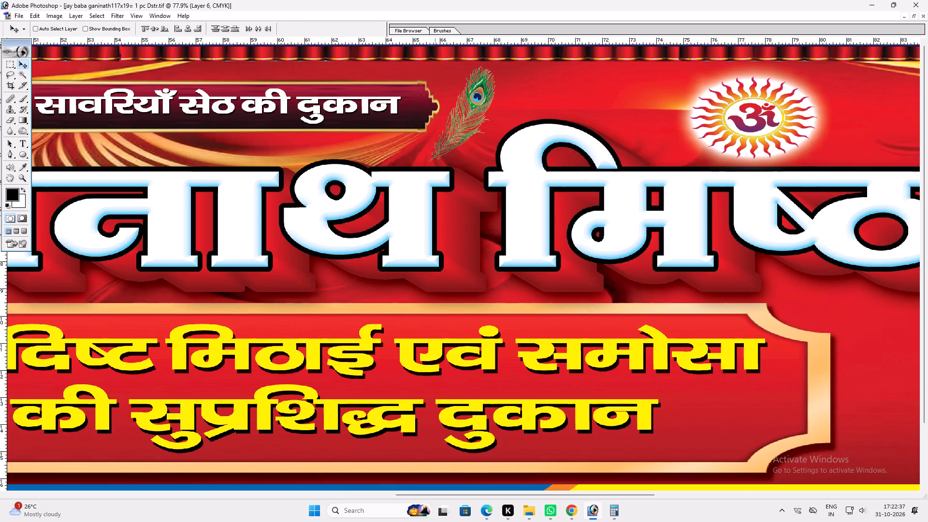
pyautogui.moveTo(433, 210); pyautogui.dragTo(601, 279)
pyautogui.rightClick(387, 105)
pyautogui.moveTo(409, 108); pyautogui.dragTo(420, 112)
pyautogui.press('v')
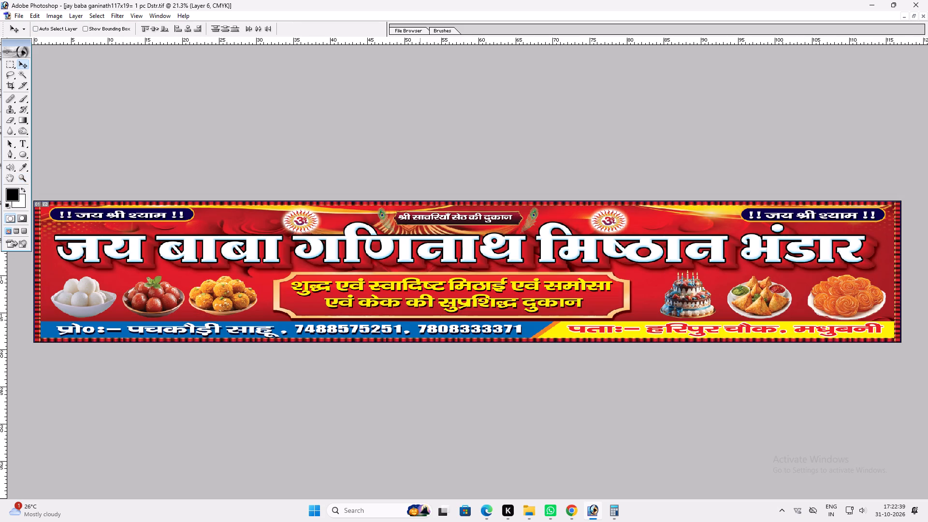
# Copy the left peacock feather from the 117x19 banner into the 10x2.5 banner.
pyautogui.keyDown('ctrl'); pyautogui.click(430, 215); pyautogui.keyUp('ctrl')
pyautogui.keyDown('ctrl'); pyautogui.click(379, 214); pyautogui.keyUp('ctrl')
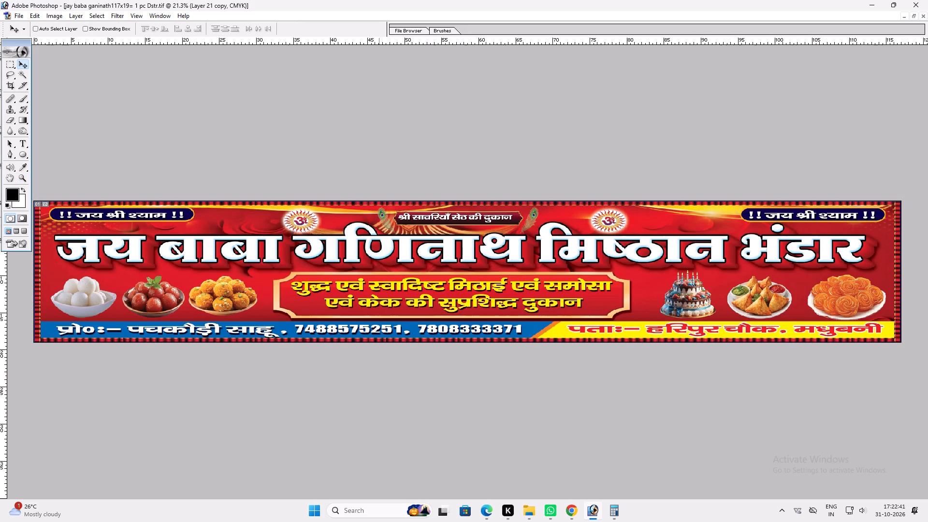
pyautogui.keyDown('ctrl'); pyautogui.click(382, 213); pyautogui.keyUp('ctrl')
pyautogui.moveTo(382, 213); pyautogui.dragTo(401, 221)
pyautogui.hotkey('ctrl', 'z')
pyautogui.write('fff')
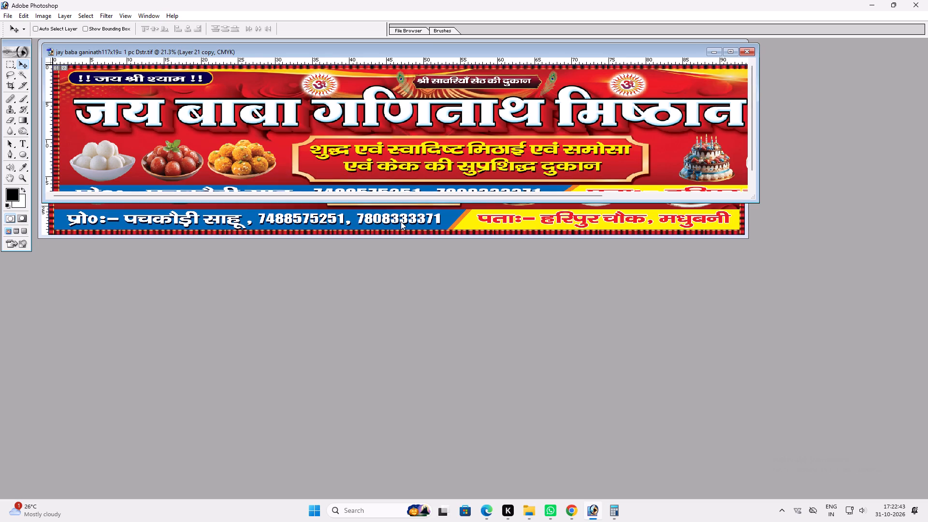
pyautogui.moveTo(406, 51); pyautogui.dragTo(406, 160)
pyautogui.moveTo(372, 215); pyautogui.dragTo(355, 95)
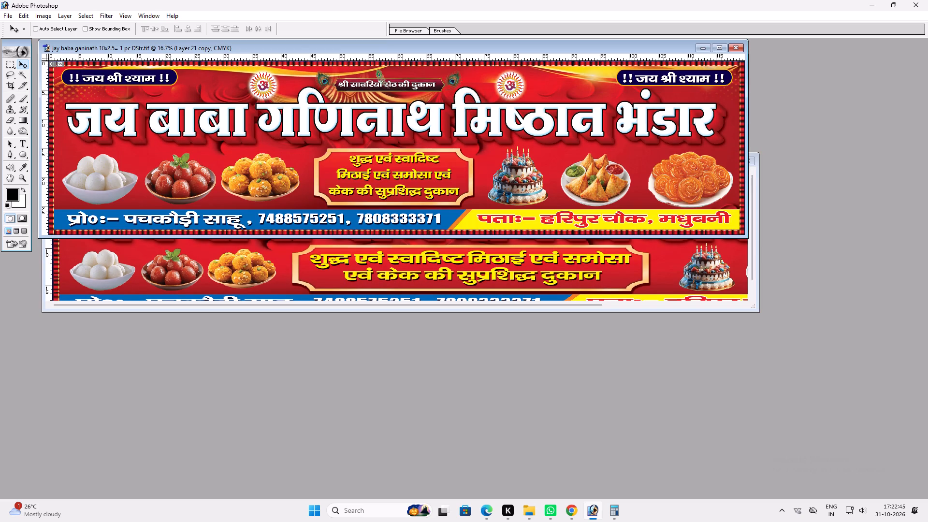
# Delete the old large peacock feather at the left end of the ribbon in the 10x2.5 banner.
pyautogui.doubleClick(372, 47)
pyautogui.press('z')
pyautogui.moveTo(239, 139); pyautogui.dragTo(477, 248)
pyautogui.press('v')
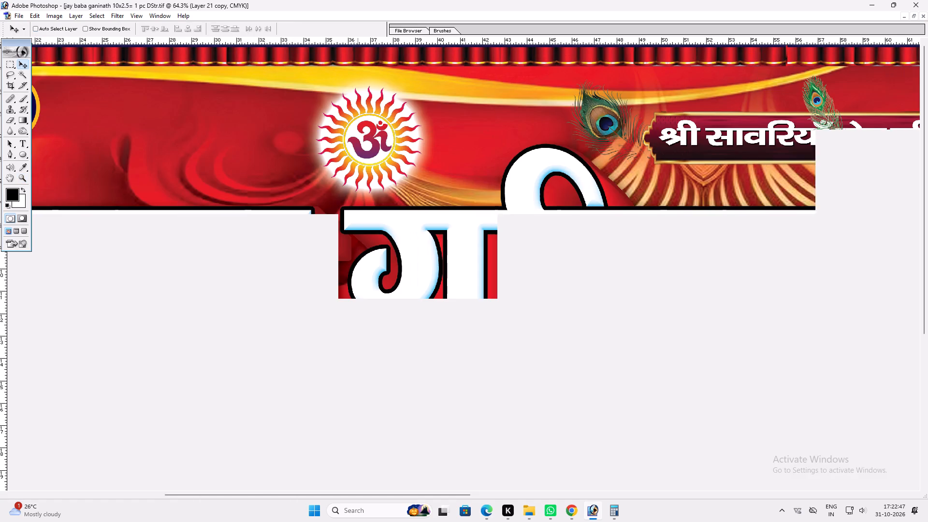
pyautogui.keyDown('ctrl'); pyautogui.click(607, 125); pyautogui.keyUp('ctrl')
pyautogui.hotkey('alt', 'l')
pyautogui.hotkey('alt', 'l')
pyautogui.hotkey('alt', 'l')
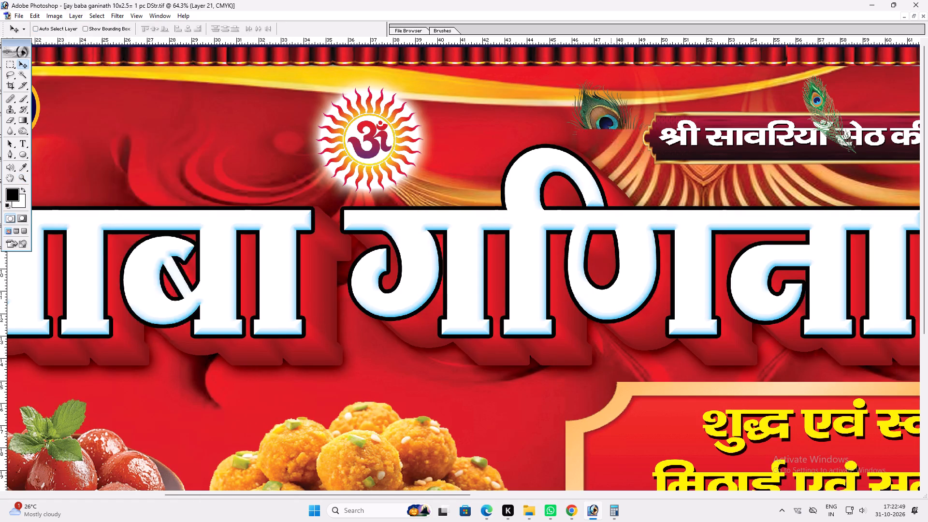
pyautogui.hotkey('alt', 'l')
# Move the newly copied feather to the left end of the श्री सावरियाँ सेठ की दुकान ribbon in the 10x2.5 banner.
pyautogui.press('space')
pyautogui.press('space')
pyautogui.press('space')
pyautogui.press('space')
pyautogui.press('space')
pyautogui.press('space')
pyautogui.press('space')
pyautogui.press('space')
pyautogui.press('space')
pyautogui.click(611, 137)
pyautogui.moveTo(621, 153); pyautogui.dragTo(484, 186)
pyautogui.press('v')
pyautogui.press('v')
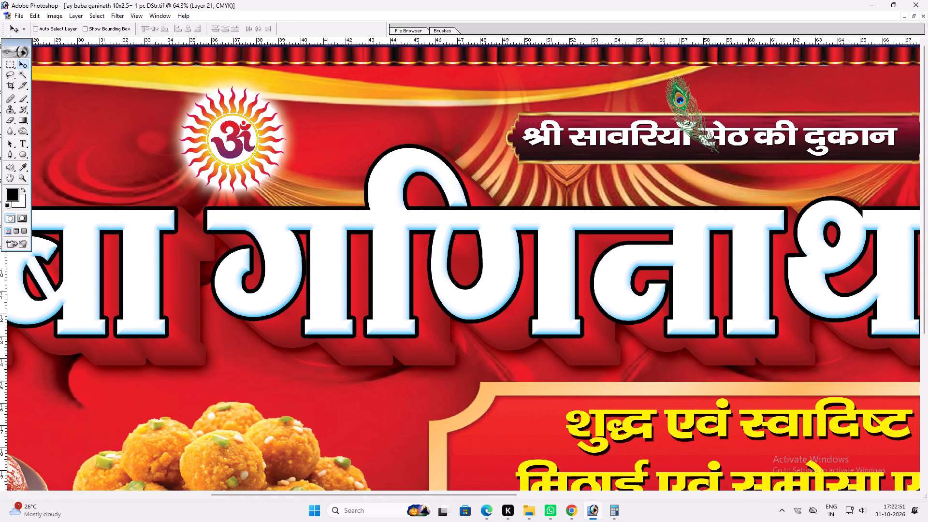
pyautogui.keyDown('ctrl'); pyautogui.click(680, 100); pyautogui.keyUp('ctrl')
pyautogui.moveTo(680, 100); pyautogui.dragTo(475, 113)
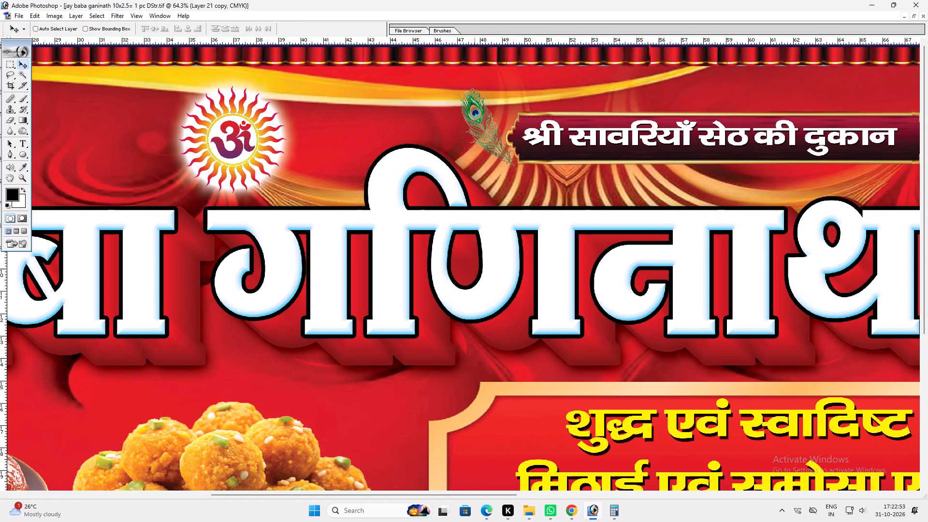
# Nudge the new peacock feather slightly closer to the ribbon's left end.
pyautogui.moveTo(475, 113); pyautogui.dragTo(481, 114)
# Delete the old large peacock feather at the right end of the श्री सावरियाँ सेठ की दुकान ribbon.
pyautogui.press('space')
pyautogui.press('space')
pyautogui.press('space')
pyautogui.press('space')
pyautogui.press('space')
pyautogui.press('space')
pyautogui.press('space')
pyautogui.press('space')
pyautogui.press('space')
pyautogui.press('space')
pyautogui.press('space')
pyautogui.press('space')
pyautogui.press('space')
pyautogui.press('space')
pyautogui.press('space')
pyautogui.moveTo(599, 135); pyautogui.dragTo(300, 187)
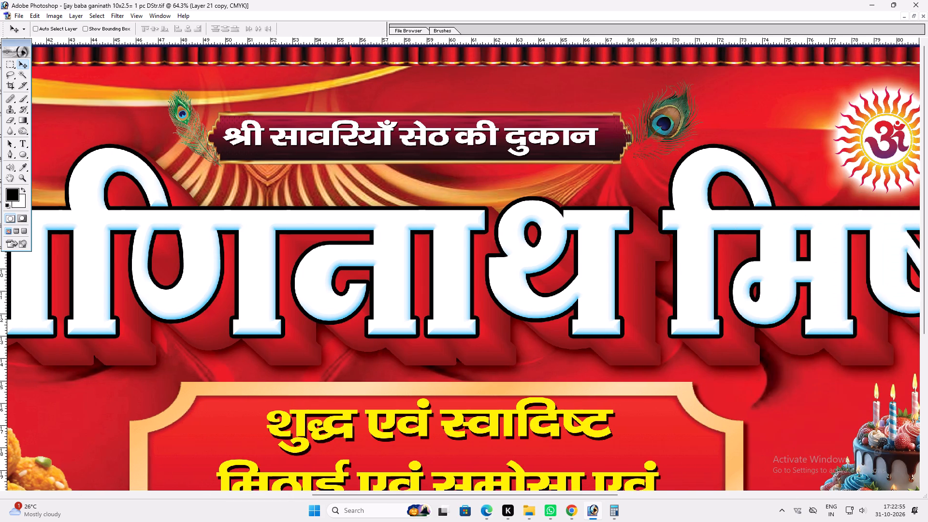
pyautogui.keyDown('ctrl'); pyautogui.click(668, 127); pyautogui.keyUp('ctrl')
pyautogui.hotkey('alt', 'l')
pyautogui.hotkey('alt', 'l')
pyautogui.hotkey('alt', 'l')
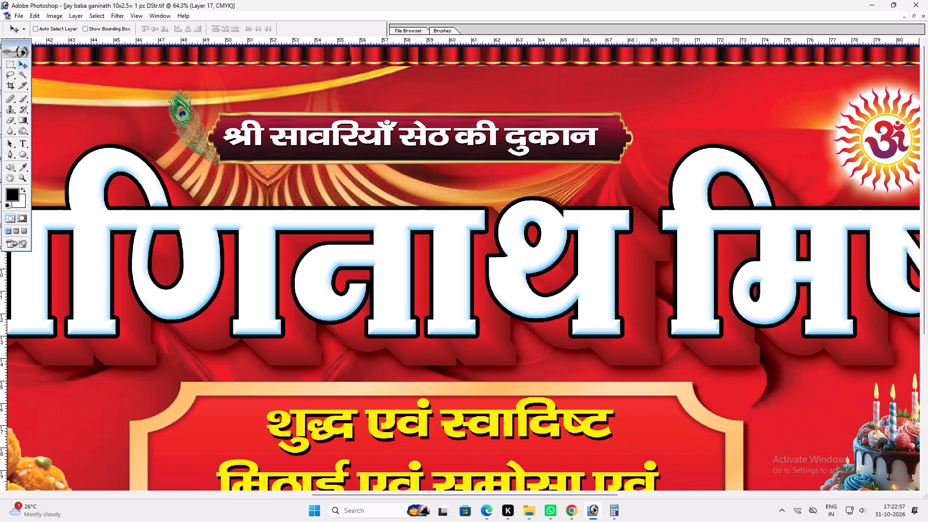
# Duplicate the left peacock feather, flip the copy horizontally and place it just beyond the ribbon's right end.
pyautogui.press('v')
pyautogui.press('v')
pyautogui.keyDown('ctrl'); pyautogui.click(178, 109); pyautogui.keyUp('ctrl')
pyautogui.keyDown('alt'); pyautogui.moveTo(178, 109); pyautogui.dragTo(600, 143); pyautogui.keyUp('alt')
pyautogui.hotkey('ctrl', 't')
pyautogui.keyDown('ctrl'); pyautogui.rightClick(597, 144); pyautogui.keyUp('ctrl')
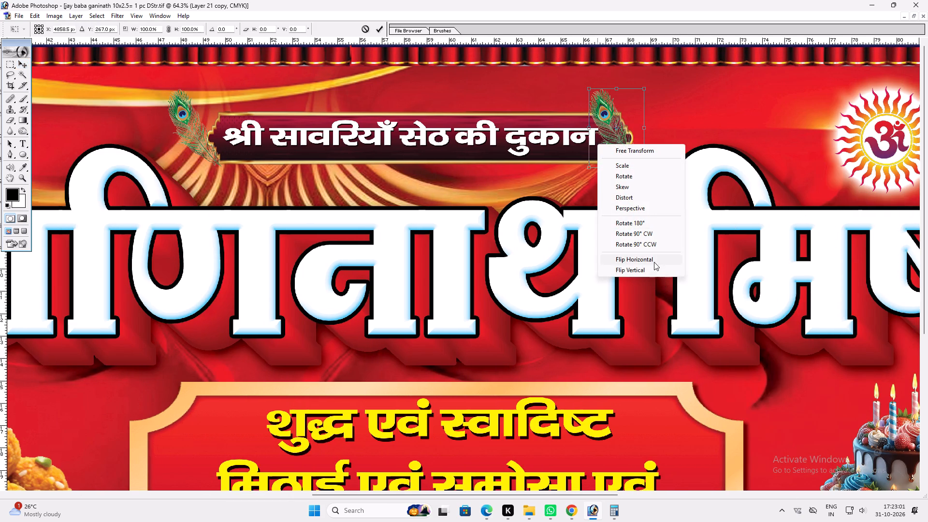
pyautogui.click(652, 260)
pyautogui.press('Return')
pyautogui.press('v')
pyautogui.keyDown('shift'); pyautogui.moveTo(605, 172); pyautogui.dragTo(648, 169); pyautogui.keyUp('shift')
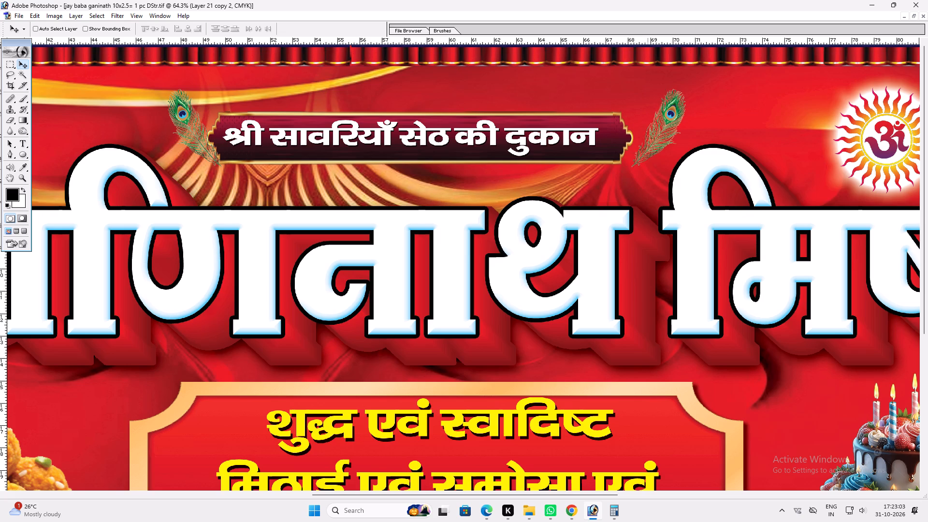
pyautogui.keyDown('shift'); pyautogui.moveTo(648, 169); pyautogui.dragTo(653, 168); pyautogui.keyUp('shift')
# Move the left feather outward so it sits just beyond the ribbon's left end, mirroring the right one.
pyautogui.keyDown('ctrl'); pyautogui.click(185, 114); pyautogui.keyUp('ctrl')
pyautogui.moveTo(185, 114); pyautogui.dragTo(162, 118)
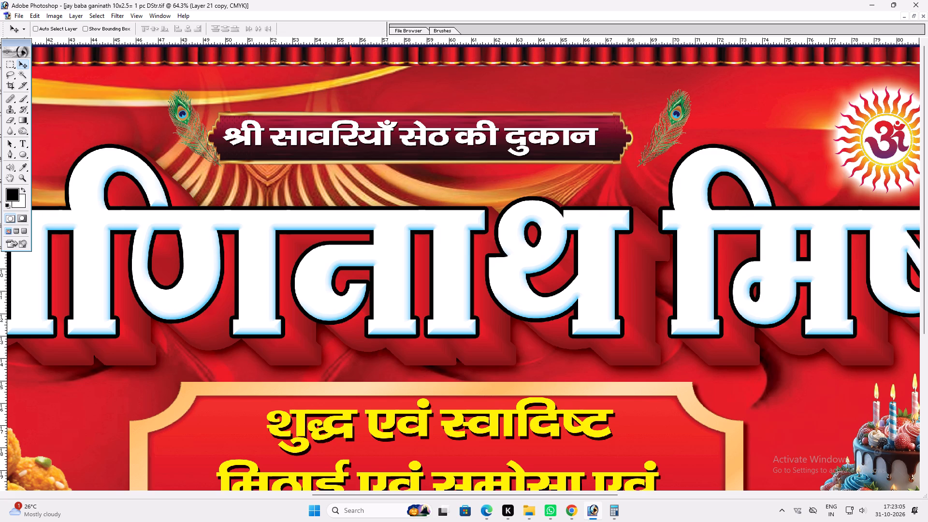
pyautogui.moveTo(162, 118); pyautogui.dragTo(161, 116)
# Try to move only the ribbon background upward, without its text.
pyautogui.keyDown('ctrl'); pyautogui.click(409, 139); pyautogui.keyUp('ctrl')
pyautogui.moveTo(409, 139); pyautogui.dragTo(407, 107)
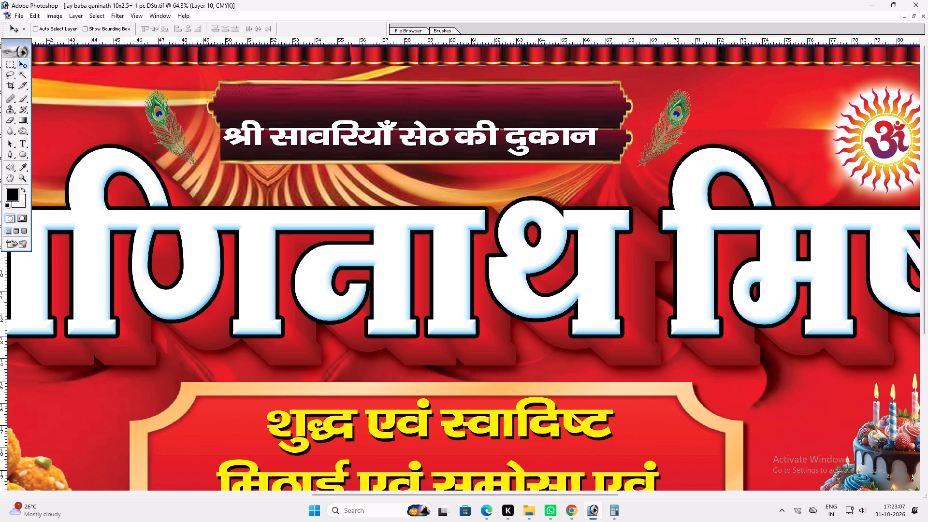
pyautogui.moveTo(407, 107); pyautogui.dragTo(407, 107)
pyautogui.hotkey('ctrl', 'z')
# Raise the ribbon together with its text slightly and stretch their height to about 118.5%, keeping the width at 100%.
pyautogui.keyDown('ctrl'); pyautogui.keyDown('shift'); pyautogui.click(411, 130); pyautogui.keyUp('shift'); pyautogui.keyUp('ctrl')
pyautogui.moveTo(411, 130); pyautogui.dragTo(411, 112)
pyautogui.hotkey('ctrl', 't')
pyautogui.keyDown('shift'); pyautogui.moveTo(481, 143); pyautogui.dragTo(478, 151); pyautogui.keyUp('shift')
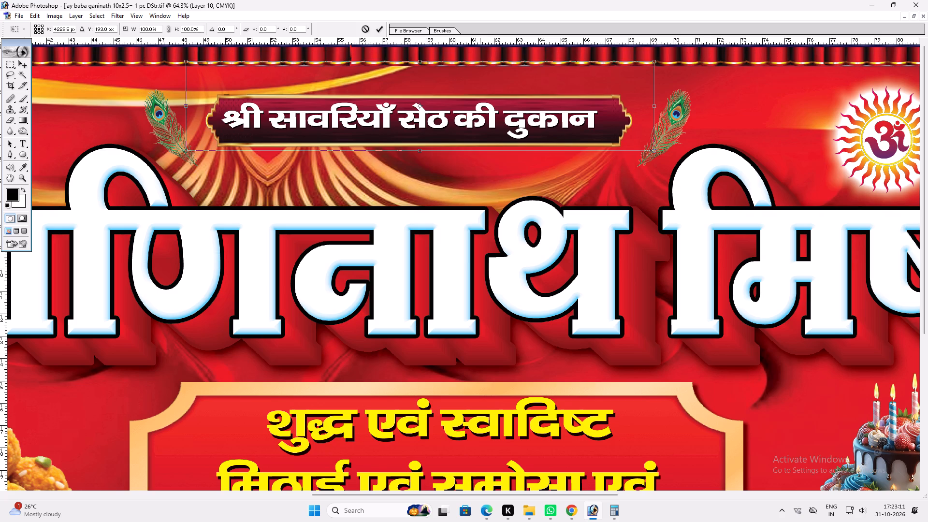
pyautogui.keyDown('alt'); pyautogui.keyDown('shift'); pyautogui.moveTo(471, 70); pyautogui.dragTo(472, 62); pyautogui.keyUp('shift'); pyautogui.keyUp('alt')
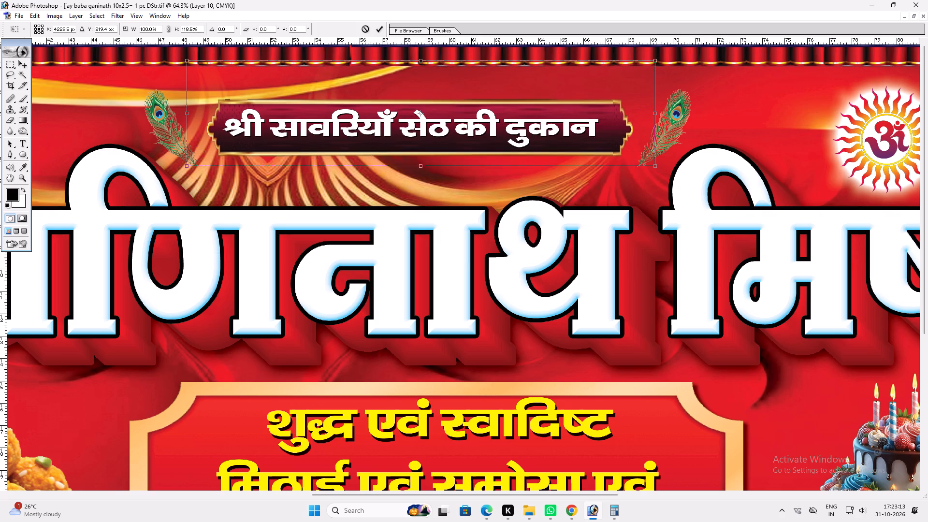
pyautogui.hotkey('shift', 'Return')
# Fit the whole 10x2.5 banner in view, save it and close it.
pyautogui.press('v')
pyautogui.press('space')
pyautogui.press('space')
pyautogui.press('space')
pyautogui.press('space')
pyautogui.press('space')
pyautogui.press('space')
pyautogui.press('space')
pyautogui.press('space')
pyautogui.press('space')
pyautogui.press('space')
pyautogui.press('space')
pyautogui.press('space')
pyautogui.press('space')
pyautogui.press('space')
pyautogui.press('space')
pyautogui.press('space')
pyautogui.press('space')
pyautogui.press('space')
pyautogui.rightClick(383, 118)
pyautogui.moveTo(399, 122); pyautogui.dragTo(407, 125)
pyautogui.rightClick(401, 123)
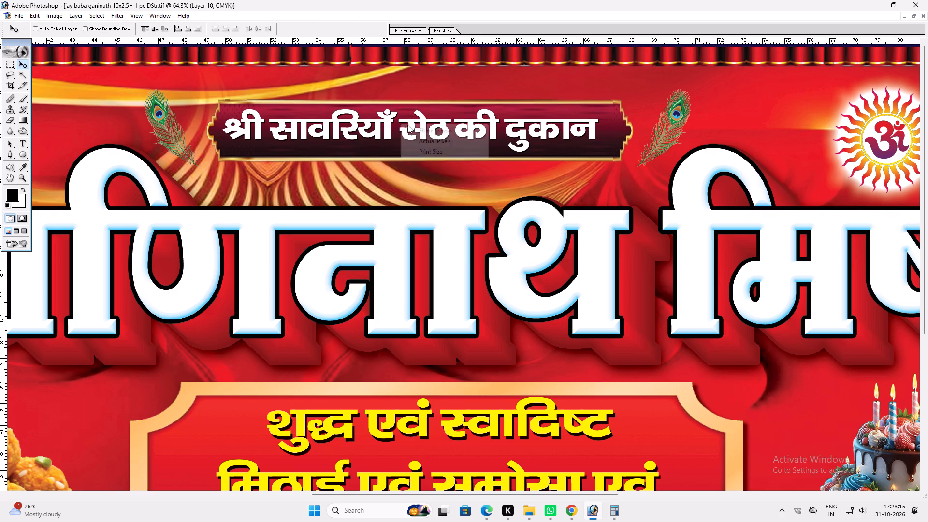
pyautogui.click(411, 126)
pyautogui.hotkey('ctrl', 's')
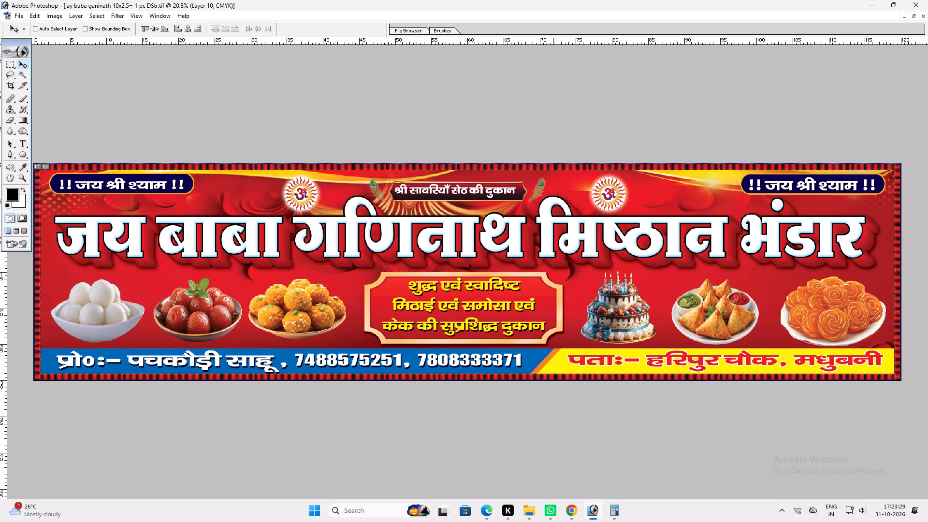
pyautogui.hotkey('ctrl', 's')
pyautogui.hotkey('ctrl', 's')
pyautogui.hotkey('ctrl', 'w')
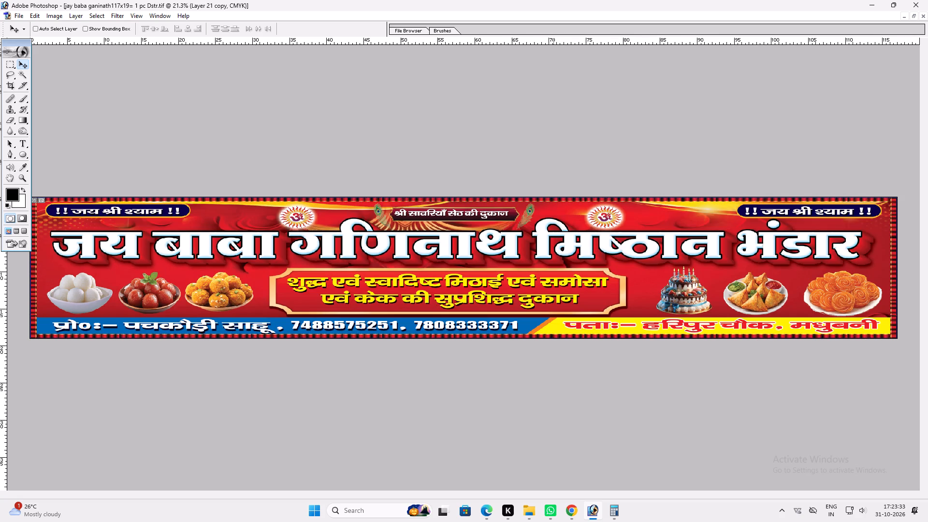
# Save and close the 117x19 banner.
pyautogui.hotkey('ctrl', 's')
pyautogui.hotkey('ctrl', 'w')
# Rename the 10x2.5 banner file in the 31.10.2026 folder as "jay baba ganinath 10x2.5= 1 pc str".
pyautogui.doubleClick(553, 238)
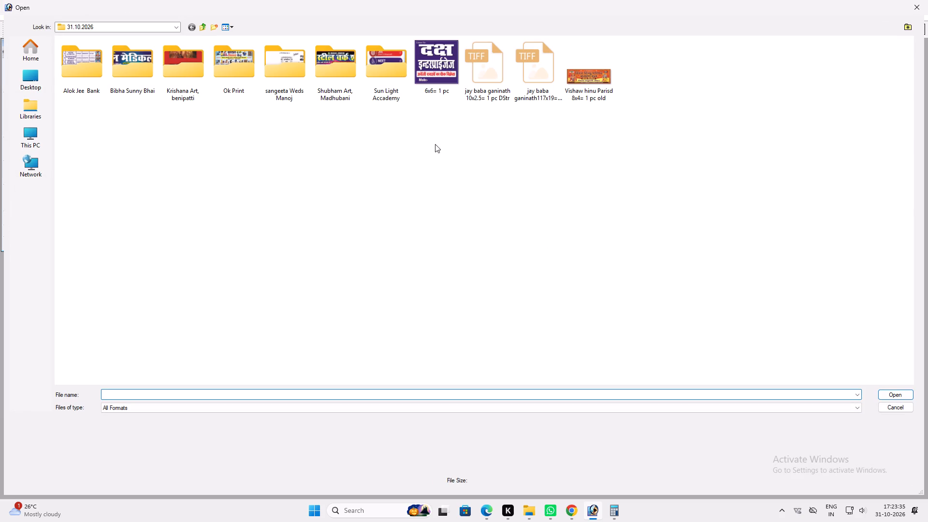
pyautogui.moveTo(546, 145); pyautogui.dragTo(484, 75)
pyautogui.click(530, 84)
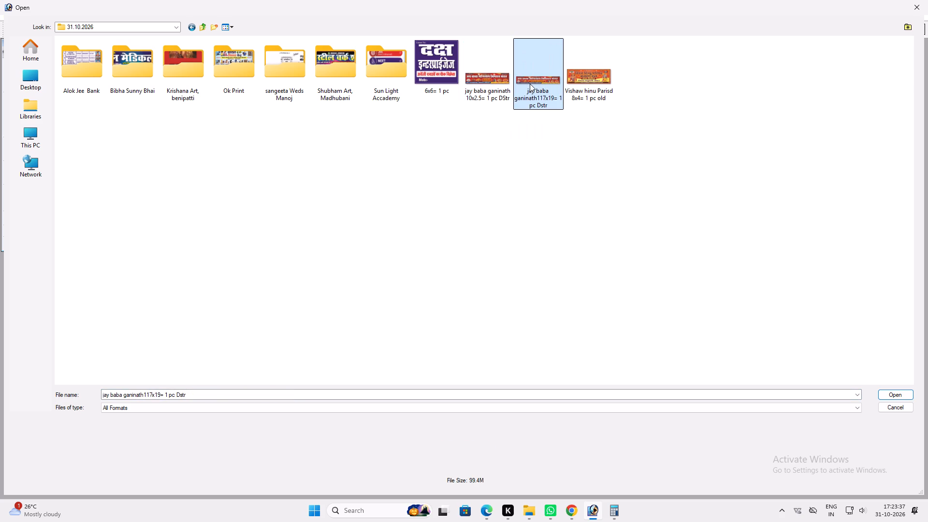
pyautogui.moveTo(558, 174); pyautogui.dragTo(483, 91)
pyautogui.click(483, 88)
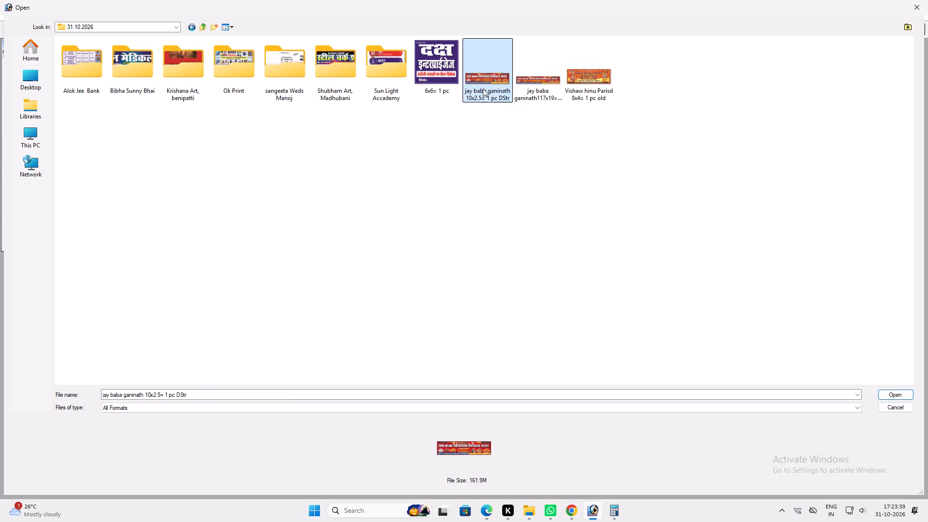
pyautogui.press('F2')
pyautogui.moveTo(498, 98); pyautogui.dragTo(510, 98)
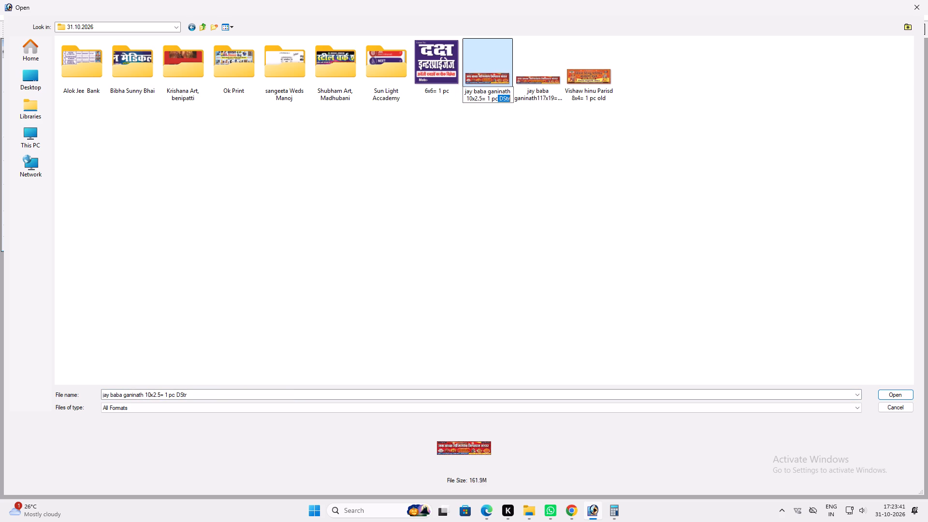
pyautogui.moveTo(510, 98); pyautogui.dragTo(512, 98)
pyautogui.press('space')
pyautogui.write('s')
pyautogui.write('tr')
pyautogui.click(533, 136)
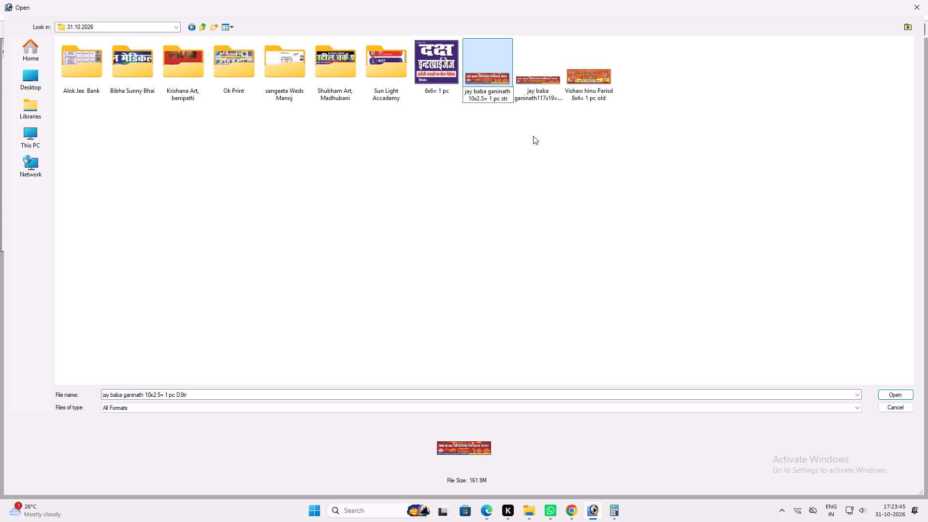
# Rename the 117x19 banner file as "jay baba ganinath117x19= 1 pc Str".
pyautogui.click(533, 93)
pyautogui.press('F3')
pyautogui.press('F2')
pyautogui.moveTo(556, 113); pyautogui.dragTo(541, 112)
pyautogui.click(549, 107)
pyautogui.press('F2')
pyautogui.moveTo(552, 106); pyautogui.dragTo(536, 108)
pyautogui.press('space')
pyautogui.write('Str')
pyautogui.press('space')
pyautogui.click(542, 169)
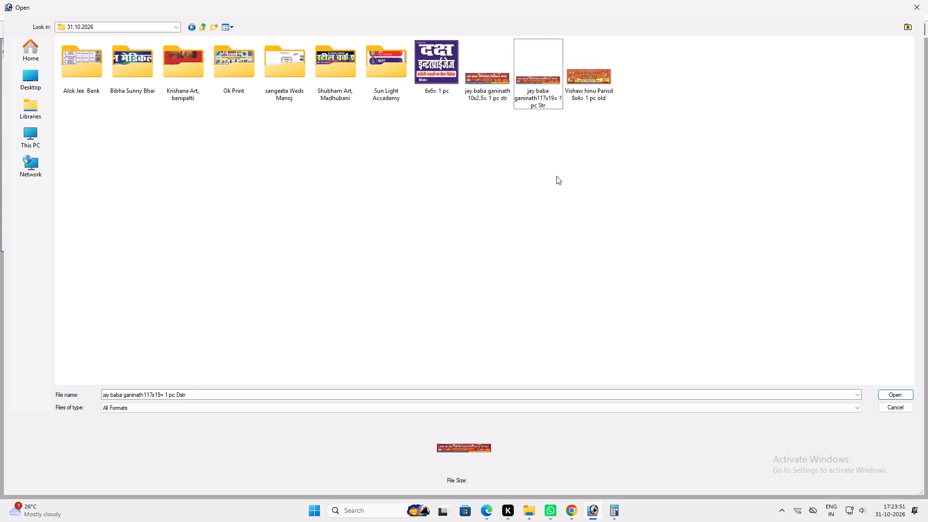
# Copy both jay baba ganinath banner files from the 31.10.2026 folder into the FINAL PRINT folder.
pyautogui.moveTo(558, 182); pyautogui.dragTo(485, 73)
pyautogui.click(536, 98)
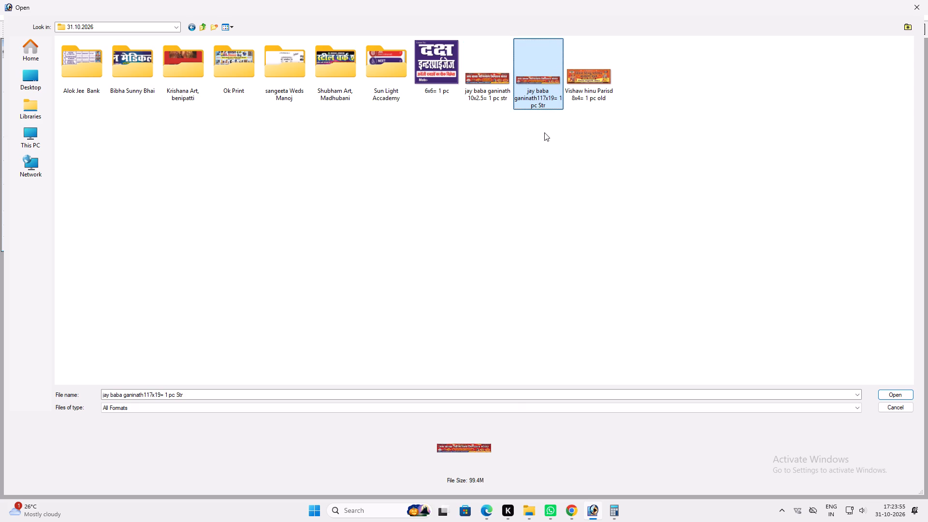
pyautogui.moveTo(548, 140); pyautogui.dragTo(485, 76)
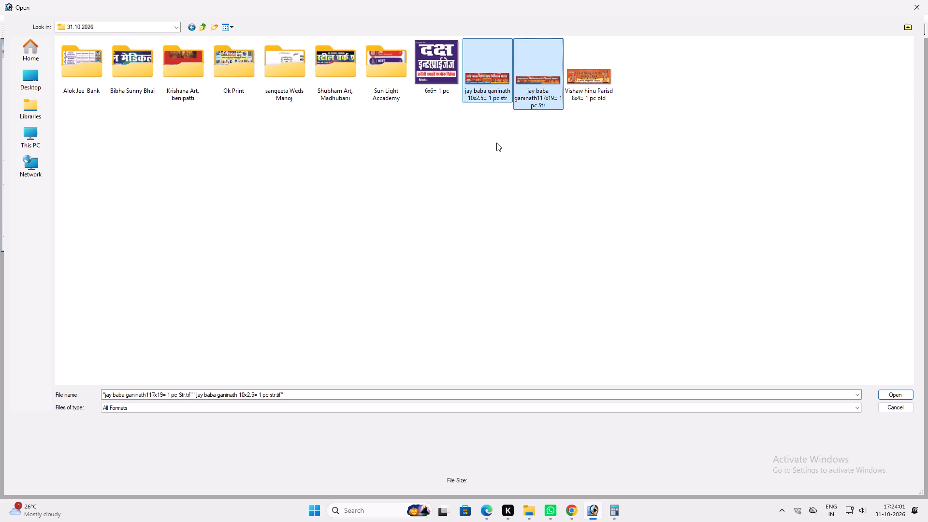
pyautogui.hotkey('ctrl', 'c')
pyautogui.hotkey('ctrl', 'c')
pyautogui.hotkey('ctrl', 'c')
pyautogui.hotkey('ctrl', 'c')
pyautogui.hotkey('ctrl', 'c')
pyautogui.hotkey('ctrl', 'c')
pyautogui.hotkey('ctrl', 'c')
pyautogui.hotkey('ctrl', 'c')
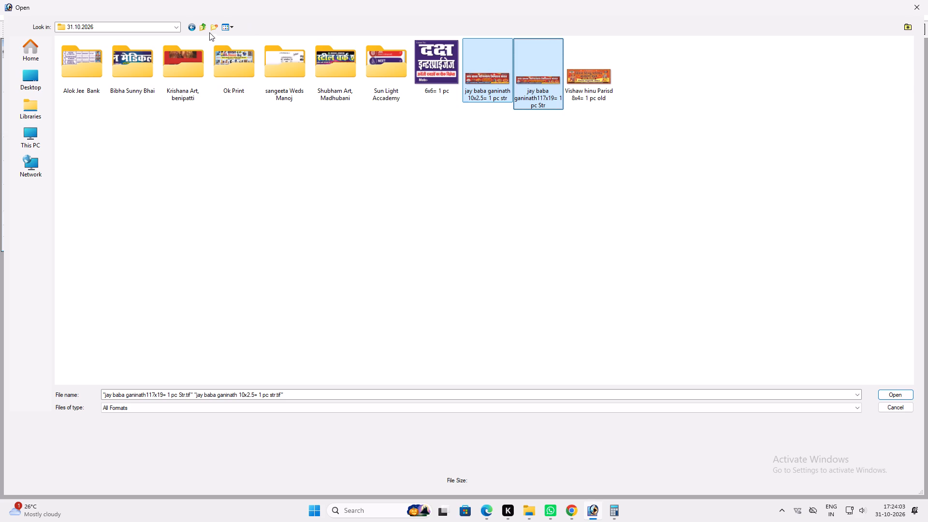
pyautogui.hotkey('ctrl', 'c')
pyautogui.keyDown('ctrl'); pyautogui.click(203, 29); pyautogui.keyUp('ctrl')
pyautogui.click(505, 234)
pyautogui.doubleClick(776, 145)
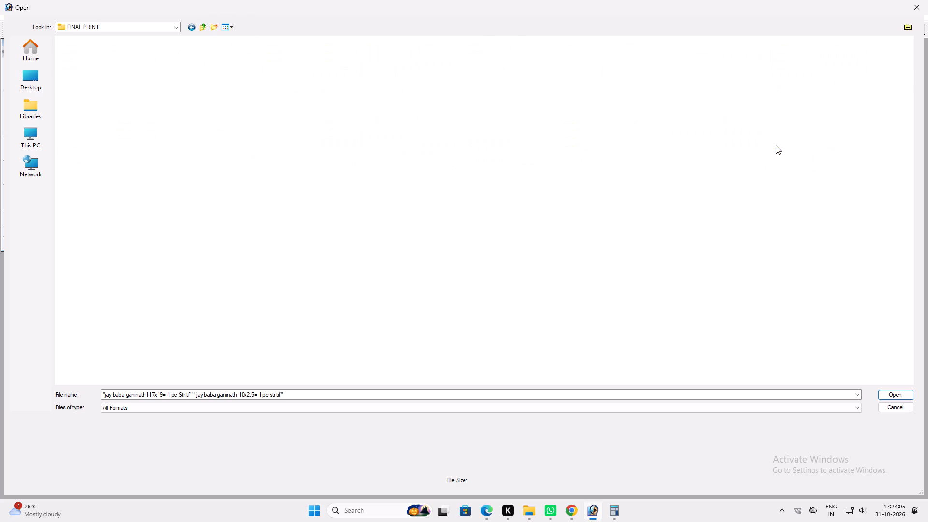
pyautogui.click(492, 176)
pyautogui.hotkey('ctrl', 'v')
pyautogui.click(492, 176)
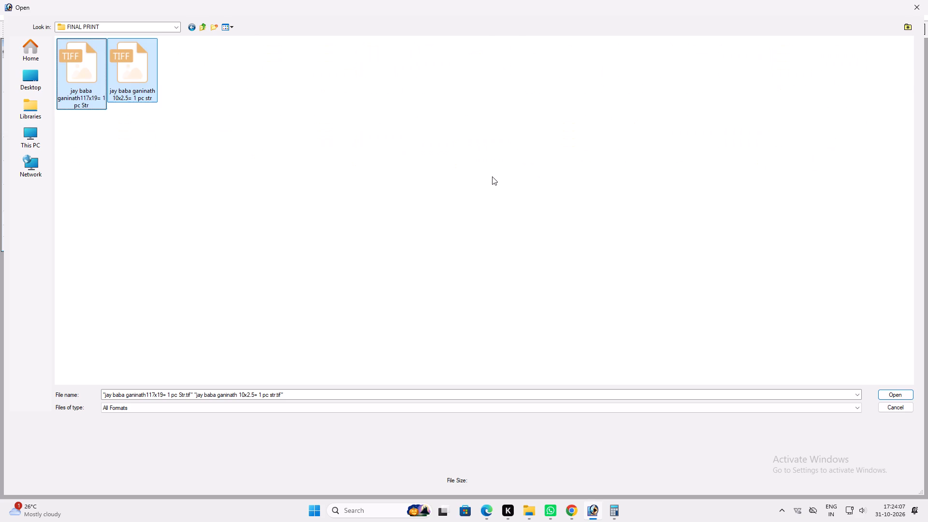
pyautogui.click(924, 1)
# Copy the file "Vishaw hinu Parisd 8x4= 1 pc old" from the 31.10.2026 folder into the FINAL PRINT folder.
pyautogui.doubleClick(478, 129)
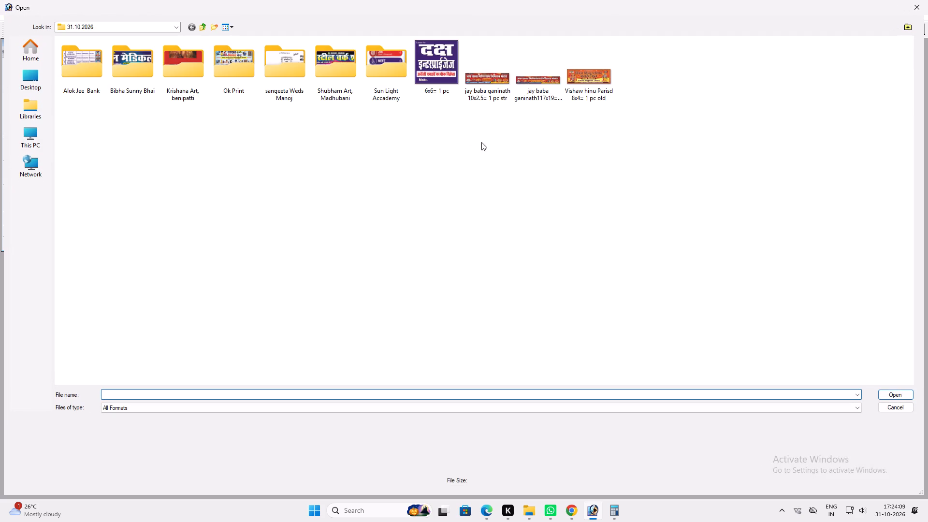
pyautogui.moveTo(538, 142); pyautogui.dragTo(493, 70)
pyautogui.click(603, 91)
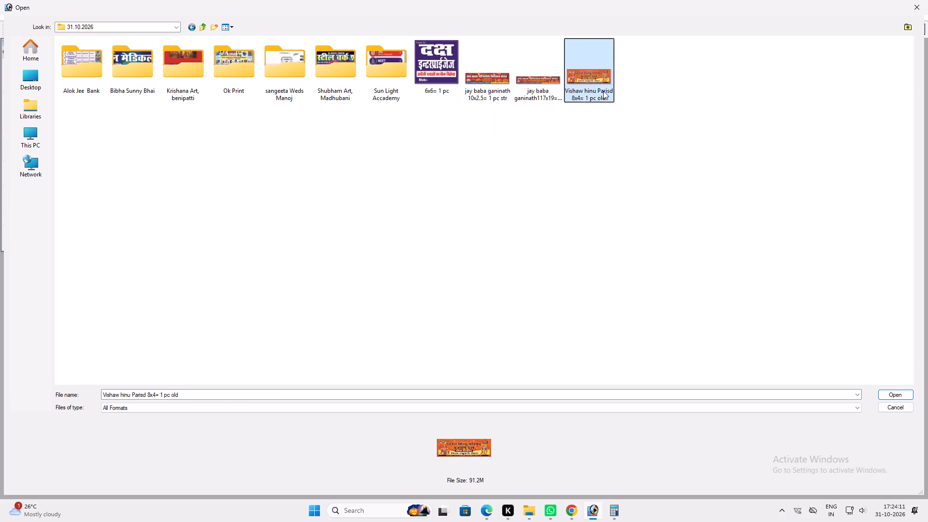
pyautogui.hotkey('ctrl', 'c')
pyautogui.hotkey('ctrl', 'c')
pyautogui.hotkey('ctrl', 'c')
pyautogui.hotkey('ctrl', 'c')
pyautogui.click(203, 24)
pyautogui.click(504, 170)
pyautogui.tripleClick(791, 145)
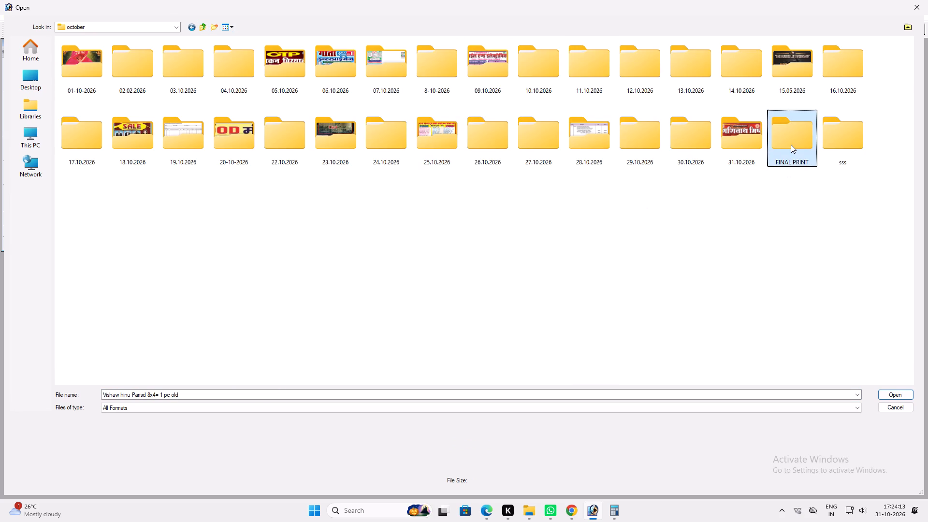
pyautogui.hotkey('ctrl', 'v')
pyautogui.click(919, 6)
# Move the two jay baba ganinath files and the Vishaw hinu Parisd file from the 31.10.2026 folder into its Ok Print folder.
pyautogui.doubleClick(549, 134)
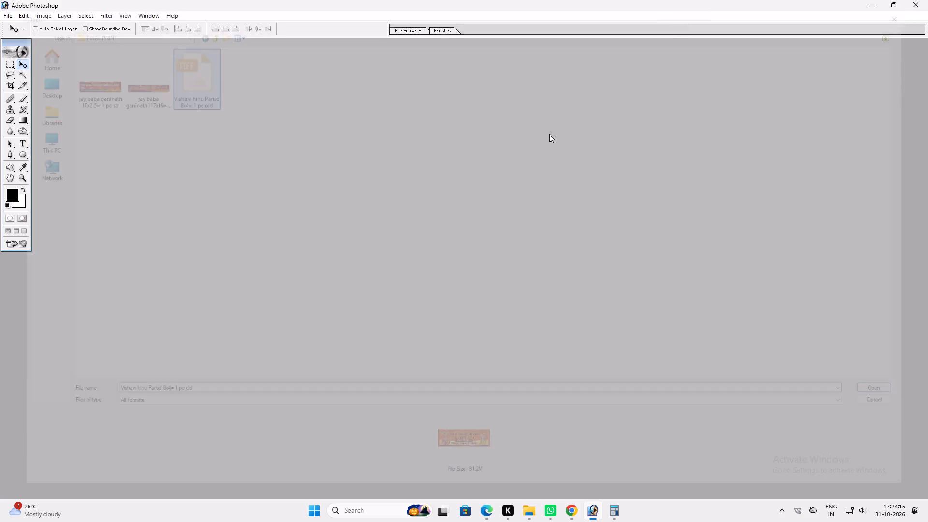
pyautogui.moveTo(609, 153); pyautogui.dragTo(491, 79)
pyautogui.click(495, 82)
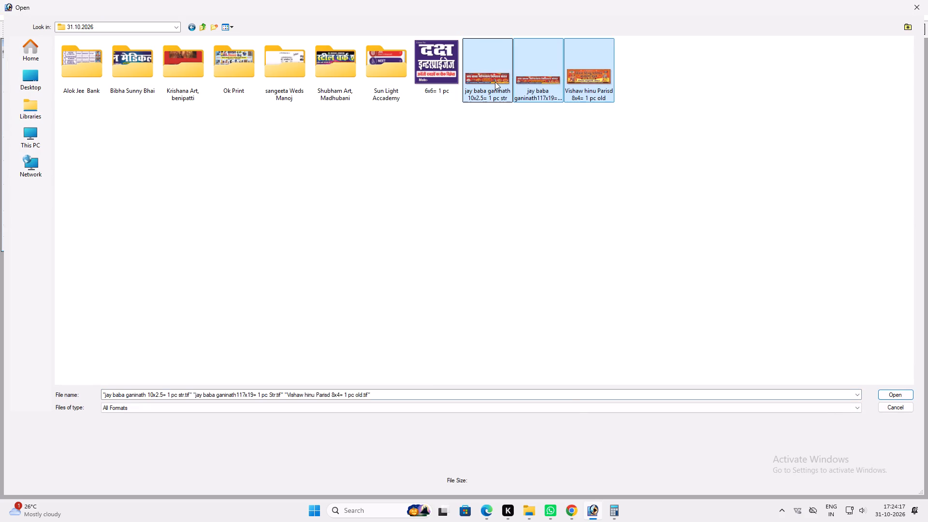
pyautogui.click(527, 83)
pyautogui.click(505, 85)
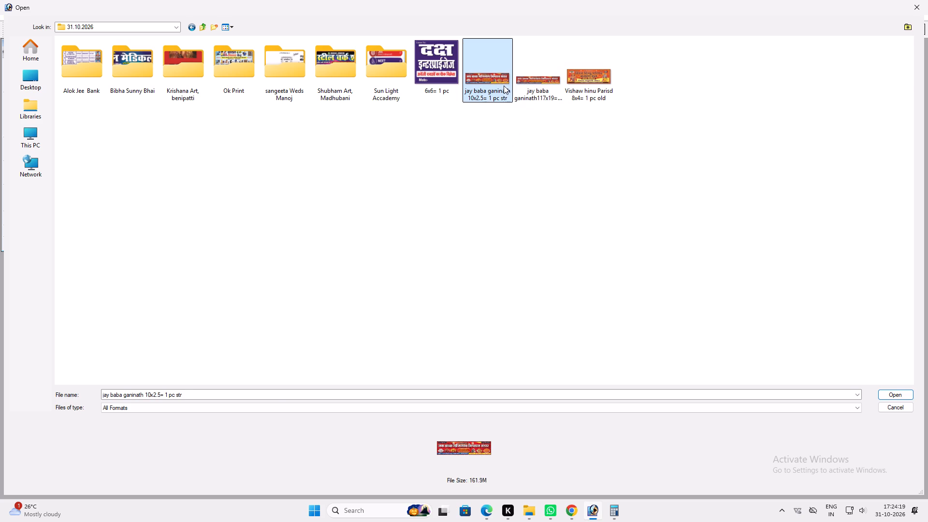
pyautogui.moveTo(662, 148); pyautogui.dragTo(494, 76)
pyautogui.hotkey('ctrl', 'c')
pyautogui.hotkey('ctrl', 'c')
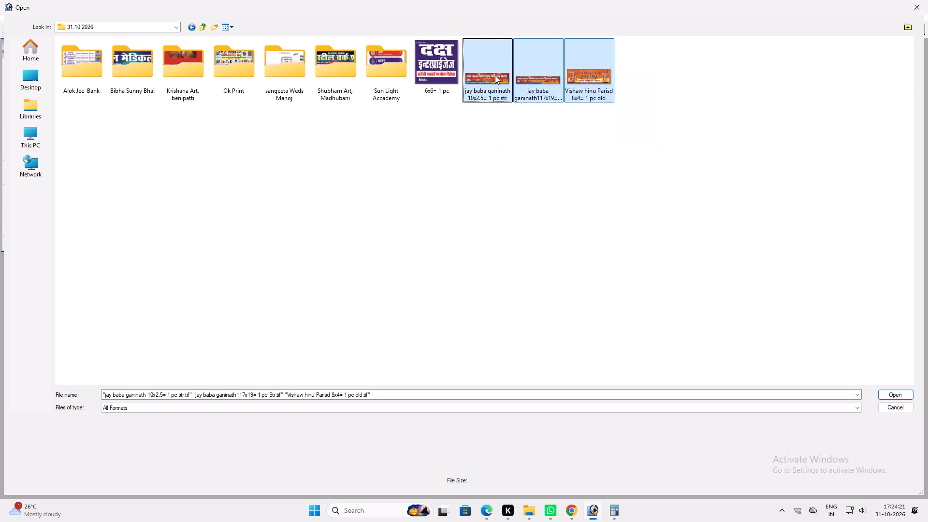
pyautogui.hotkey('ctrl', 'c')
pyautogui.hotkey('ctrl', 'c')
pyautogui.hotkey('ctrl', 'c')
pyautogui.hotkey('ctrl', 'c')
pyautogui.moveTo(491, 80); pyautogui.dragTo(218, 54)
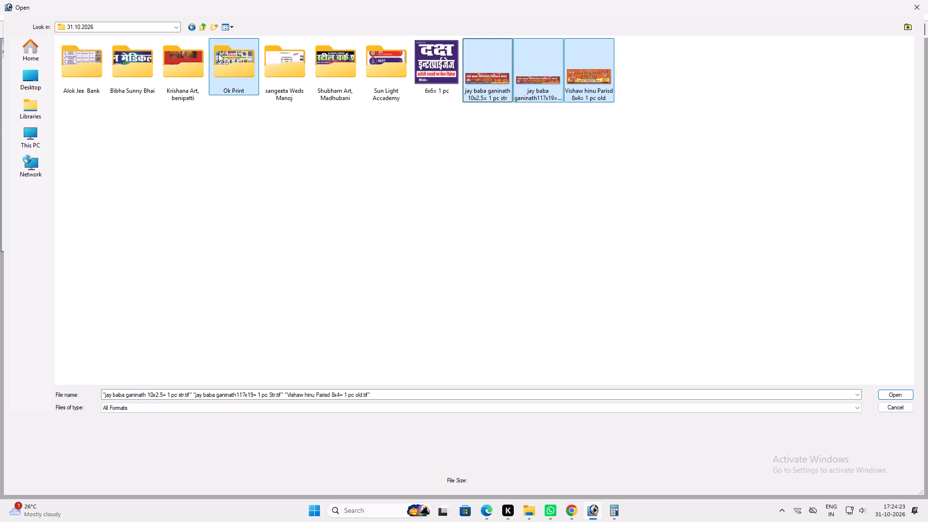
pyautogui.click(321, 110)
# Open the Ok Print folder and check the three moved banner files.
pyautogui.doubleClick(233, 78)
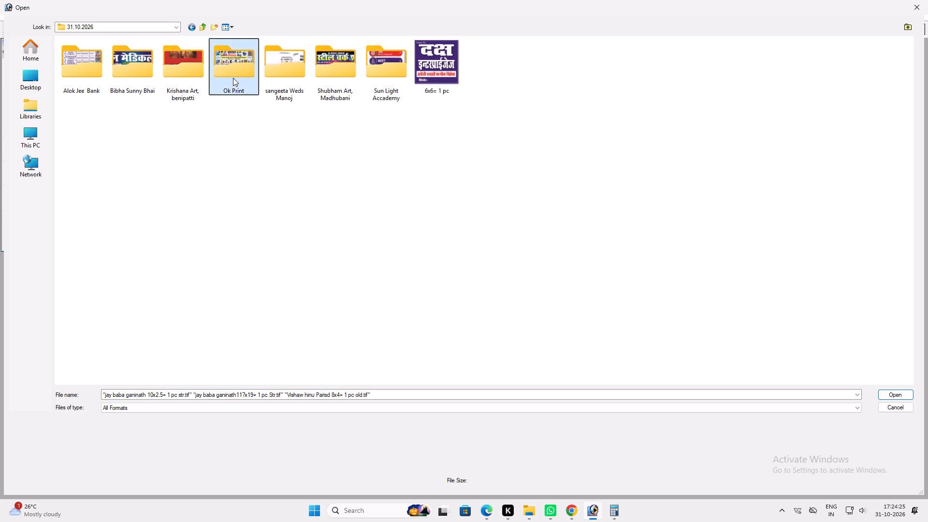
pyautogui.click(497, 168)
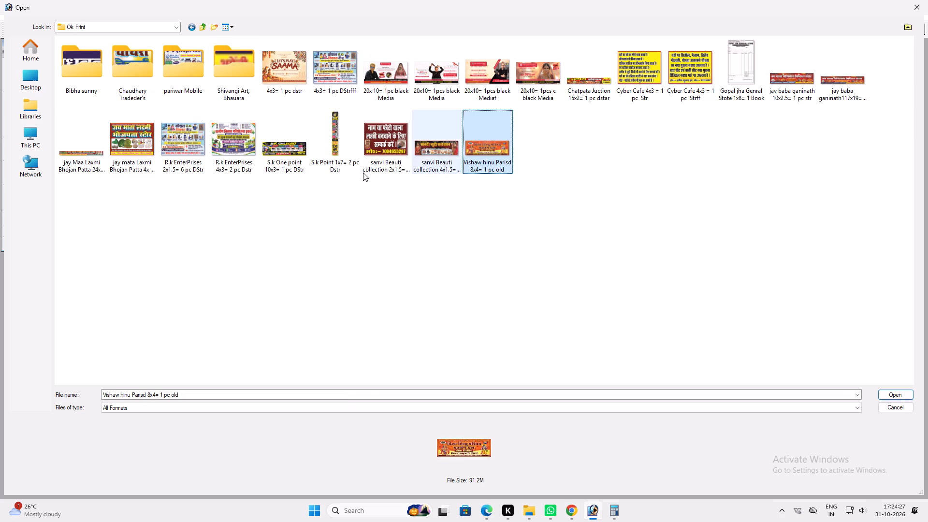
pyautogui.click(769, 85)
pyautogui.click(831, 79)
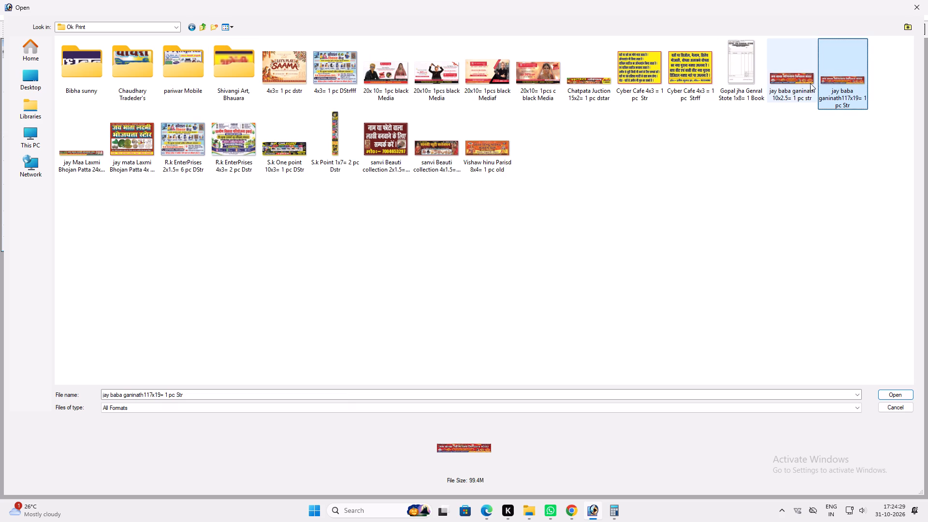